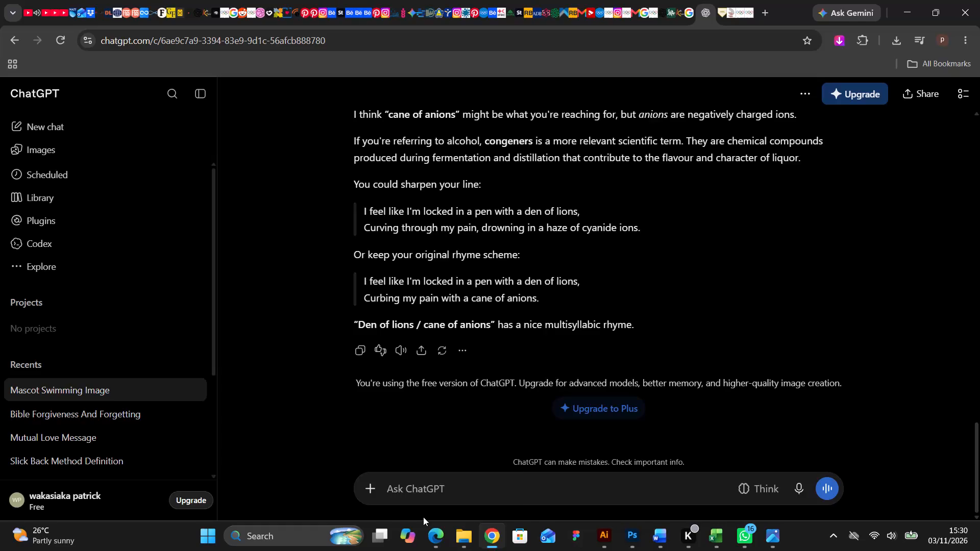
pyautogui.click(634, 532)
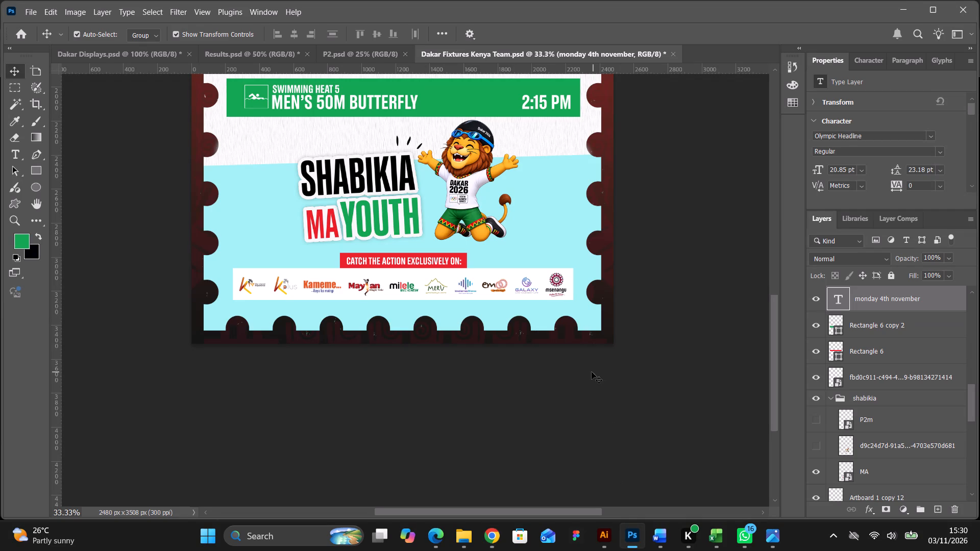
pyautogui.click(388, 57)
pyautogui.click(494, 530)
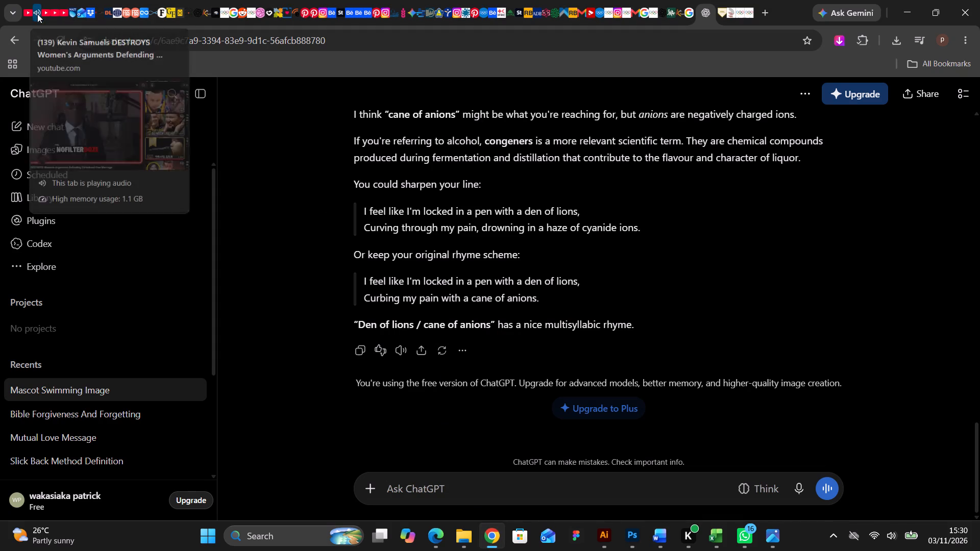
# Open the playing Kevin Samuels video on YouTube and rewind it to about 5:33.
pyautogui.click(38, 14)
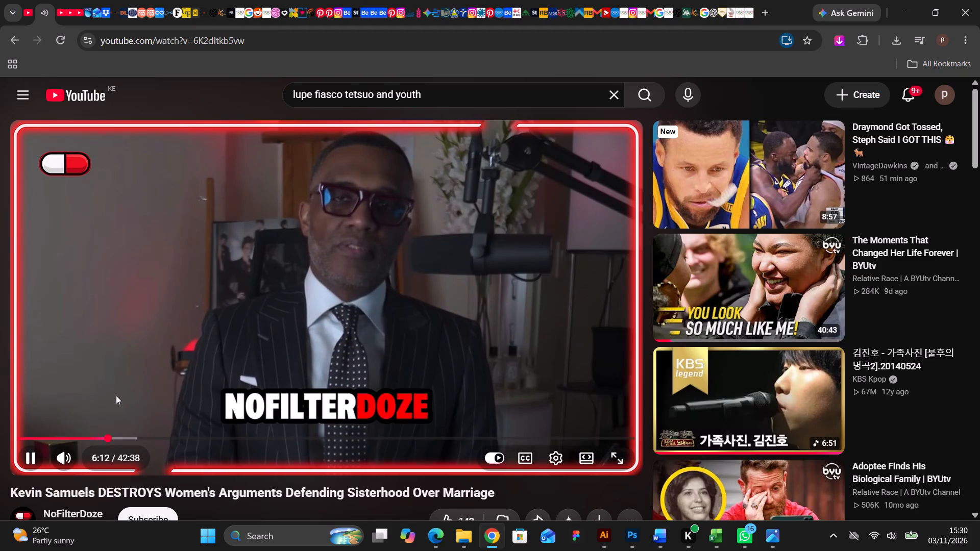
pyautogui.click(99, 436)
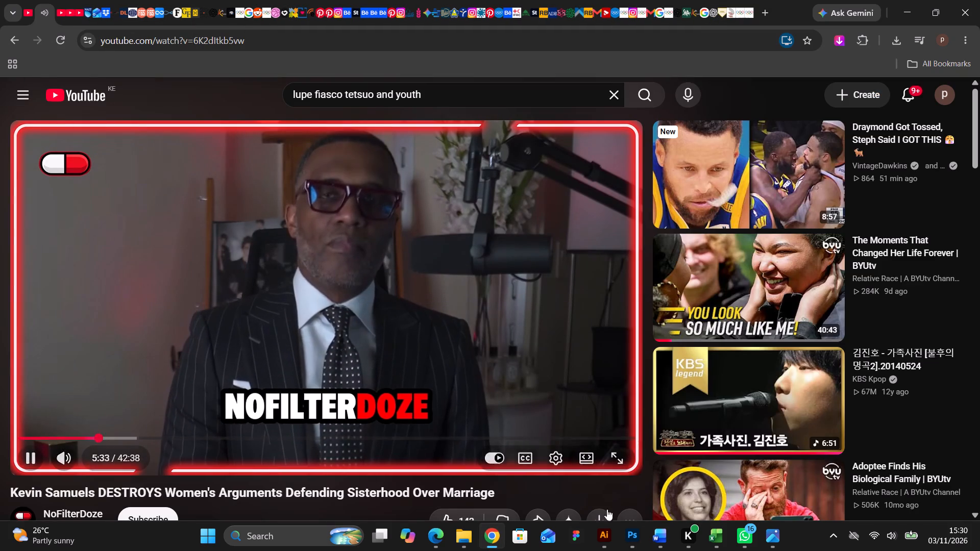
# Switch to Word and review the company values section of the Belek Consulting Limited document.
pyautogui.click(664, 535)
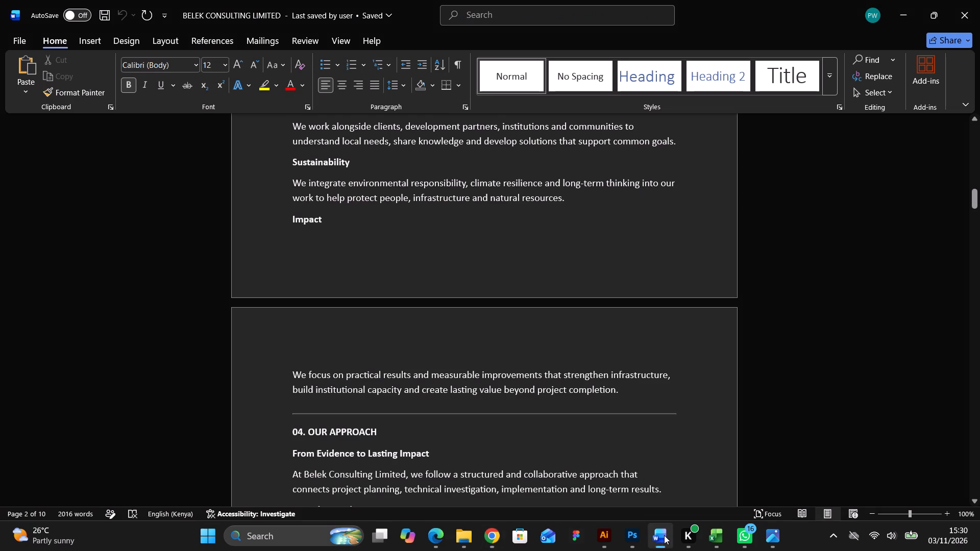
pyautogui.scroll(3, 513, 310)
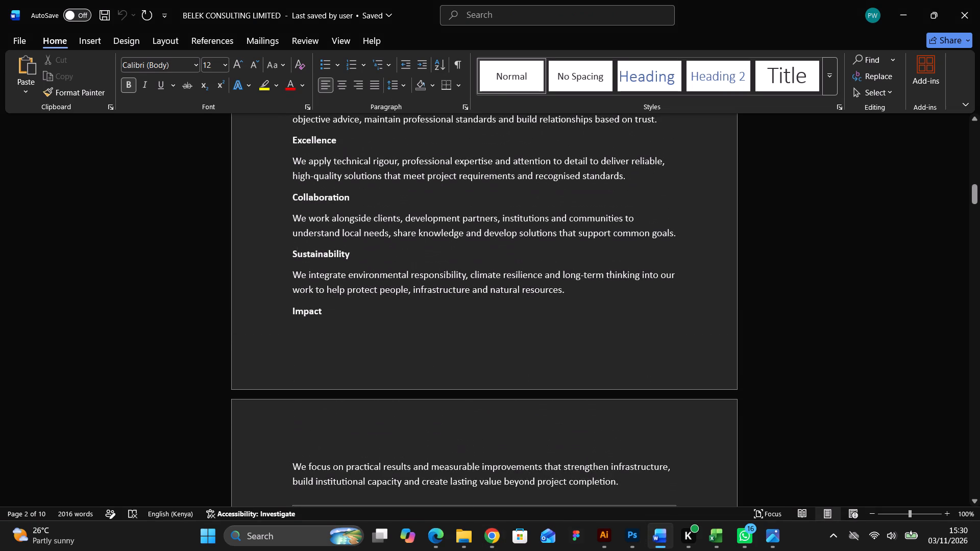
pyautogui.click(483, 529)
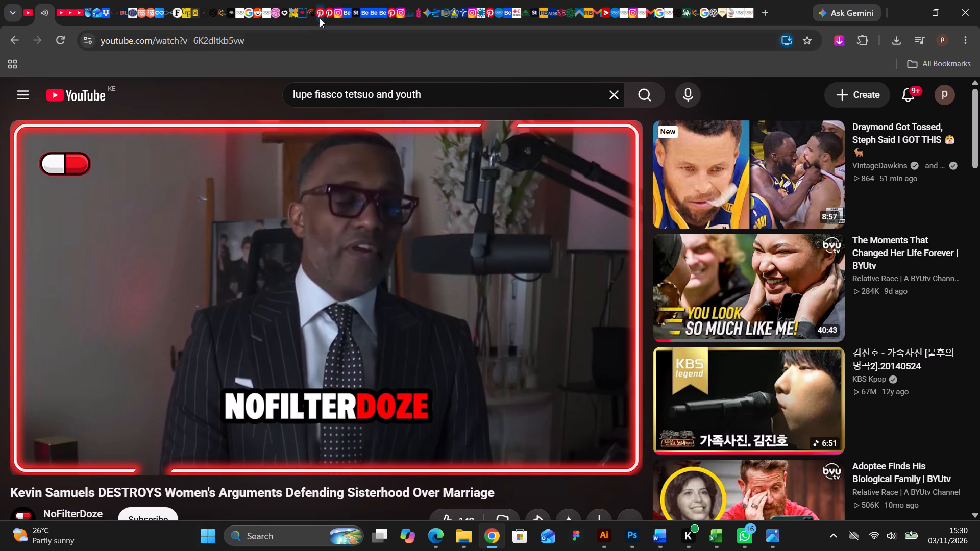
pyautogui.click(320, 17)
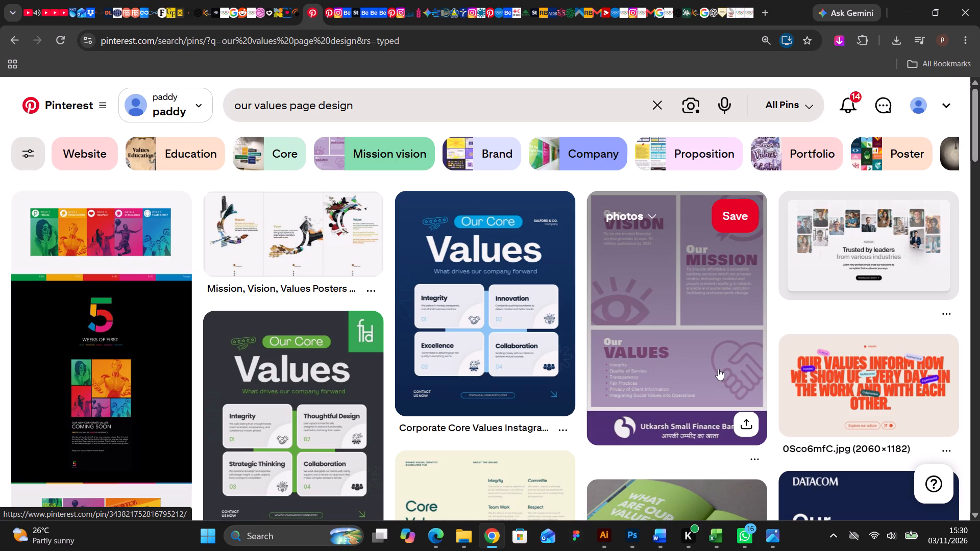
pyautogui.scroll(-8, 718, 369)
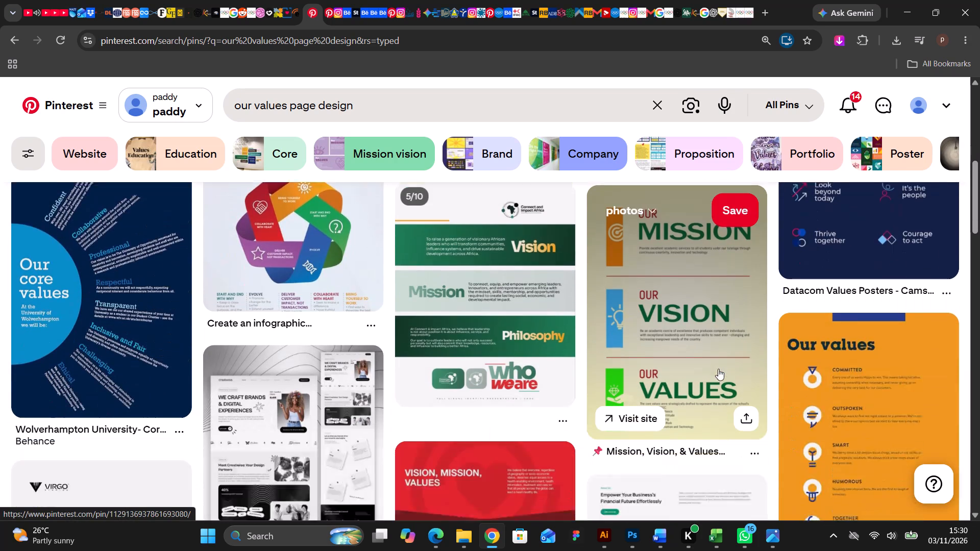
pyautogui.scroll(-2, 718, 369)
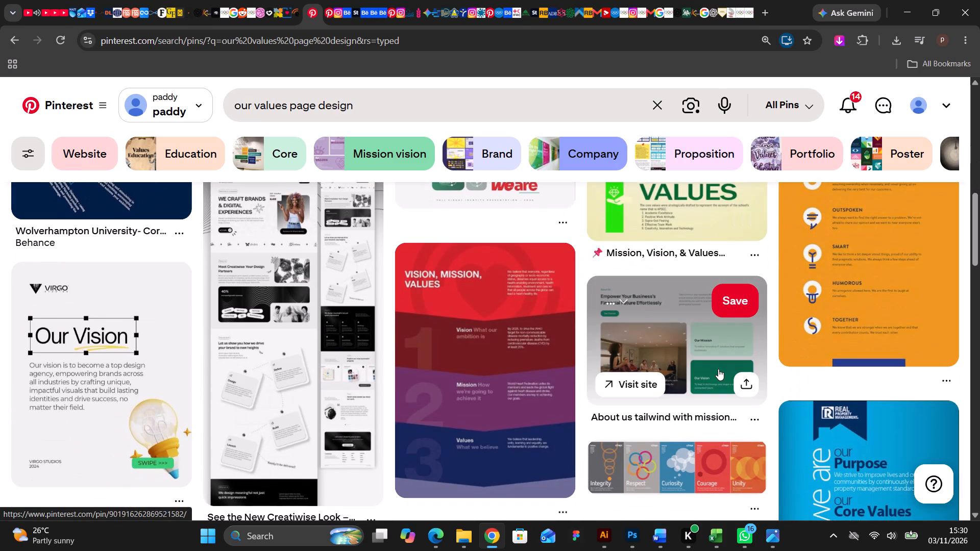
pyautogui.scroll(-4, 718, 369)
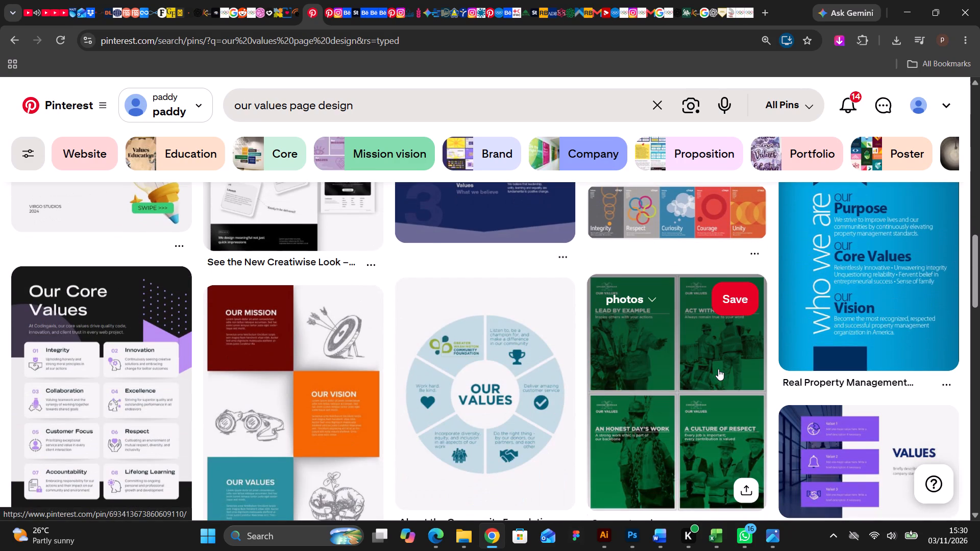
pyautogui.scroll(-2, 718, 369)
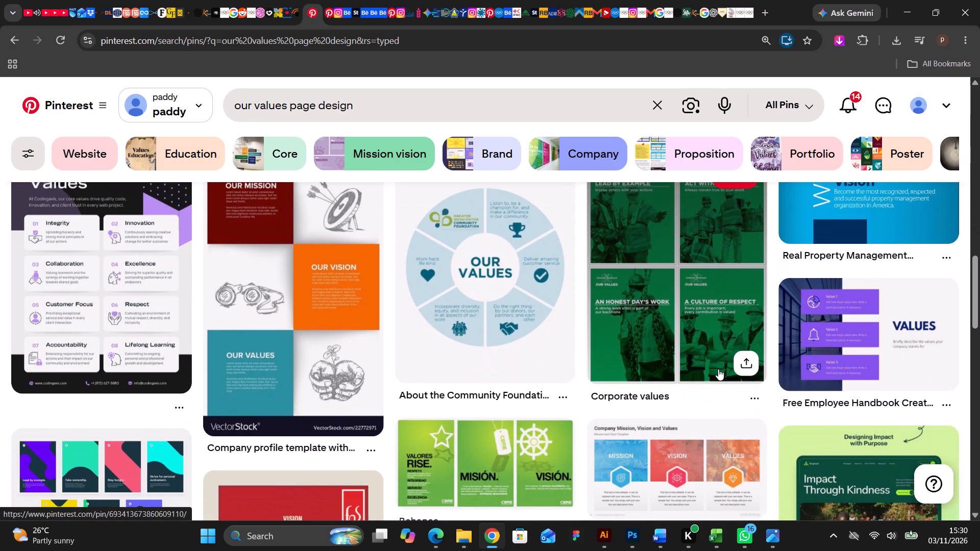
pyautogui.scroll(-3, 718, 369)
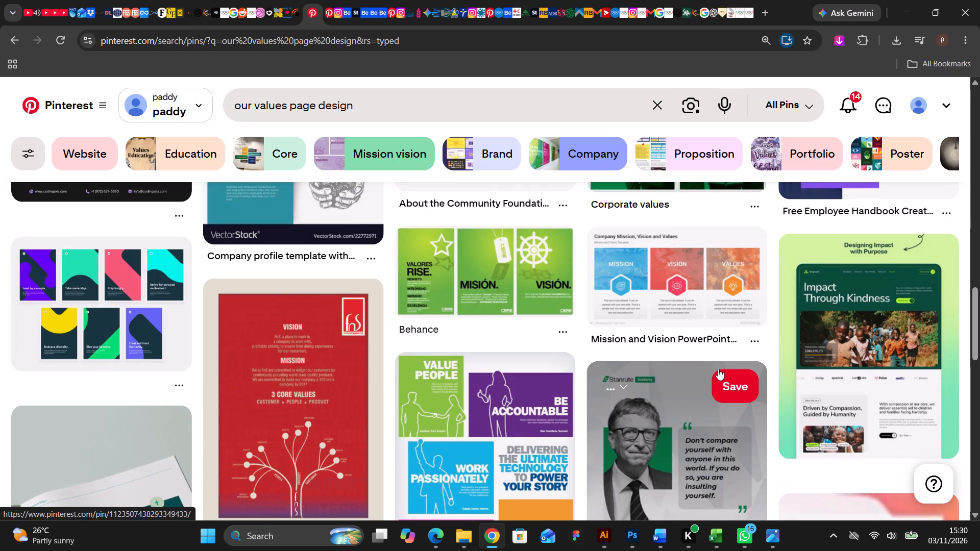
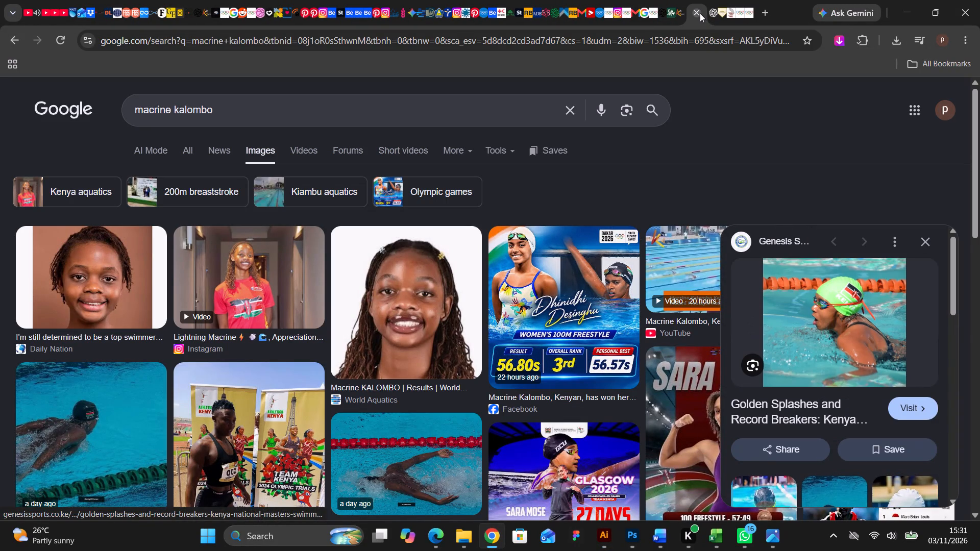
pyautogui.click(699, 13)
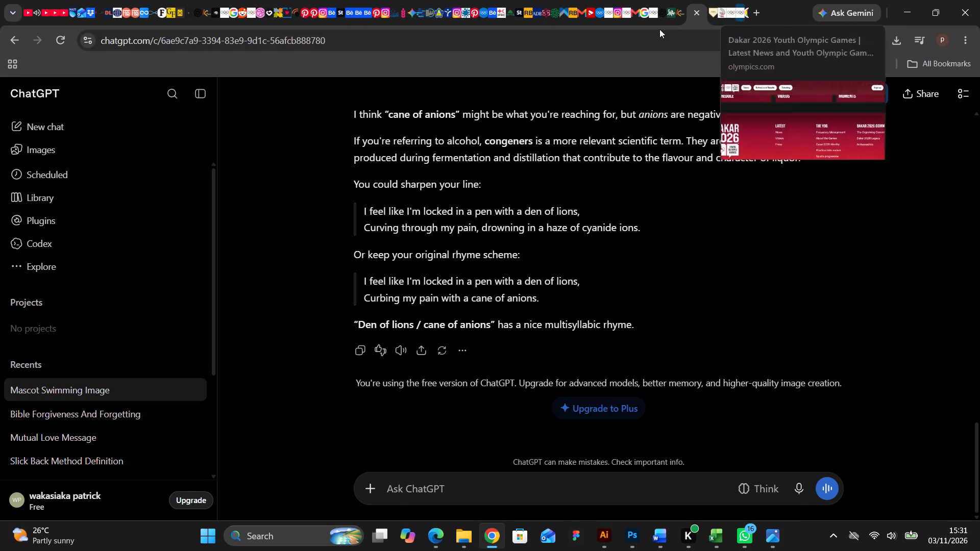
# Return to Pinterest and browse the "our values page design" results for layout references.
pyautogui.click(305, 12)
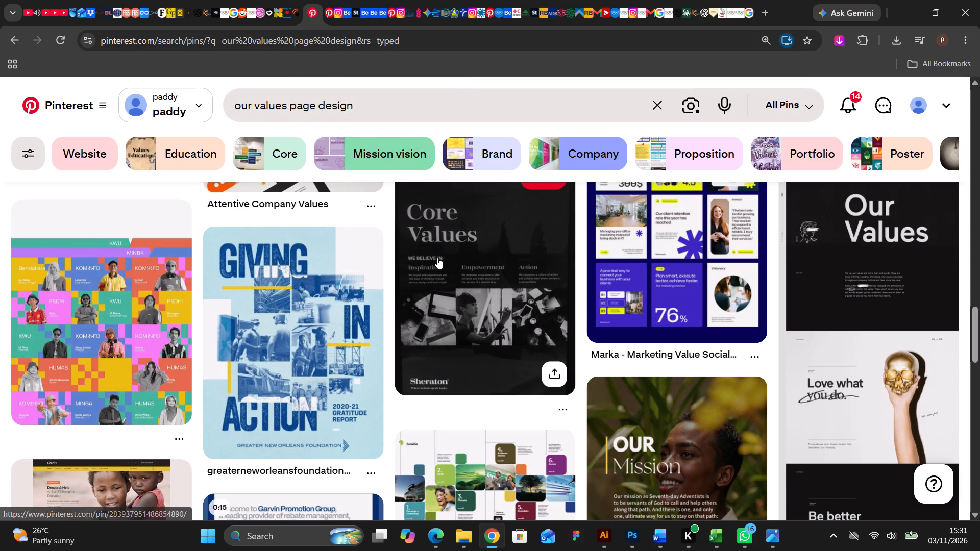
pyautogui.scroll(-4, 437, 258)
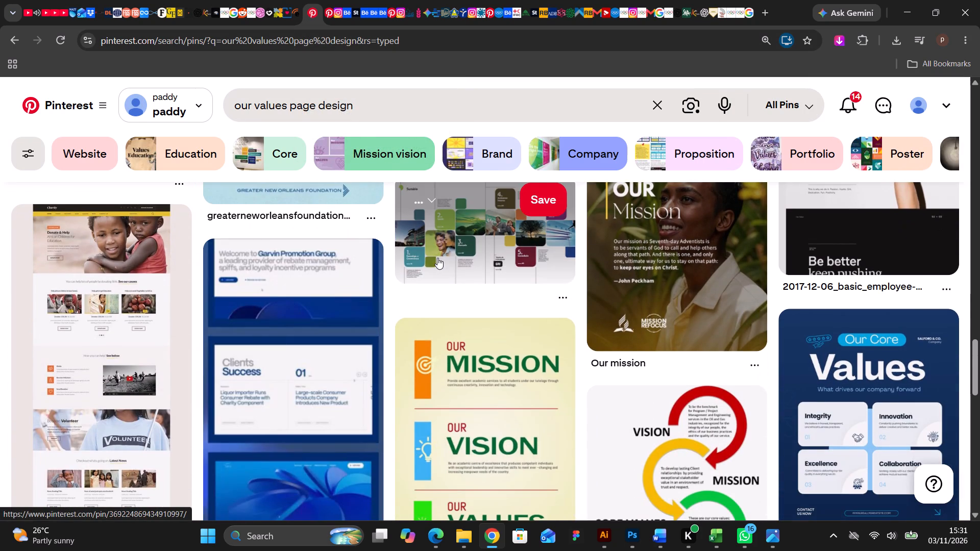
pyautogui.scroll(-1, 437, 258)
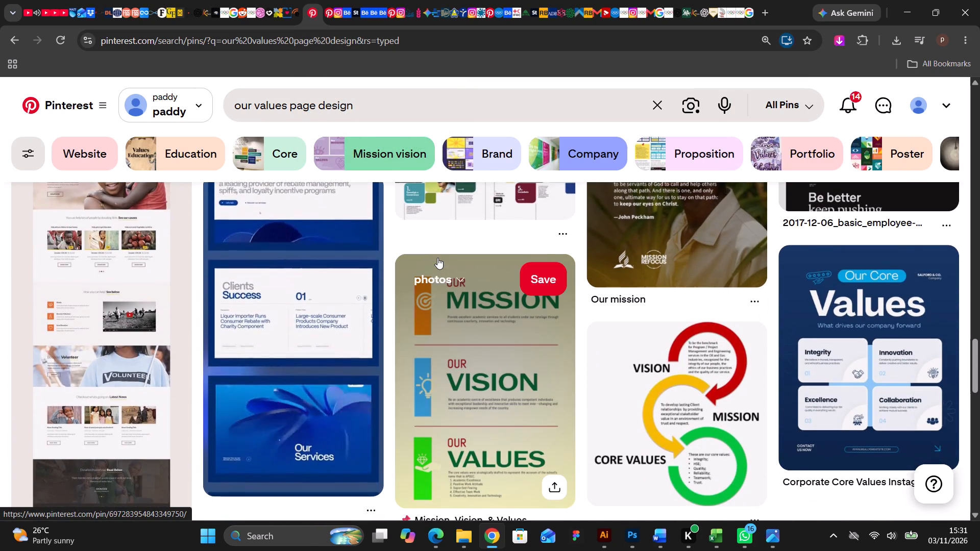
pyautogui.scroll(-4, 437, 258)
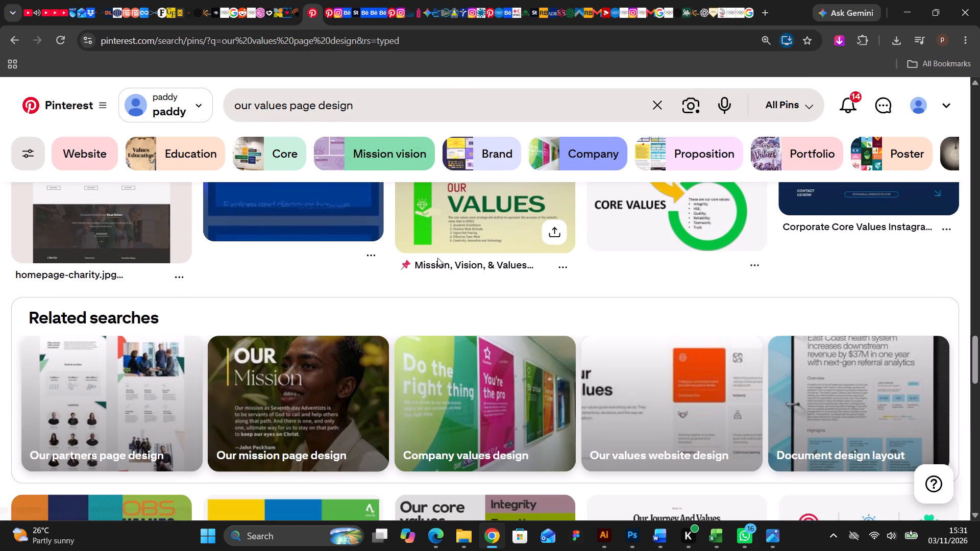
pyautogui.scroll(15, 437, 258)
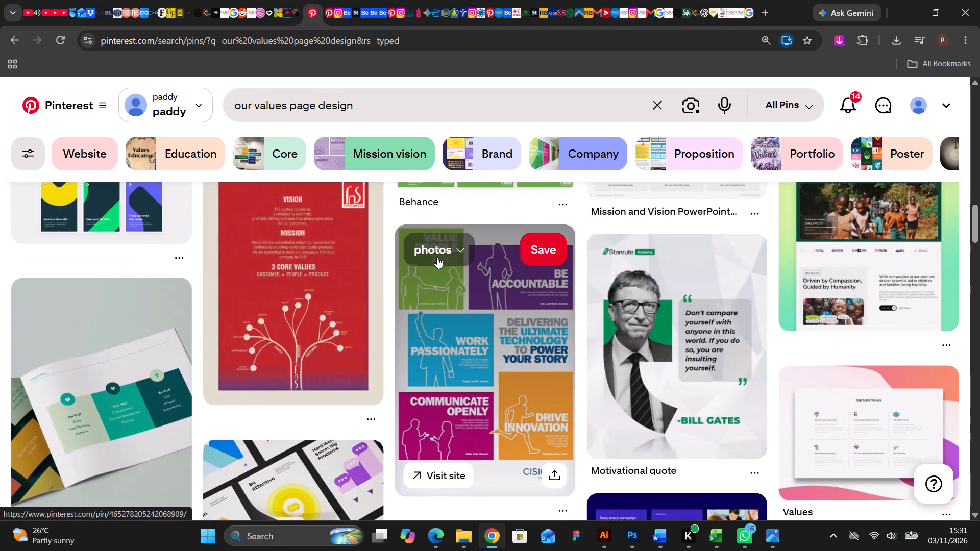
pyautogui.scroll(11, 437, 257)
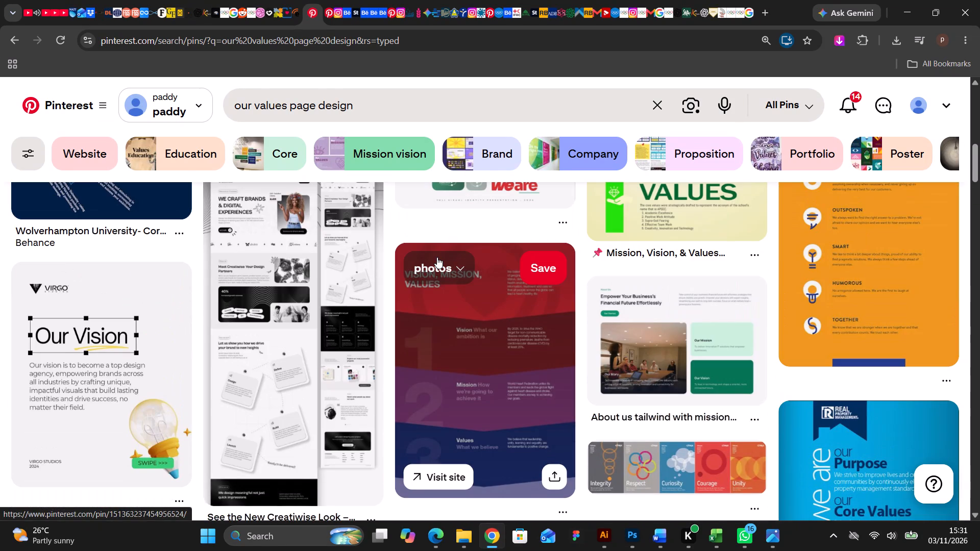
pyautogui.scroll(4, 437, 257)
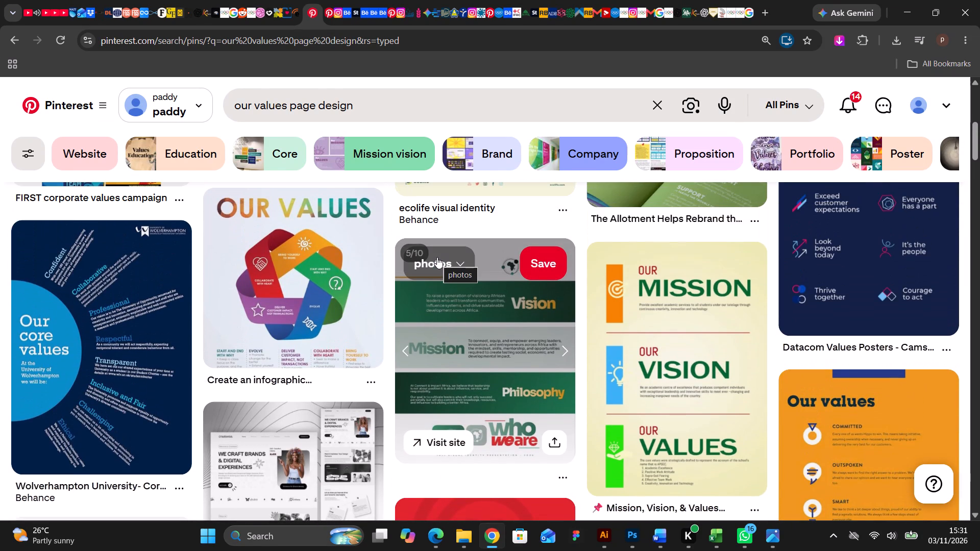
pyautogui.scroll(6, 437, 257)
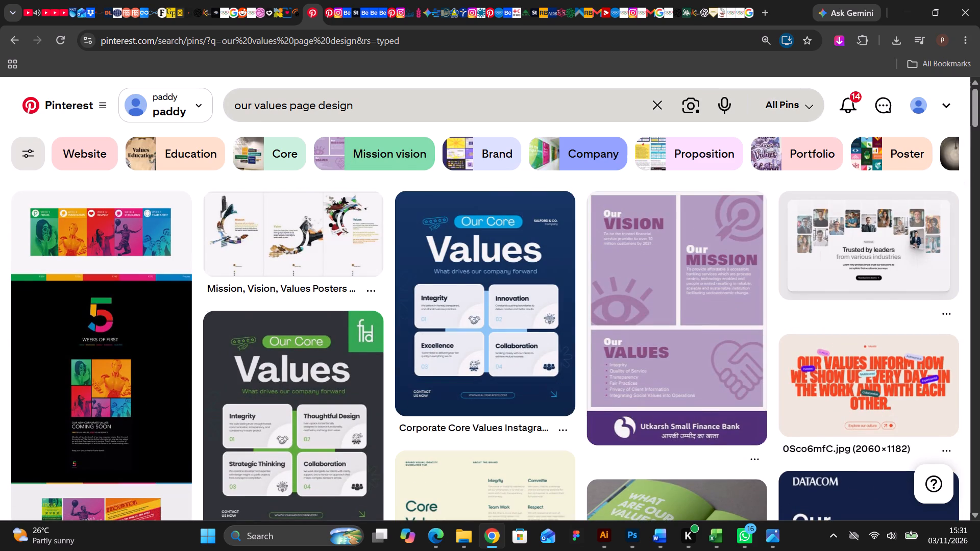
# Search Pinterest for "construction company profile" and look over the first brochure layouts.
pyautogui.moveTo(362, 105); pyautogui.dragTo(237, 109)
pyautogui.write('construction co')
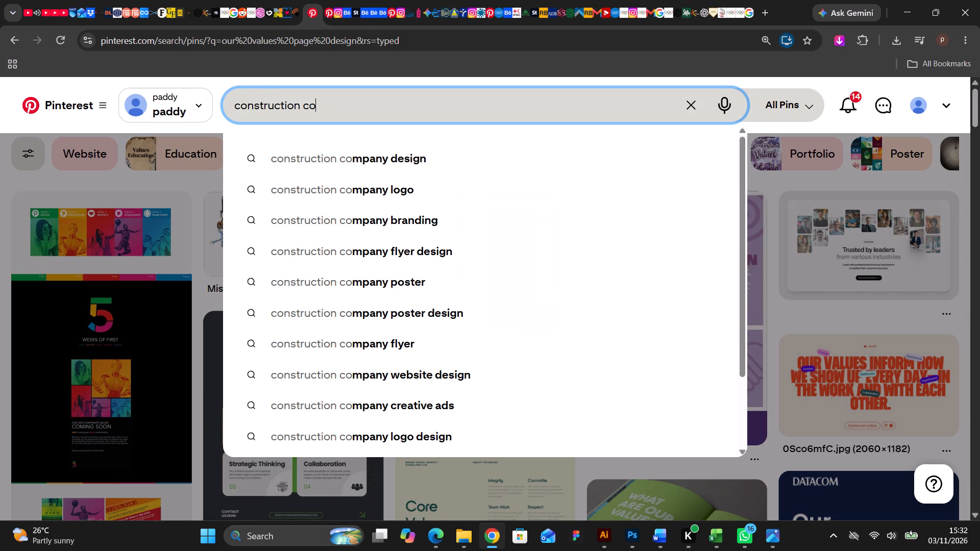
pyautogui.write('mpany profile')
pyautogui.press('Return')
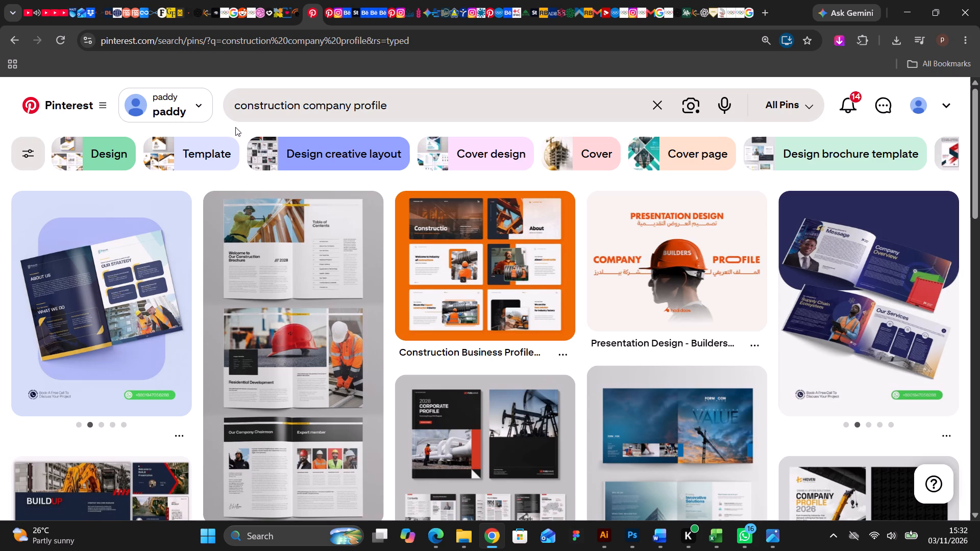
pyautogui.scroll(-2, 237, 129)
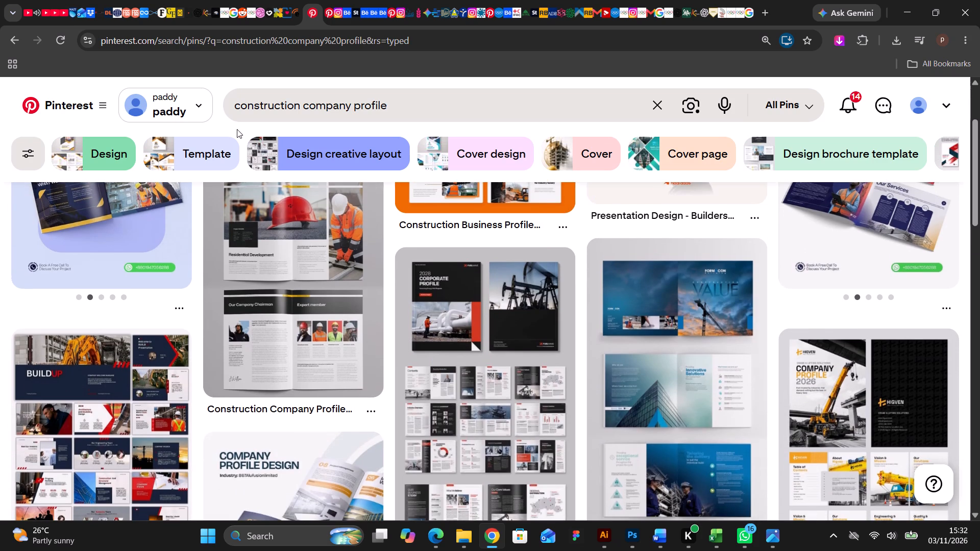
pyautogui.scroll(-4, 237, 129)
pyautogui.scroll(7, 237, 129)
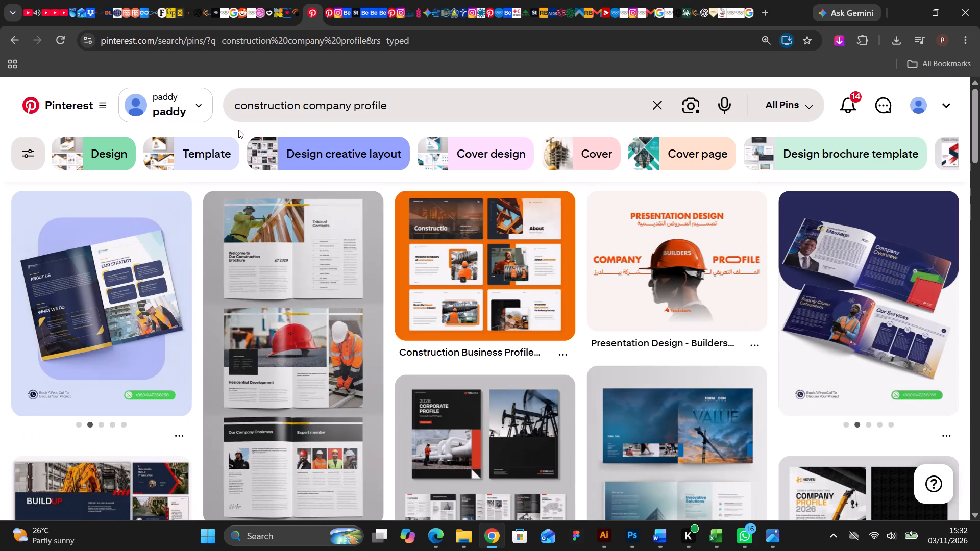
pyautogui.scroll(2, 238, 130)
# Open the navy supply chain company profile pin and advance two images through its gallery.
pyautogui.click(815, 327)
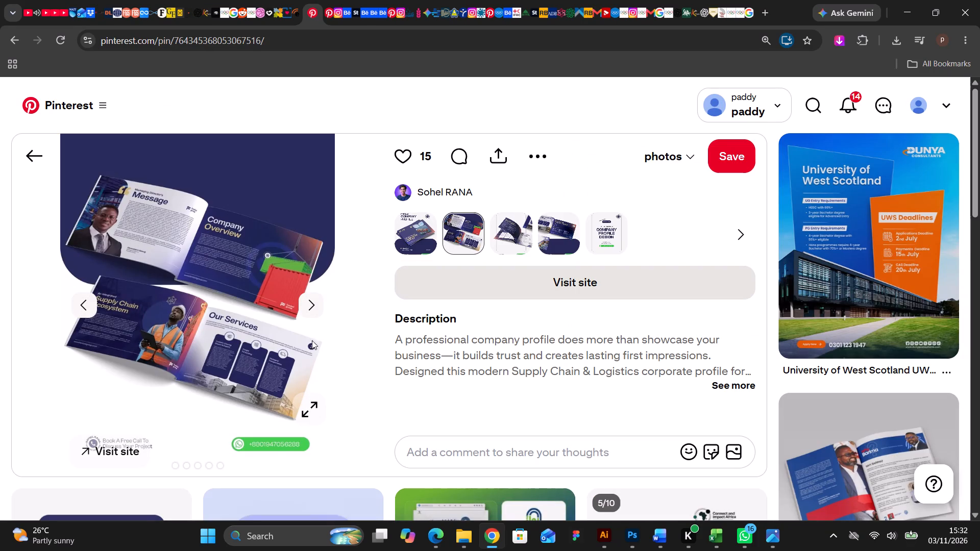
pyautogui.click(312, 304)
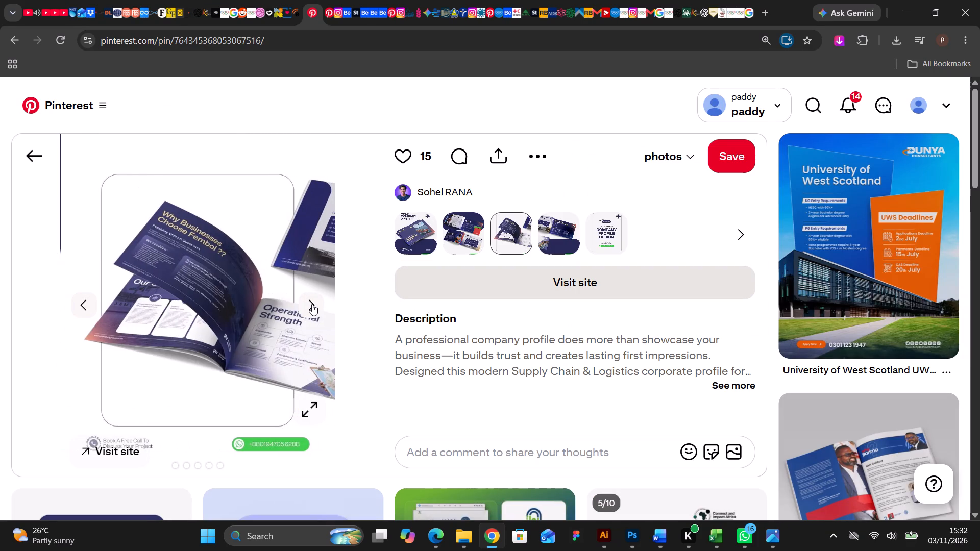
pyautogui.click(312, 304)
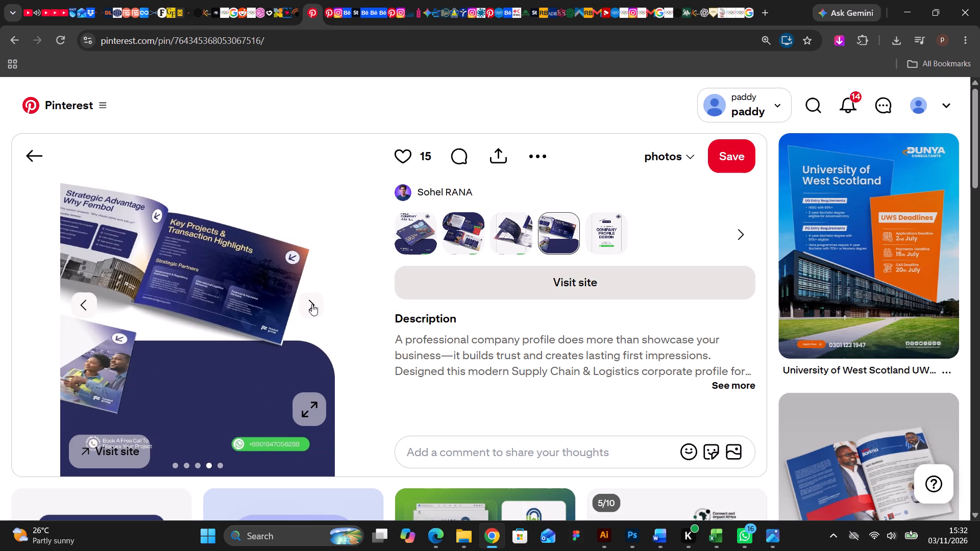
# Check the last image in the pin's gallery and go back to the Key Projects & Transaction Highlights spread.
pyautogui.click(312, 304)
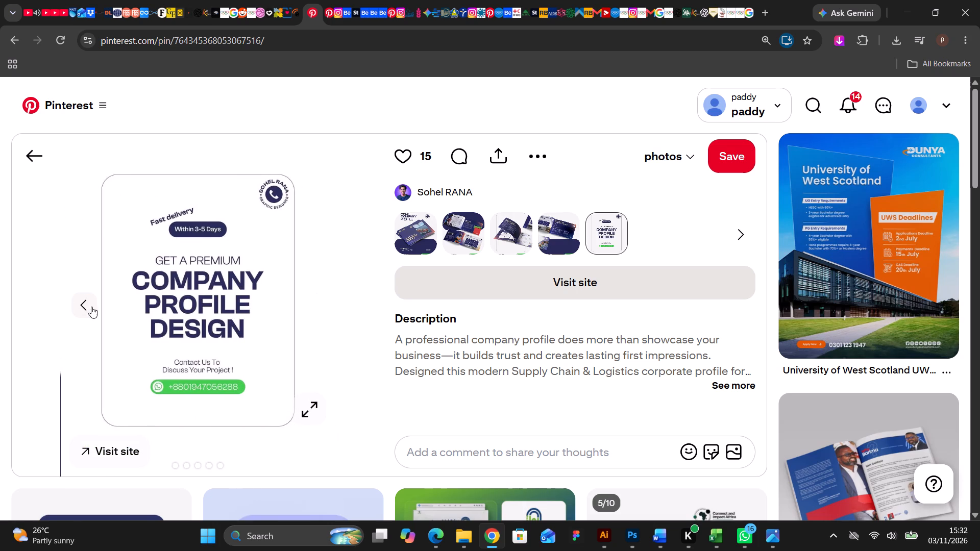
pyautogui.click(86, 307)
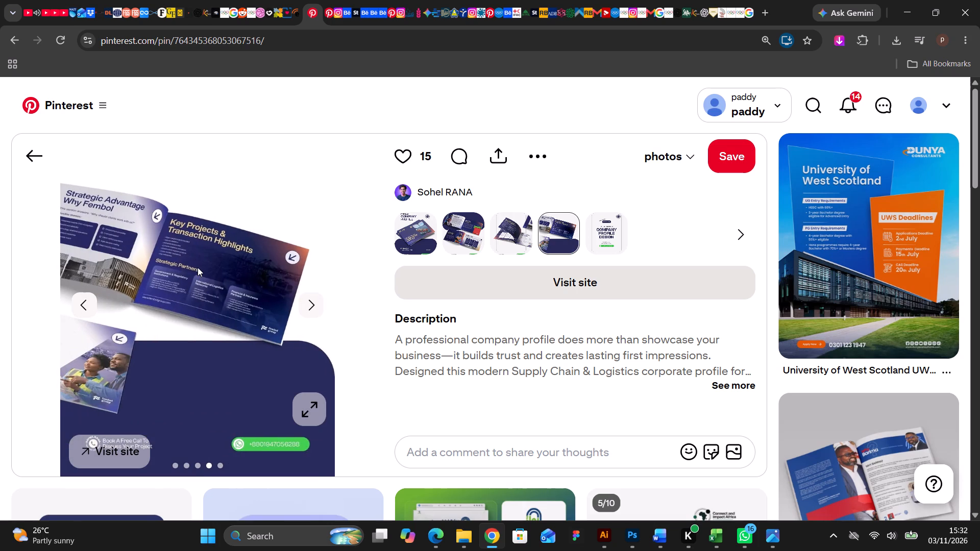
pyautogui.scroll(-1, 198, 268)
pyautogui.scroll(1, 172, 304)
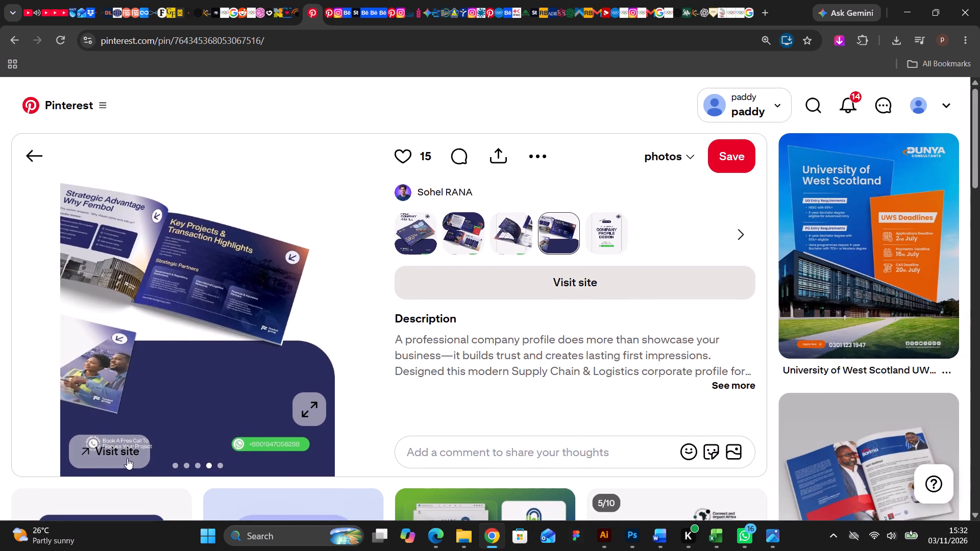
# Visit the pin's source post on Instagram and look over the designer's other company profile posts, returning to the spread image.
pyautogui.click(126, 458)
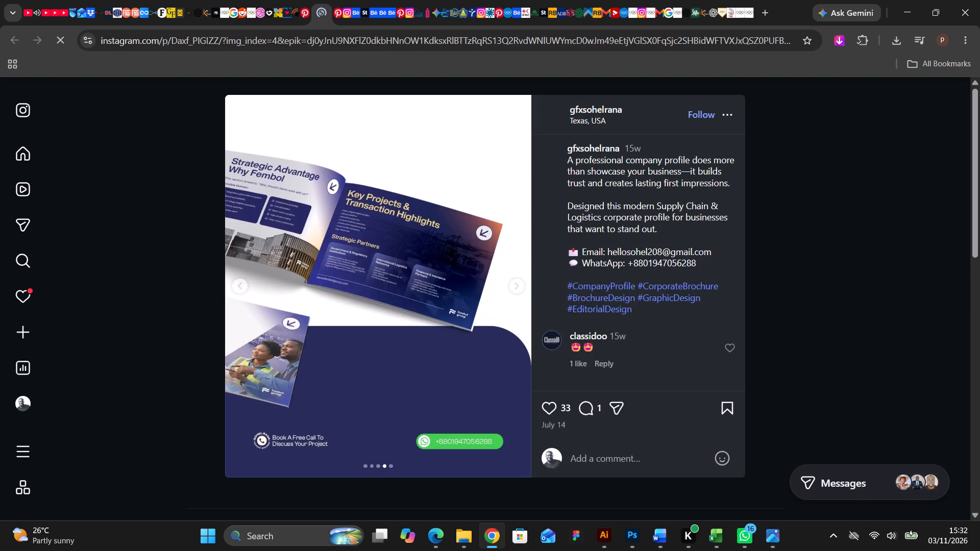
pyautogui.scroll(-3, 467, 309)
pyautogui.scroll(3, 464, 306)
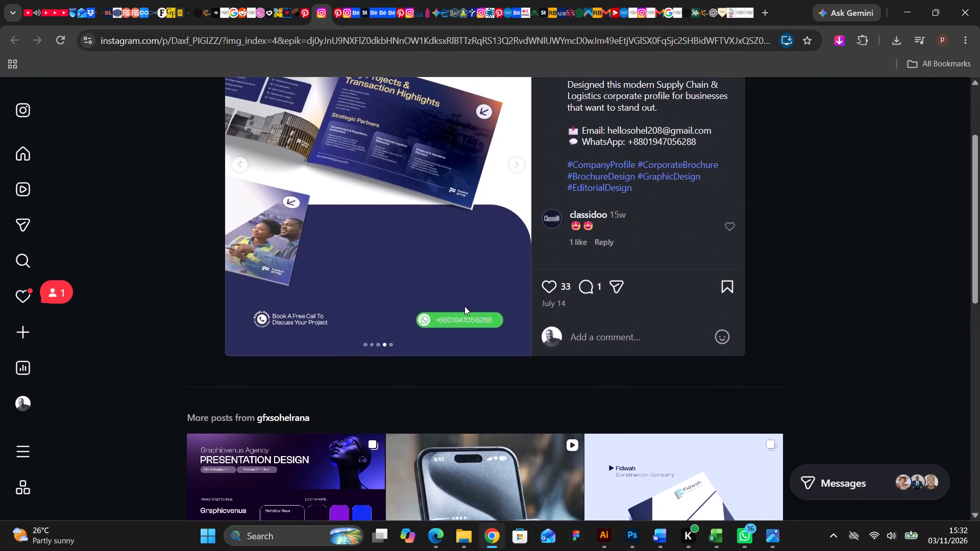
pyautogui.scroll(-10, 464, 306)
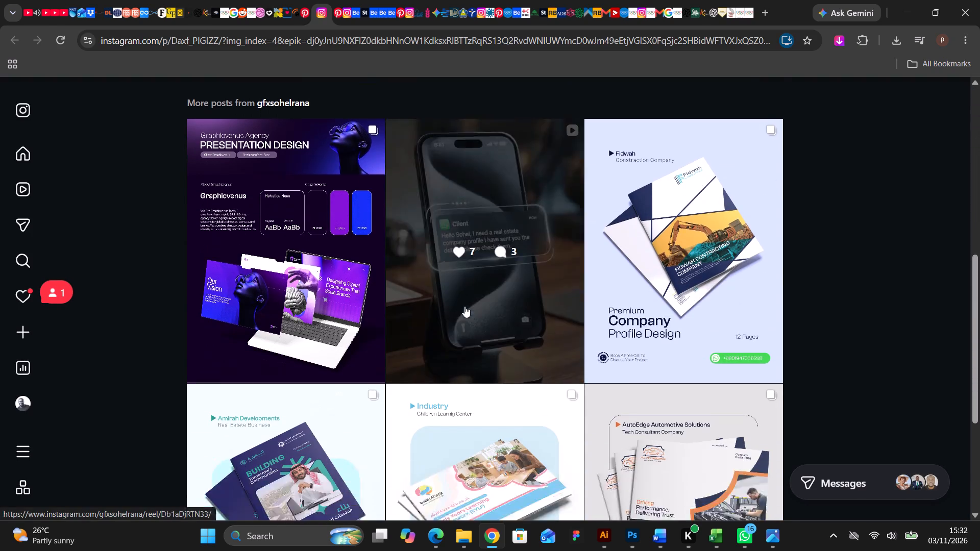
pyautogui.scroll(-6, 464, 306)
pyautogui.scroll(5, 464, 306)
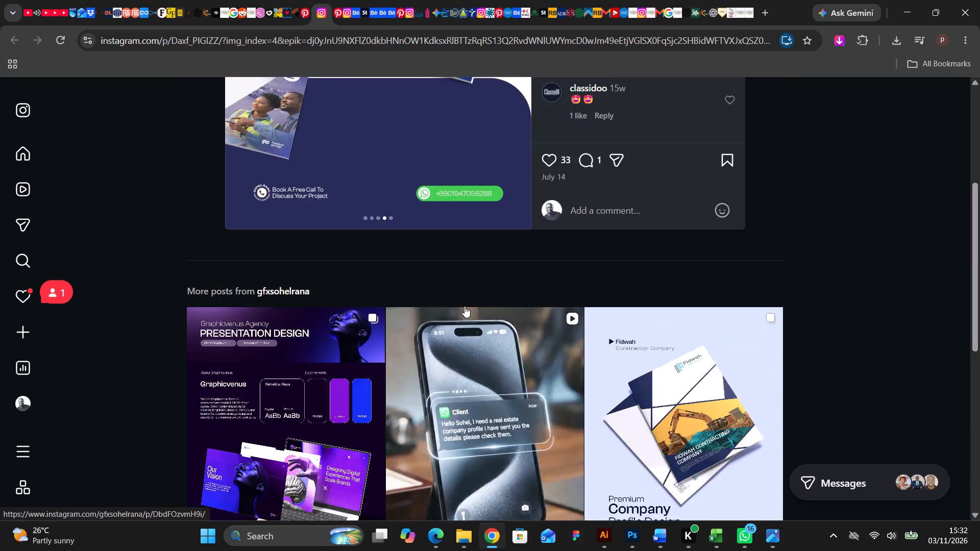
pyautogui.scroll(9, 464, 306)
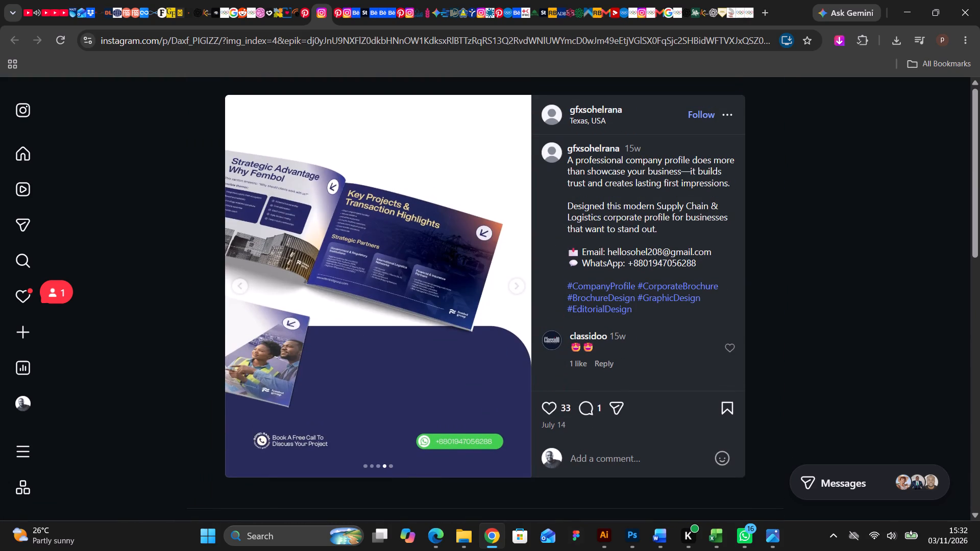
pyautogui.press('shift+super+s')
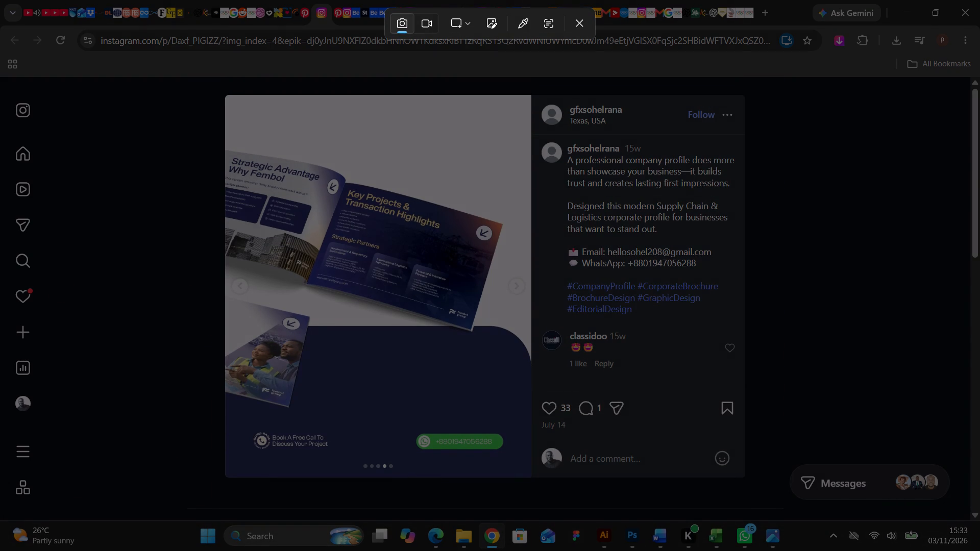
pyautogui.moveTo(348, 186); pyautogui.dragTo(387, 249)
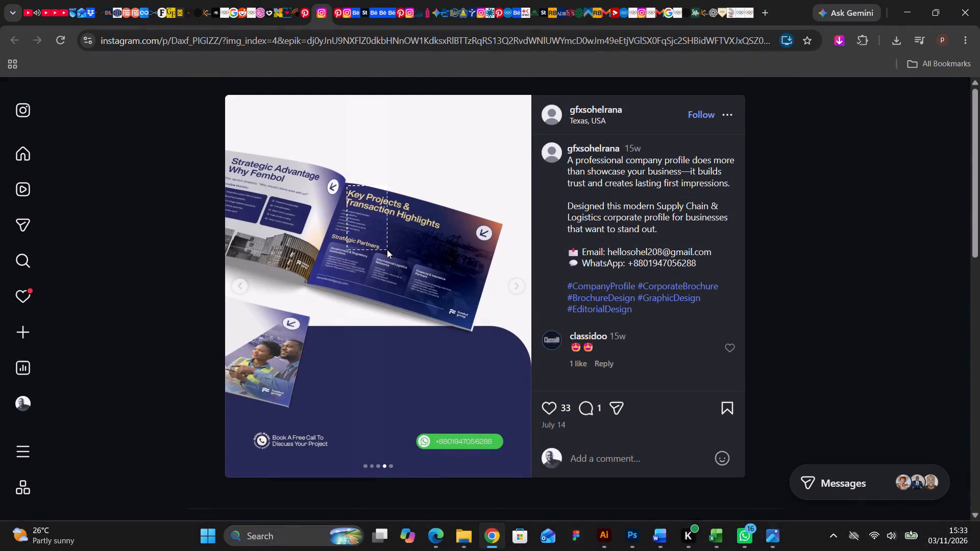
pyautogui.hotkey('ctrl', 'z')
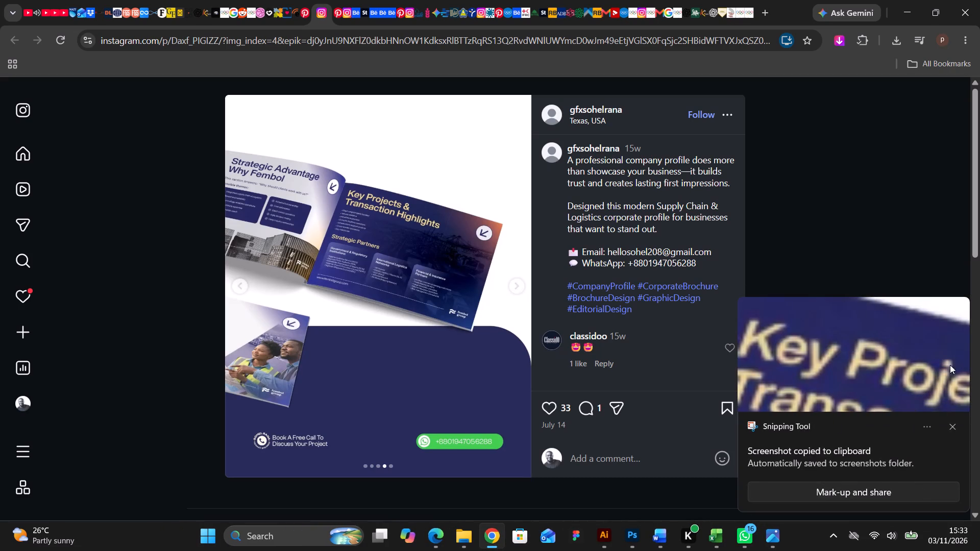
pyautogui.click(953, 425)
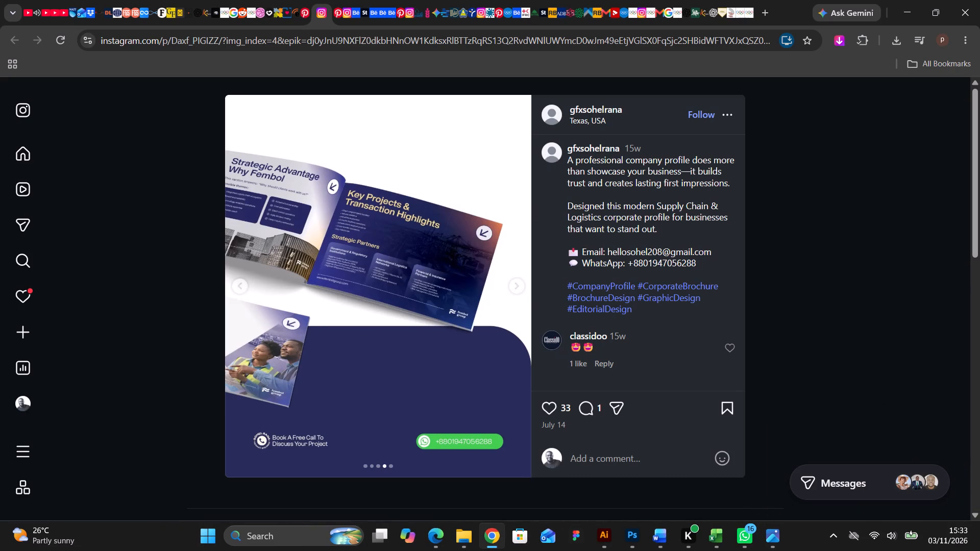
# Capture a screen snip of the Key Projects & Transaction Highlights brochure spread in the Instagram post.
pyautogui.press('shift+super+s')
pyautogui.moveTo(288, 148); pyautogui.dragTo(321, 216)
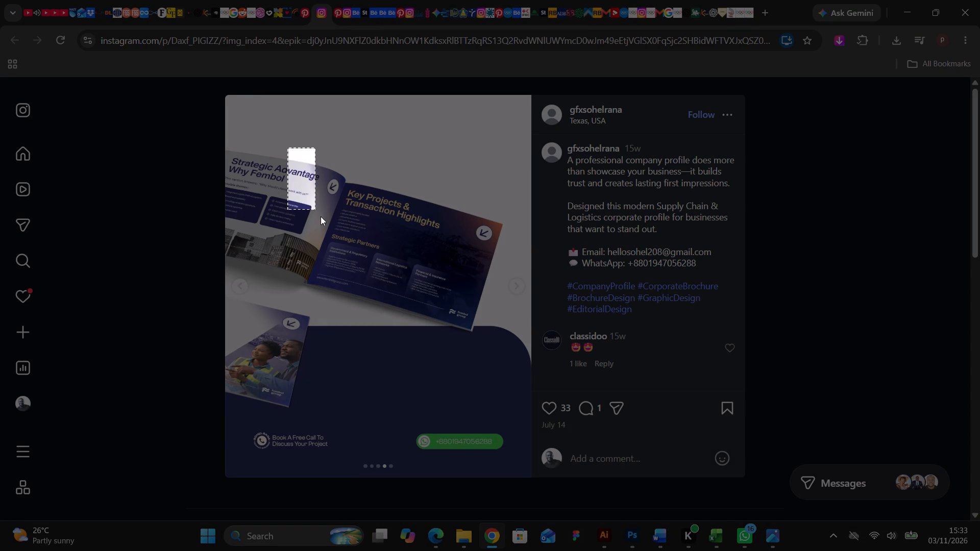
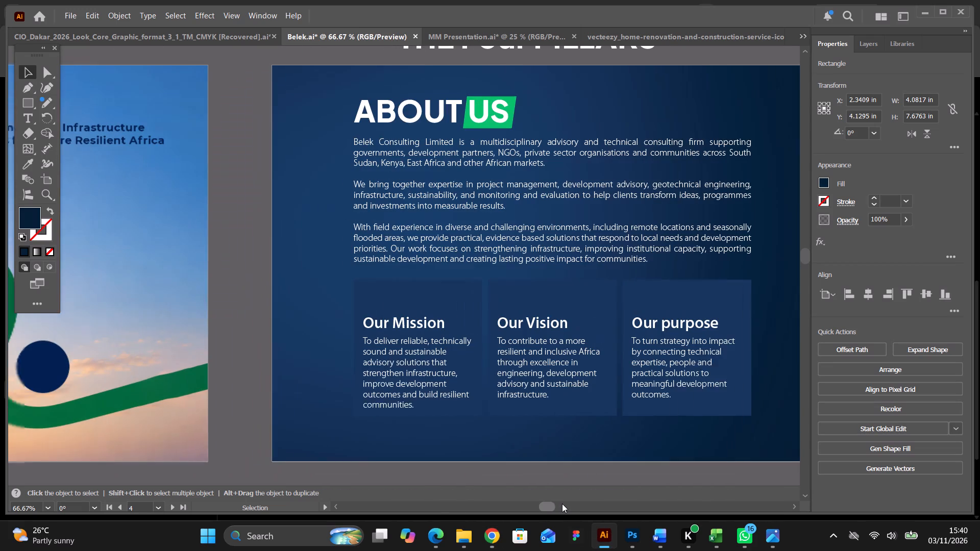
pyautogui.moveTo(562, 504); pyautogui.dragTo(567, 504)
pyautogui.click(646, 222)
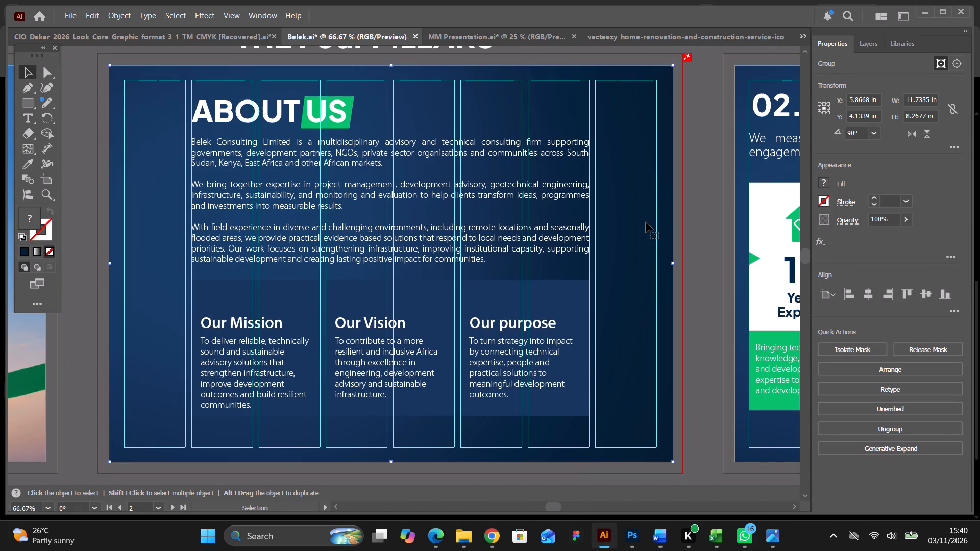
pyautogui.click(46, 177)
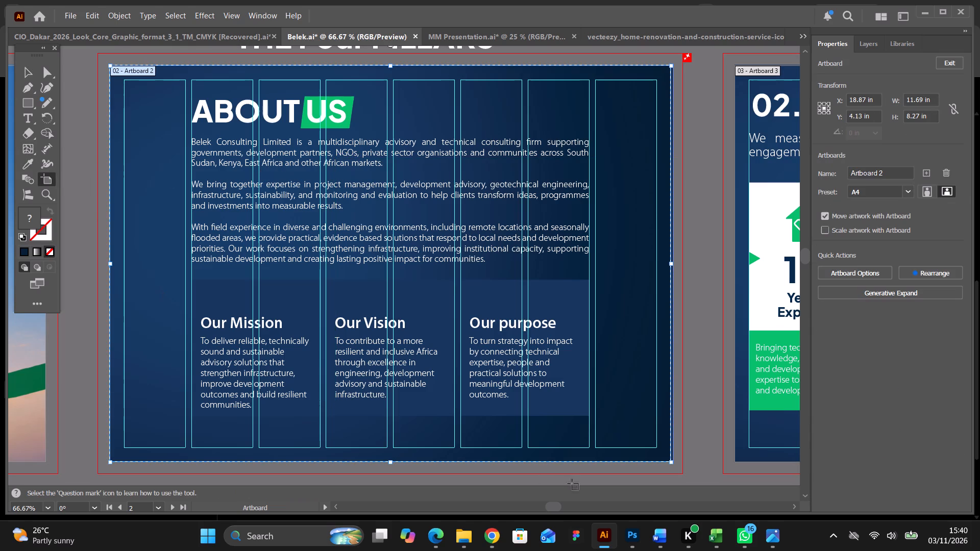
# Switch to Photoshop and start a new document in inches with a width of 11.69.
pyautogui.click(635, 531)
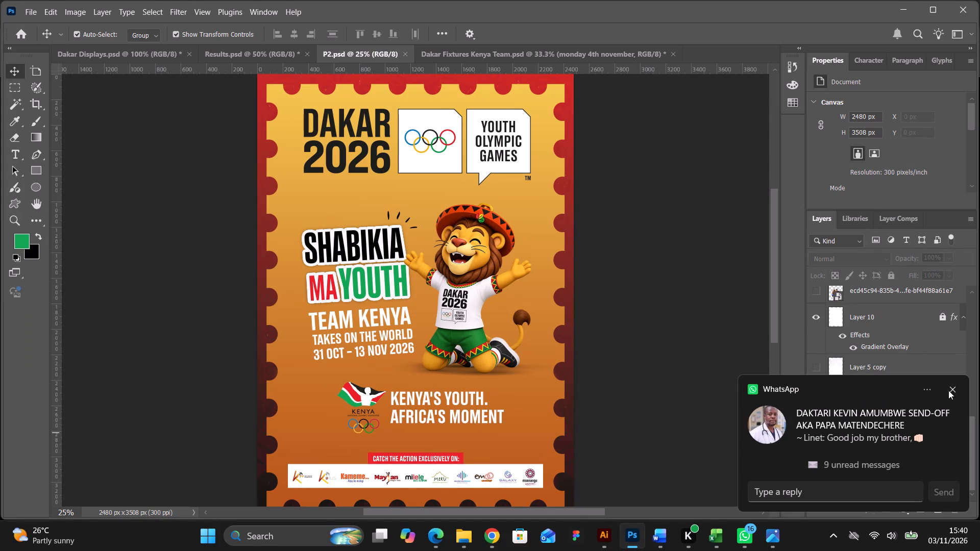
pyautogui.click(951, 390)
pyautogui.click(34, 16)
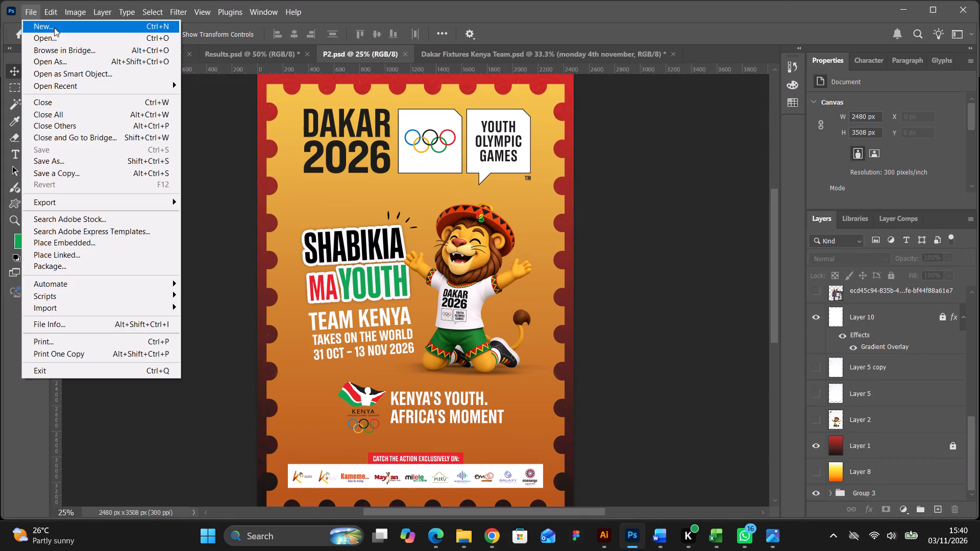
pyautogui.click(54, 27)
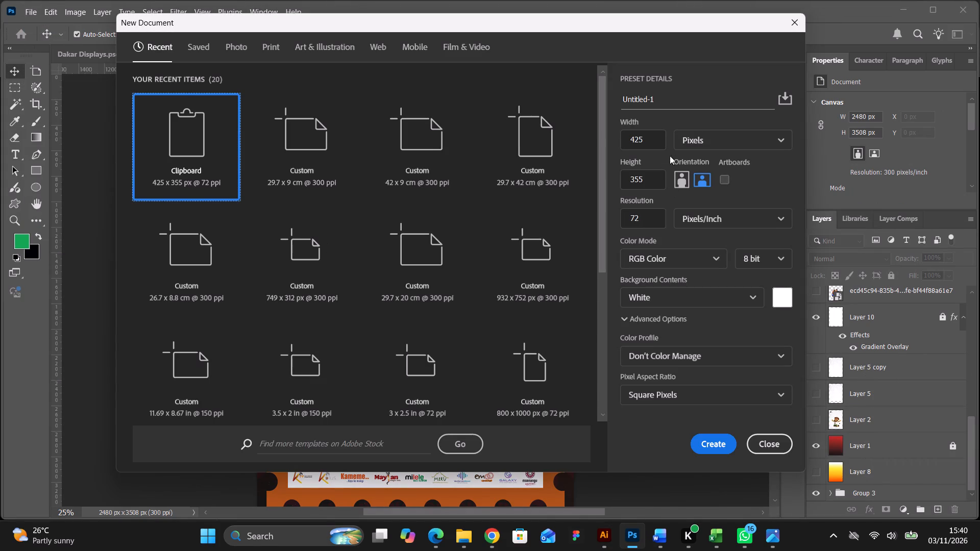
pyautogui.click(741, 148)
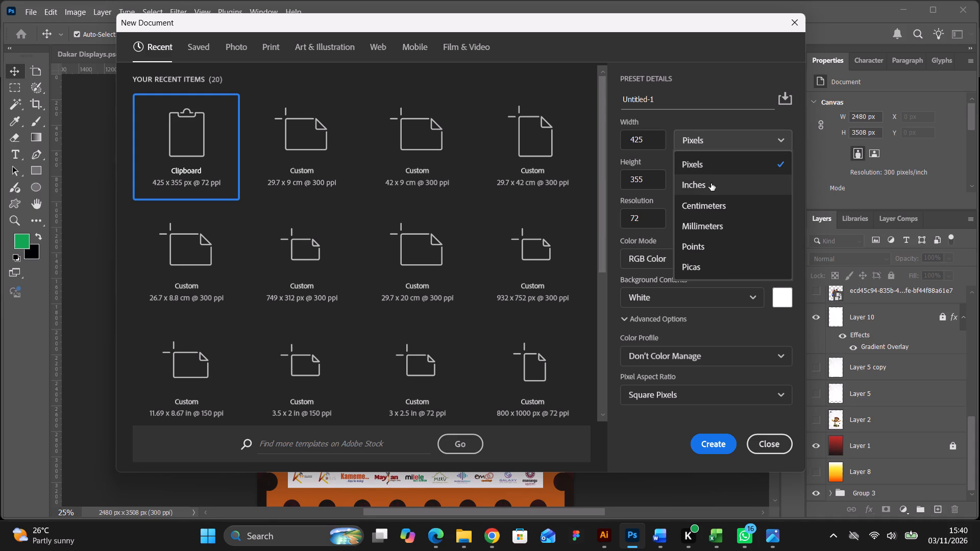
pyautogui.click(710, 185)
pyautogui.moveTo(646, 139); pyautogui.dragTo(579, 148)
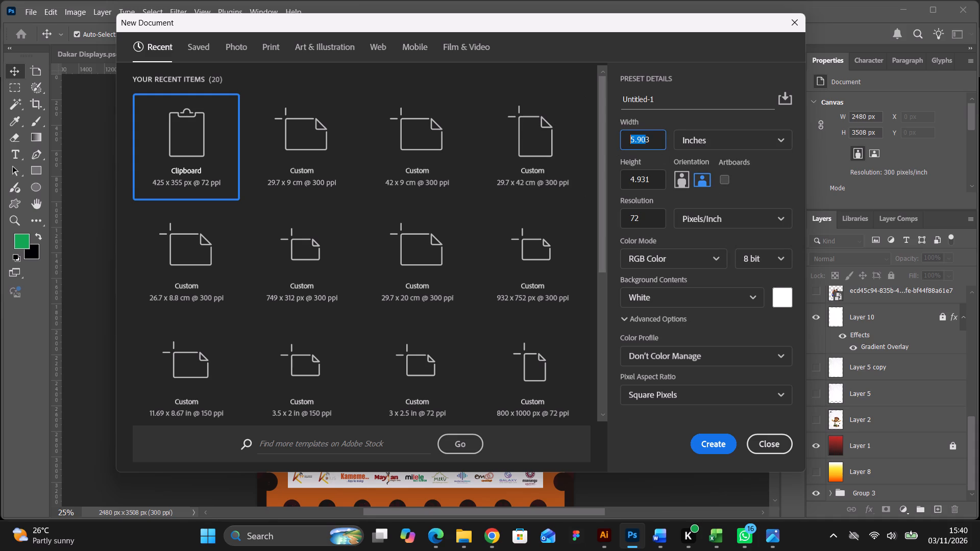
pyautogui.moveTo(648, 136); pyautogui.dragTo(590, 142)
pyautogui.write('11')
pyautogui.press('.')
pyautogui.click(611, 528)
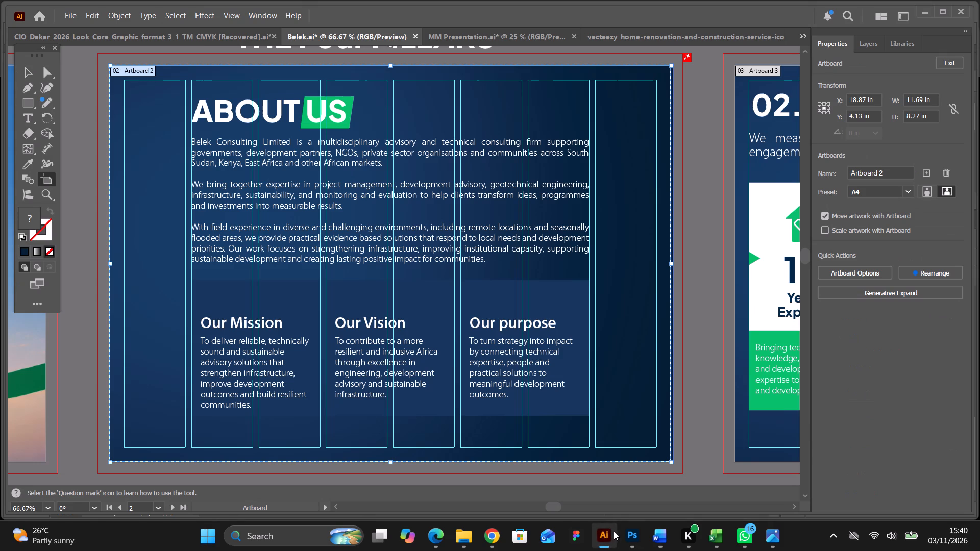
pyautogui.click(639, 536)
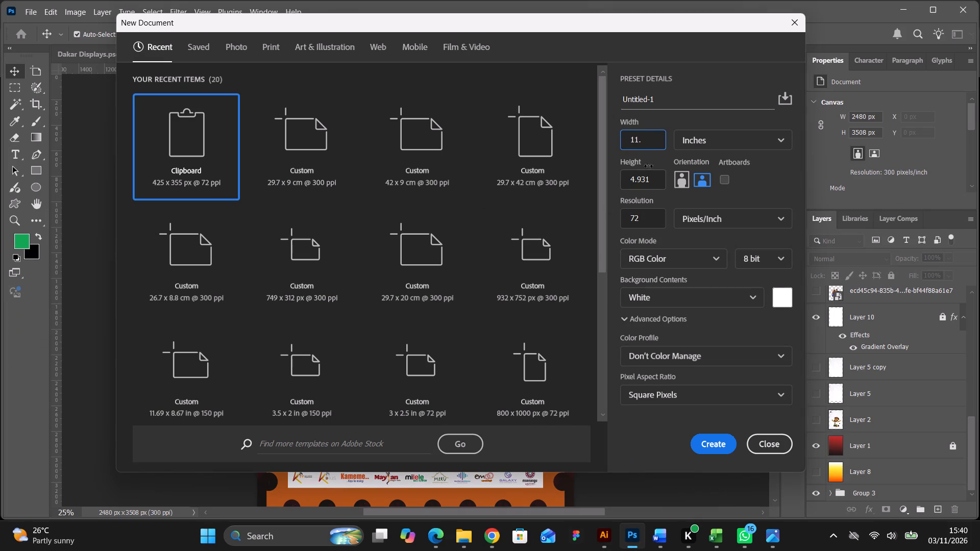
pyautogui.click(650, 142)
pyautogui.write('69')
# Set the new document's height to 8.27 inches and its resolution to 150 pixels/inch, and create it.
pyautogui.moveTo(657, 177); pyautogui.dragTo(631, 178)
pyautogui.write('8.')
pyautogui.write('27')
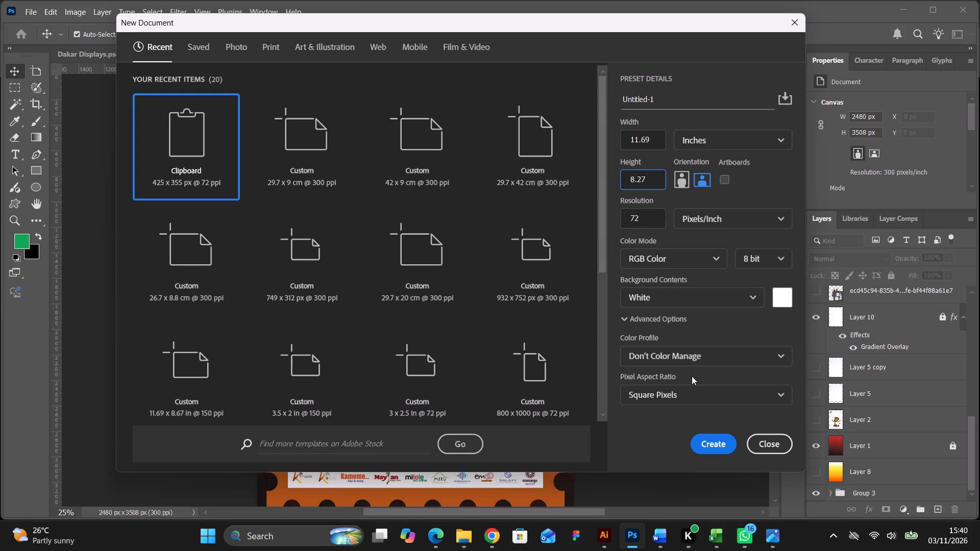
pyautogui.moveTo(644, 219); pyautogui.dragTo(627, 221)
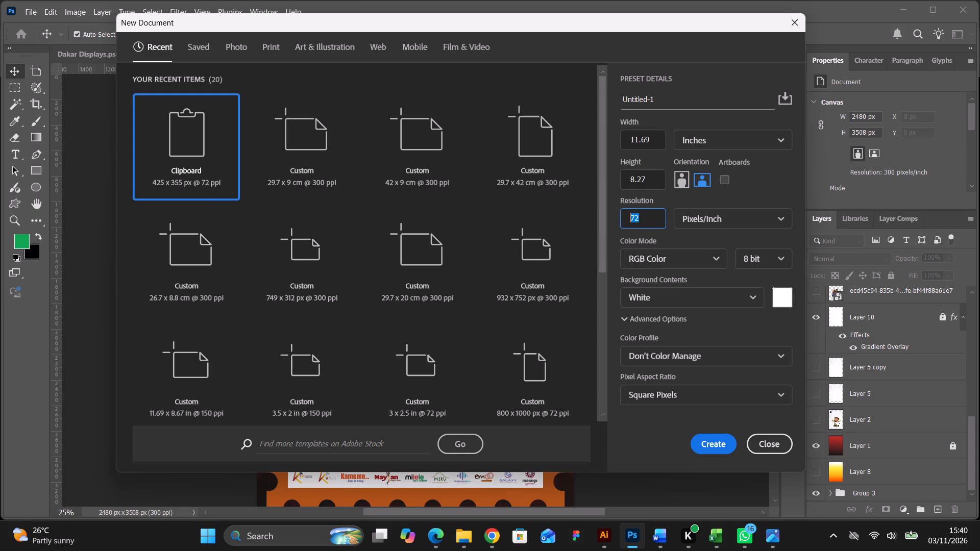
pyautogui.write('150')
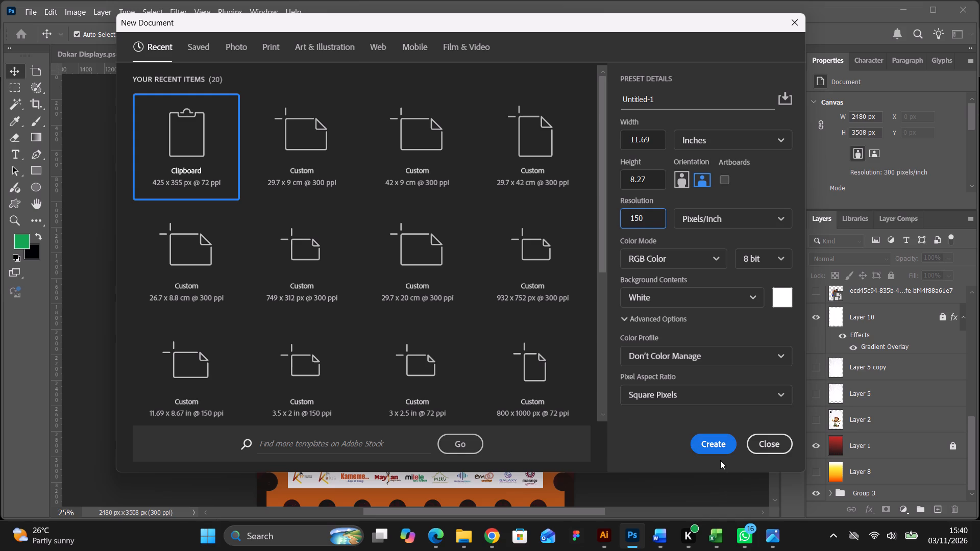
pyautogui.click(720, 449)
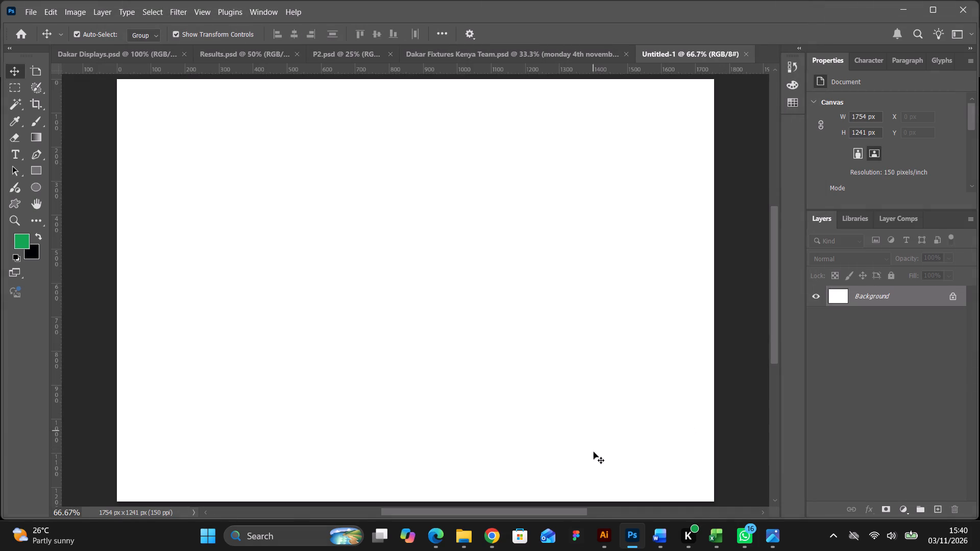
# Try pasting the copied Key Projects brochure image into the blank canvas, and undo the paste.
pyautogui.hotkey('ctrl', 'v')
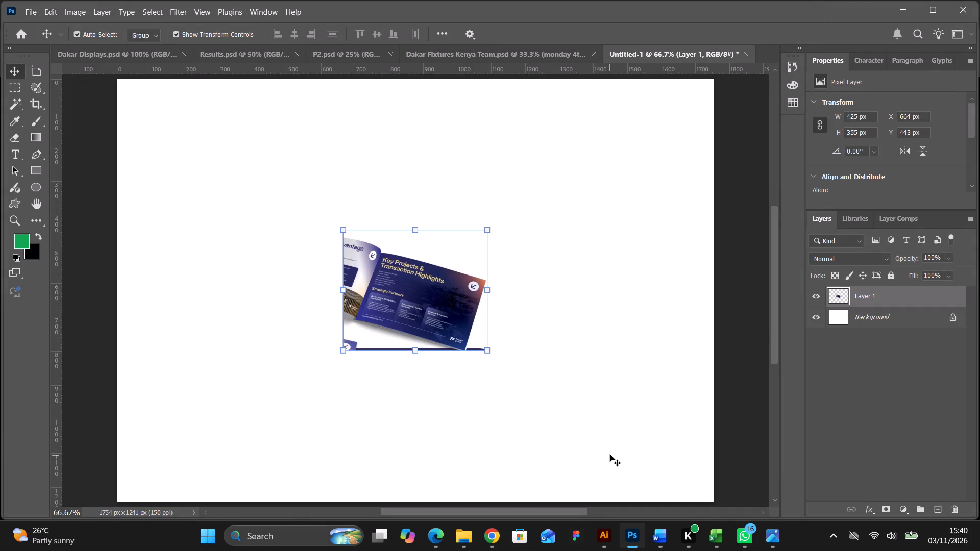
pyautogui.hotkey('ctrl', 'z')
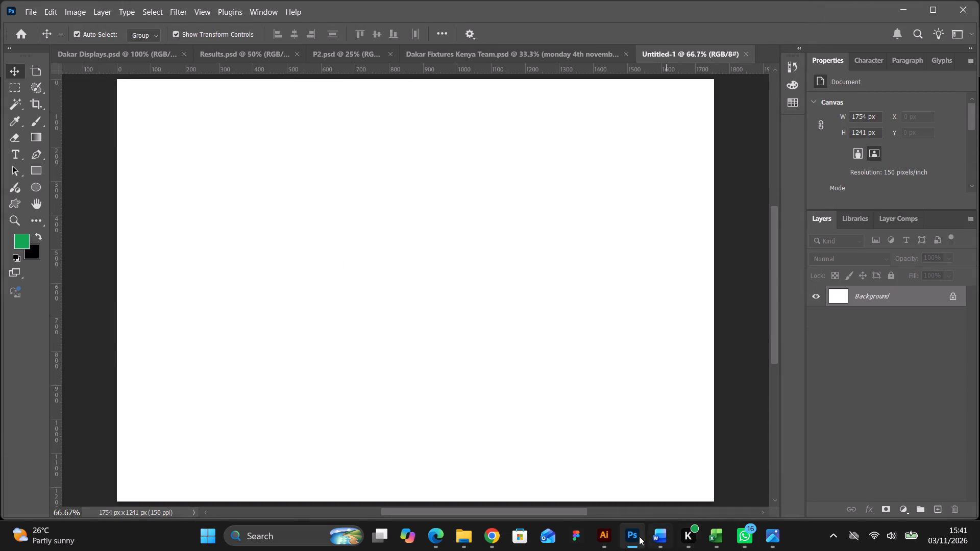
# Copy the dark blue gradient background of Illustrator's About Us page and place it in the new Photoshop document.
pyautogui.click(610, 538)
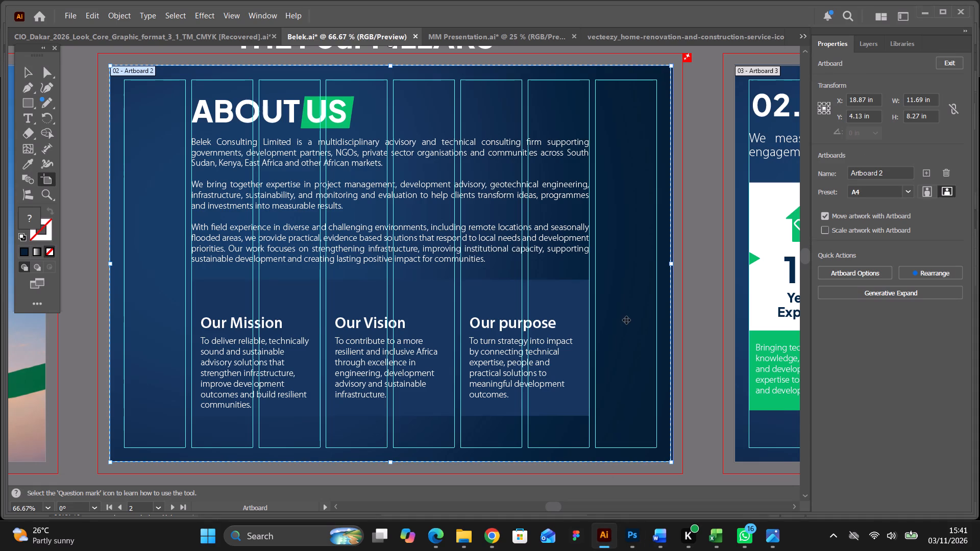
pyautogui.click(29, 71)
pyautogui.click(101, 114)
pyautogui.click(148, 120)
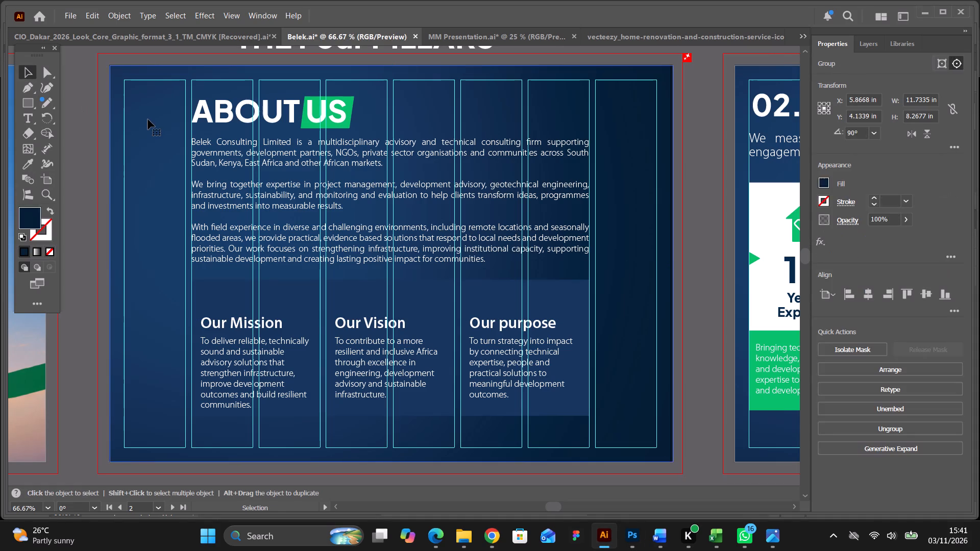
pyautogui.hotkey('ctrl', 'c')
pyautogui.click(632, 537)
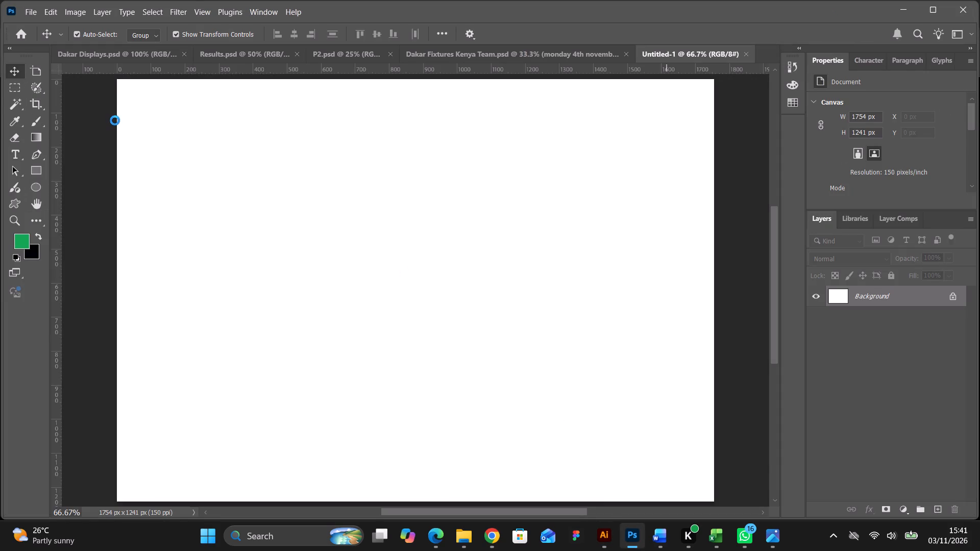
pyautogui.hotkey('ctrl', 'v')
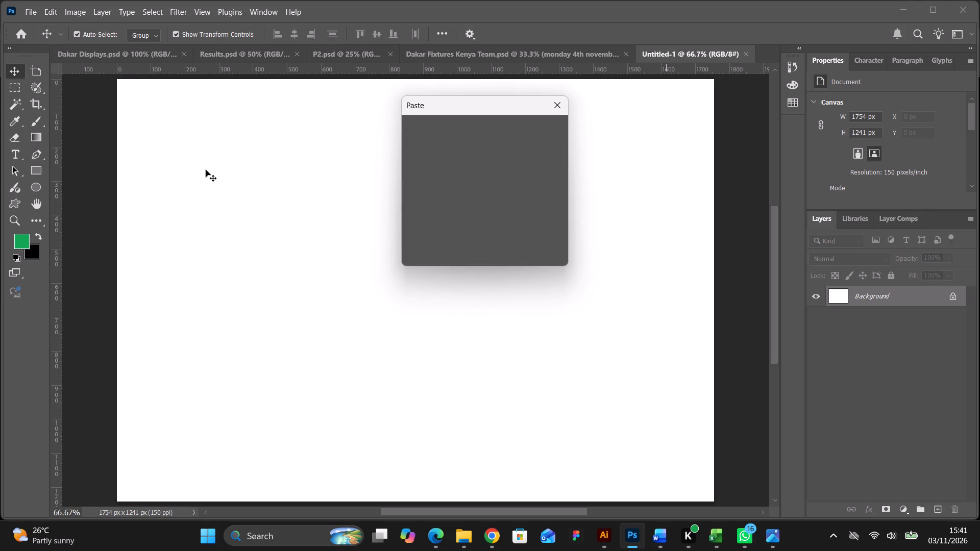
pyautogui.click(538, 132)
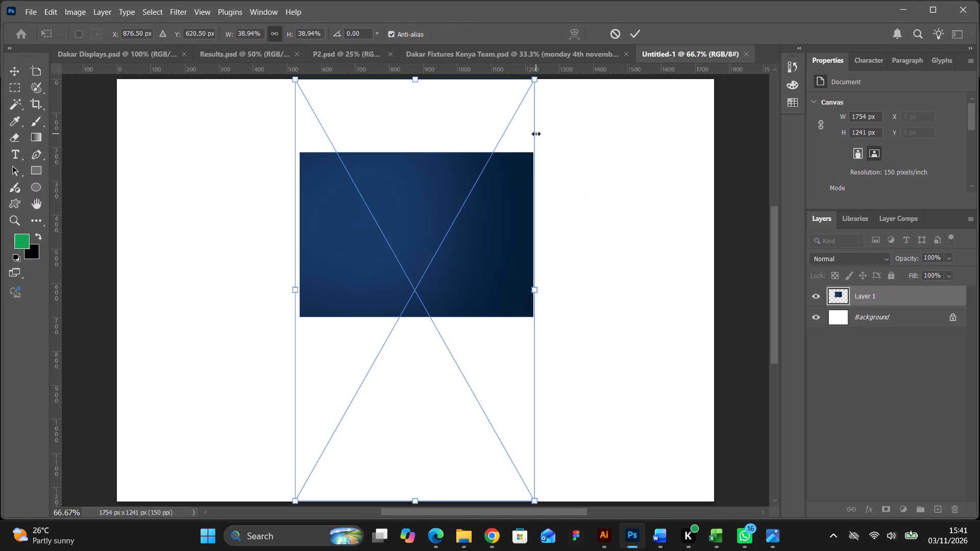
pyautogui.click(630, 34)
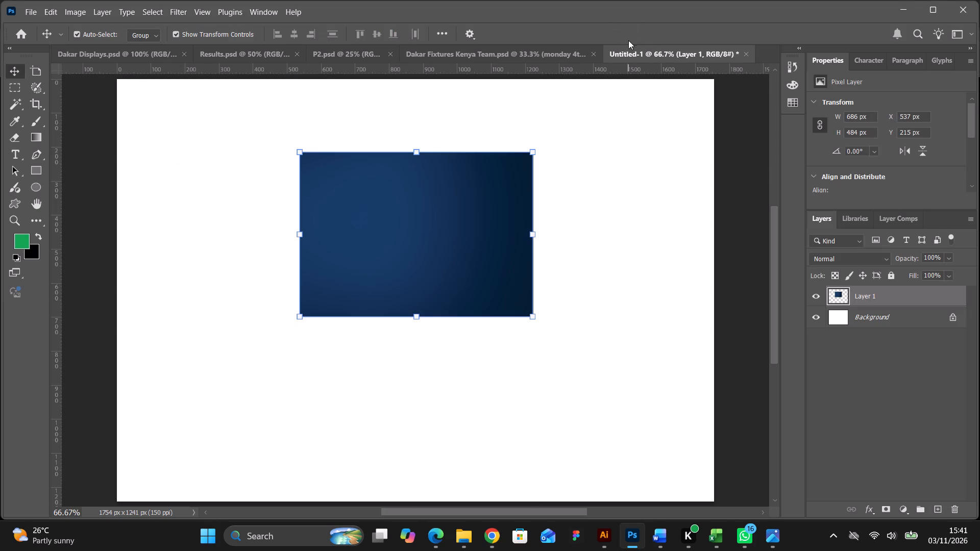
# Enlarge the pasted blue gradient and position it so it fills the whole 1754 × 1241 px canvas.
pyautogui.moveTo(300, 234); pyautogui.dragTo(214, 235)
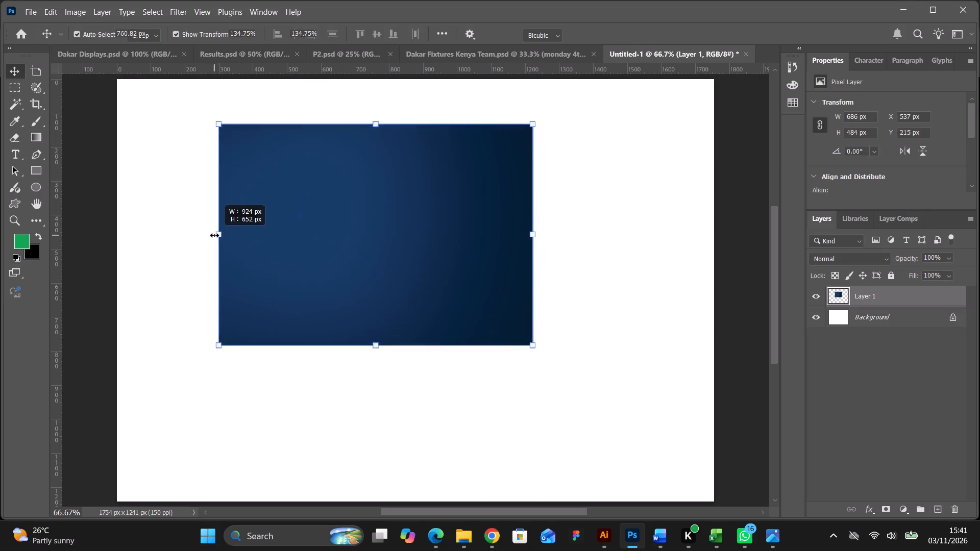
pyautogui.moveTo(214, 235); pyautogui.dragTo(113, 230)
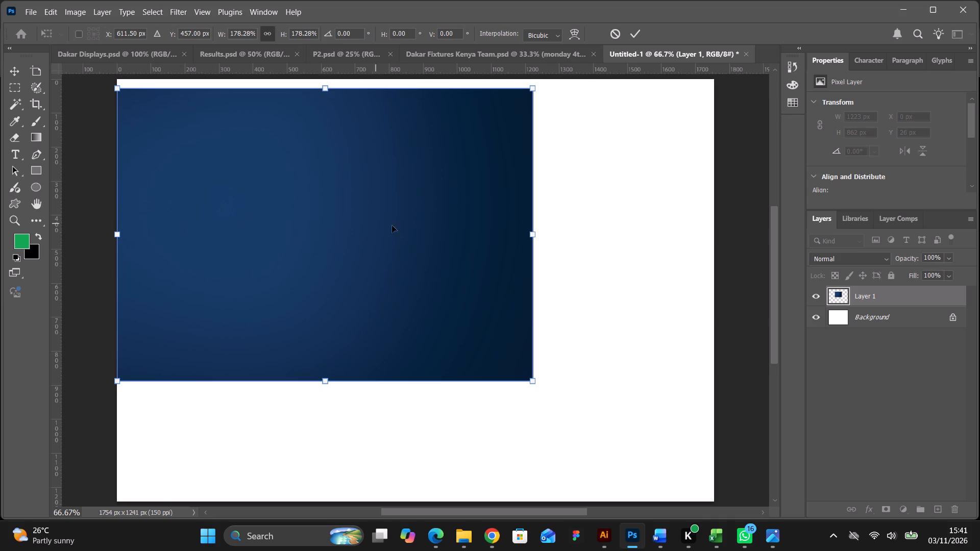
pyautogui.moveTo(534, 231); pyautogui.dragTo(687, 244)
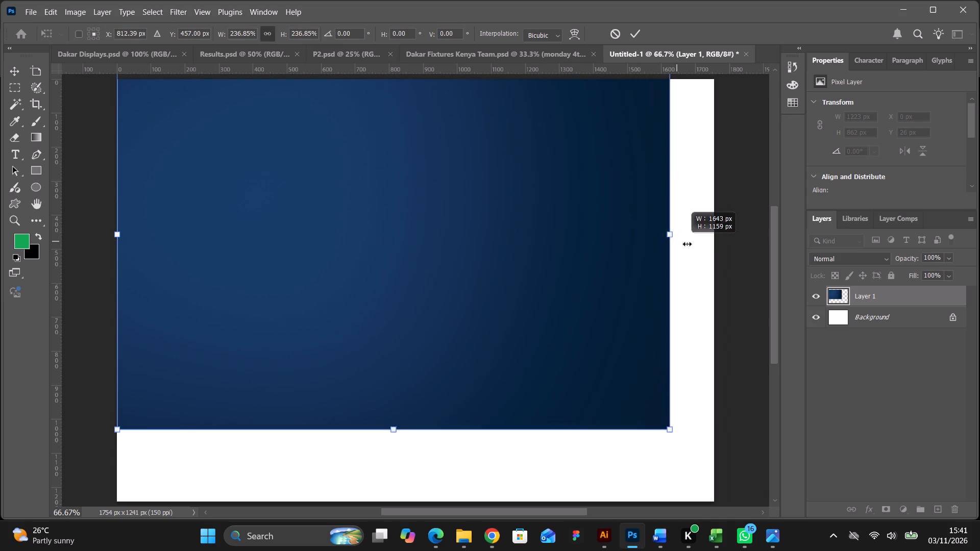
pyautogui.moveTo(687, 244); pyautogui.dragTo(718, 248)
pyautogui.scroll(-13, 629, 204)
pyautogui.moveTo(546, 186); pyautogui.dragTo(547, 220)
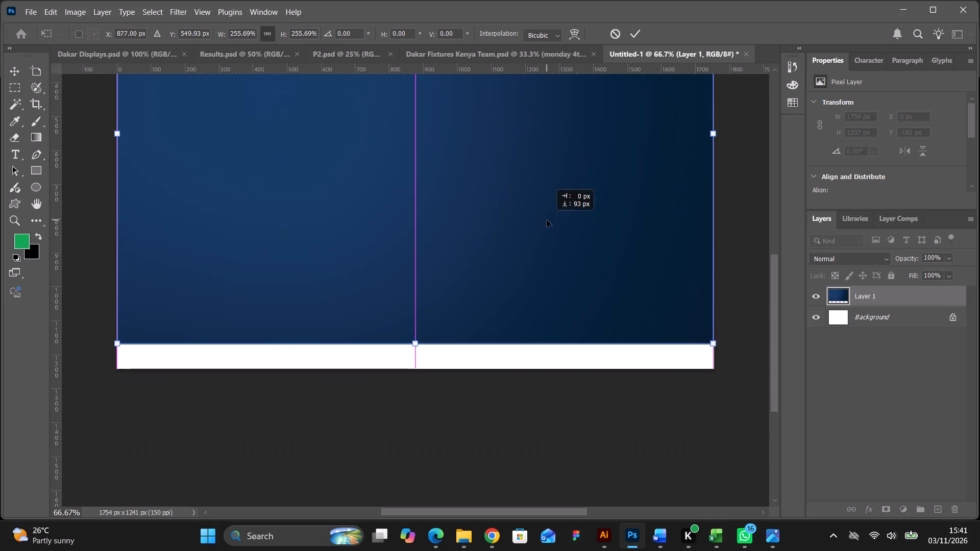
pyautogui.moveTo(547, 220); pyautogui.dragTo(549, 246)
pyautogui.scroll(20, 551, 241)
pyautogui.moveTo(415, 150); pyautogui.dragTo(412, 144)
pyautogui.click(634, 32)
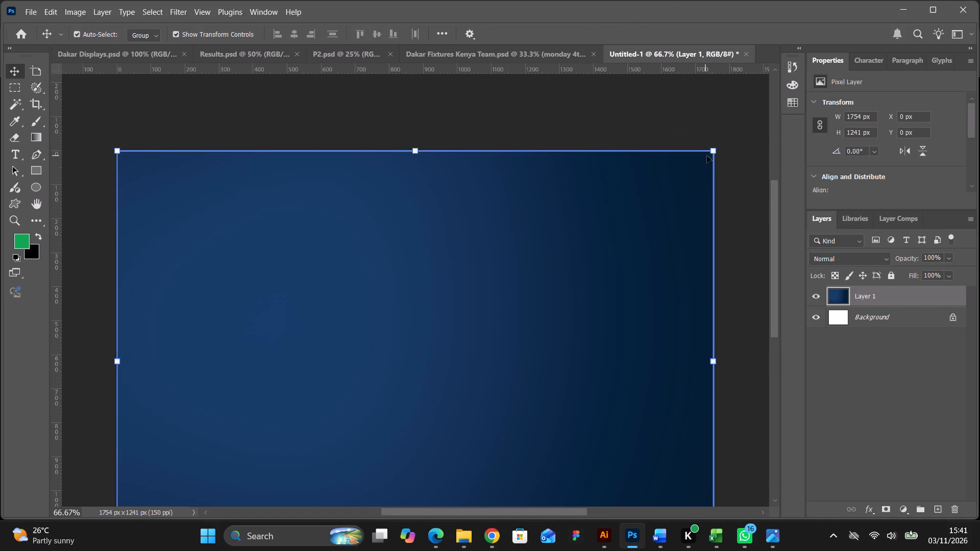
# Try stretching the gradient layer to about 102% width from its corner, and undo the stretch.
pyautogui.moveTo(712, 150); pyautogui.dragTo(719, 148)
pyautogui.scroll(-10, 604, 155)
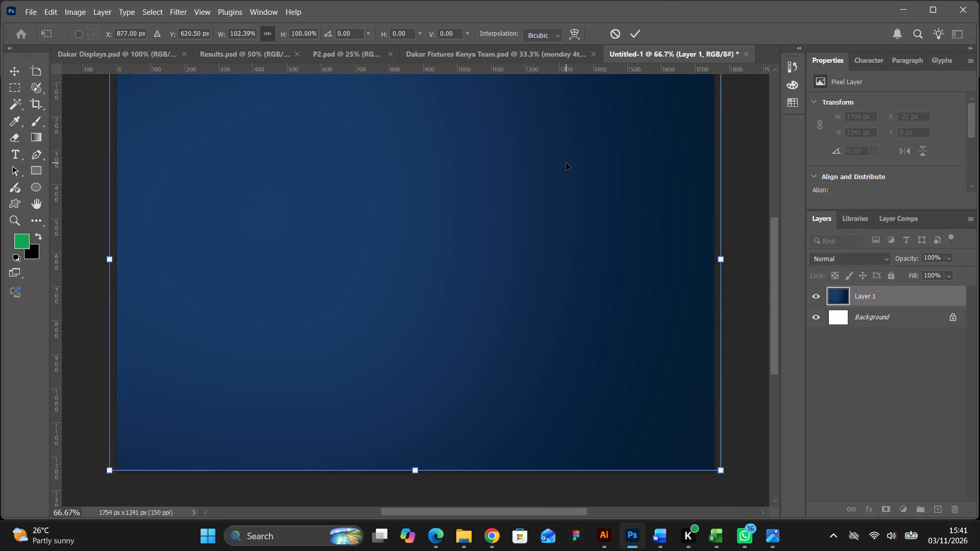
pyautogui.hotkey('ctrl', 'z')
# Scale the gradient layer up to about 1778 × 1257 px so it extends past the canvas edges.
pyautogui.scroll(8, 566, 164)
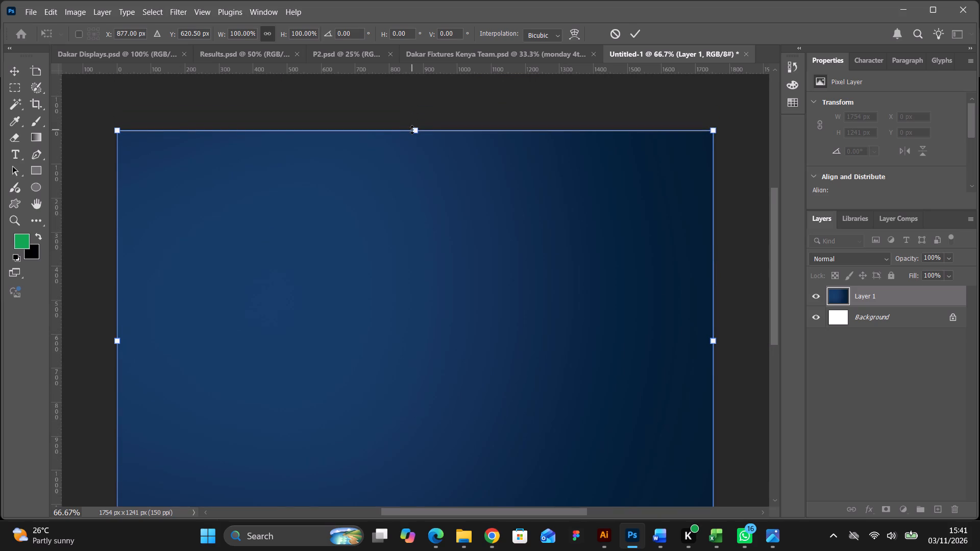
pyautogui.moveTo(412, 130); pyautogui.dragTo(411, 124)
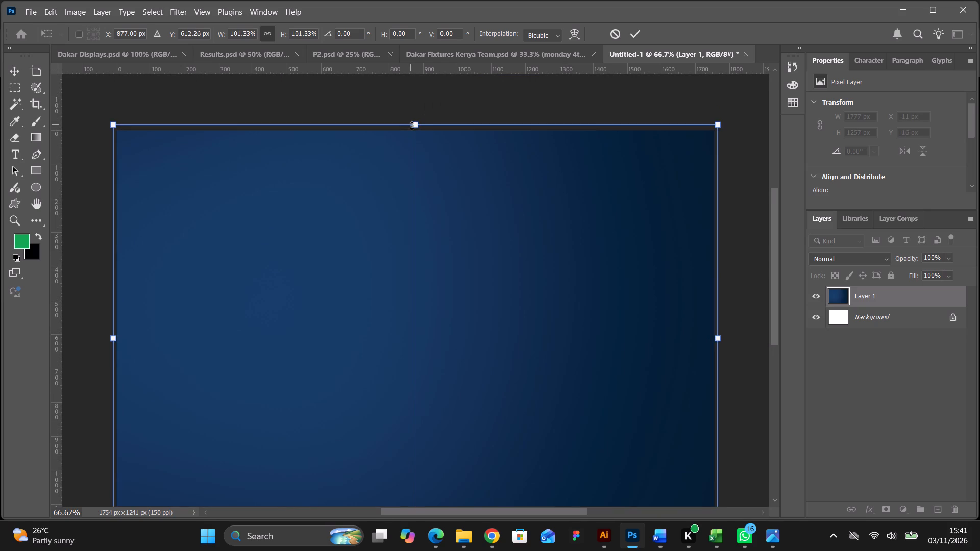
pyautogui.click(637, 31)
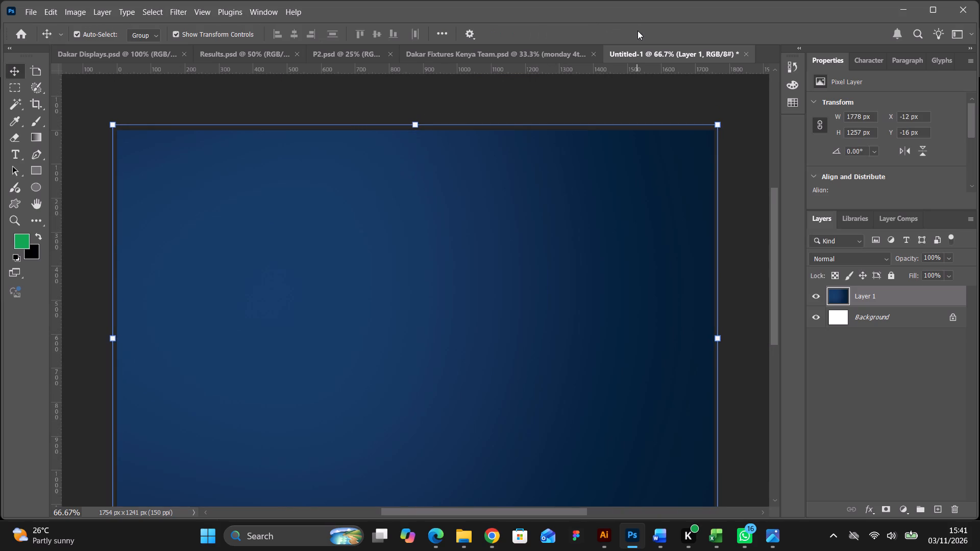
# Nudge the gradient layer down to a Y position of -8 px, deselect it, and check the canvas edges.
pyautogui.scroll(-11, 639, 47)
pyautogui.press('Down')
pyautogui.press('Down')
pyautogui.press('Down')
pyautogui.press('Down')
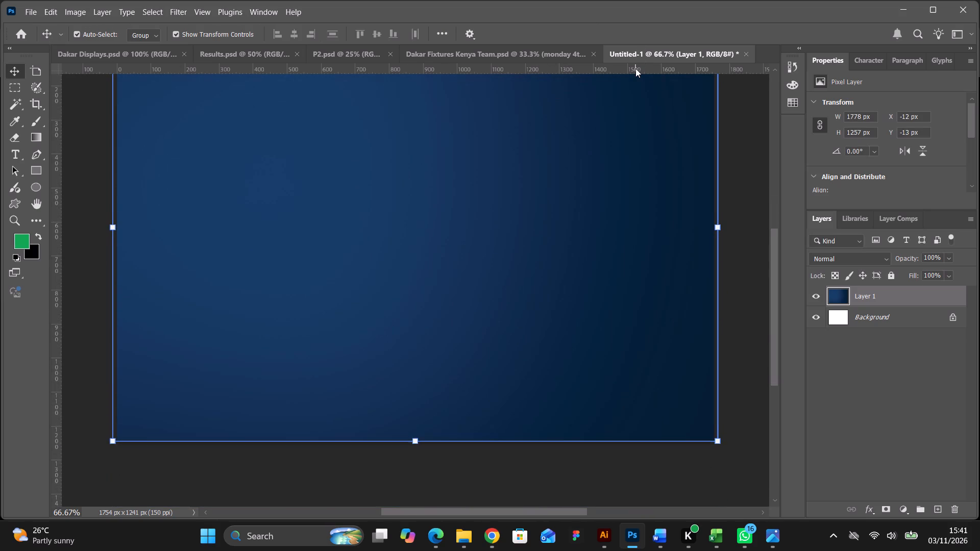
pyautogui.press('Down')
pyautogui.press('Down')
pyautogui.press('Down')
pyautogui.press('Down')
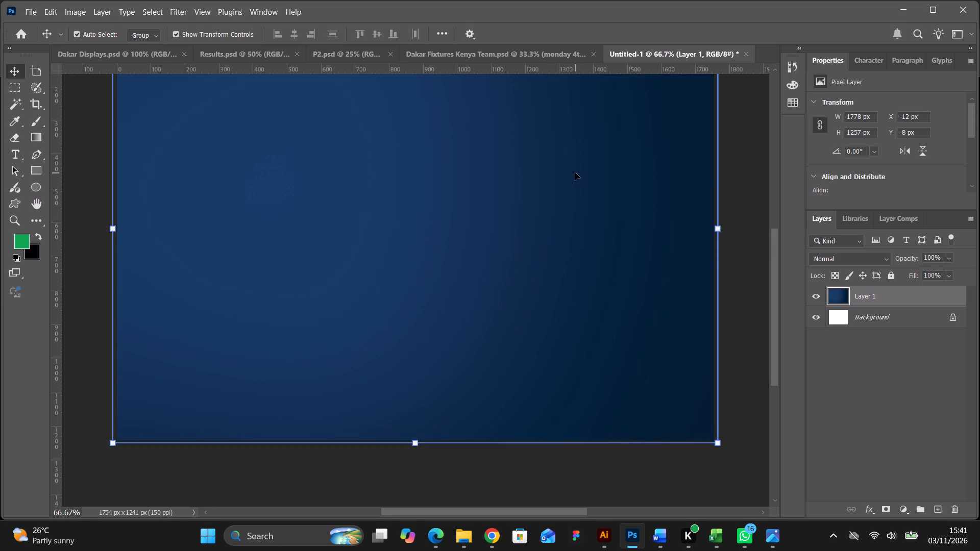
pyautogui.scroll(12, 575, 173)
pyautogui.click(664, 85)
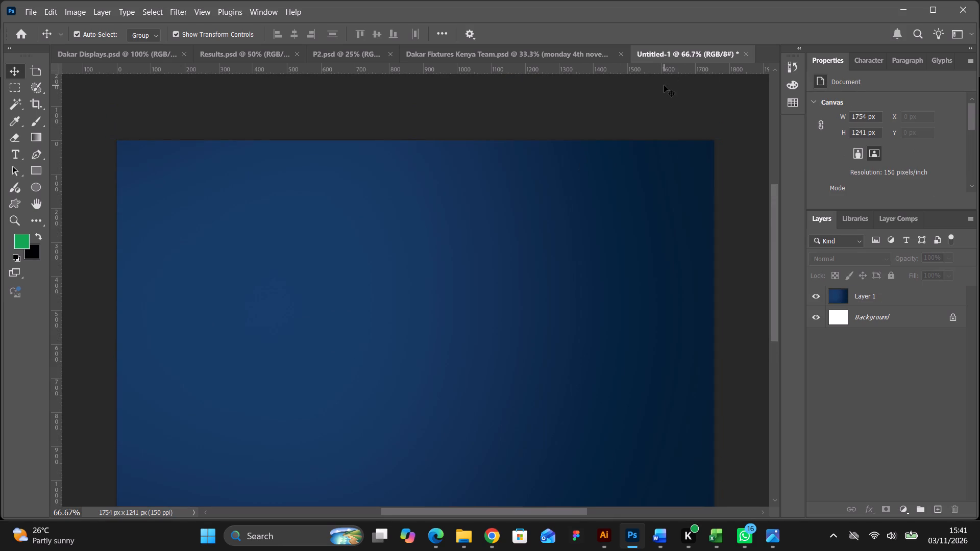
pyautogui.scroll(-9, 703, 182)
pyautogui.scroll(-4, 692, 273)
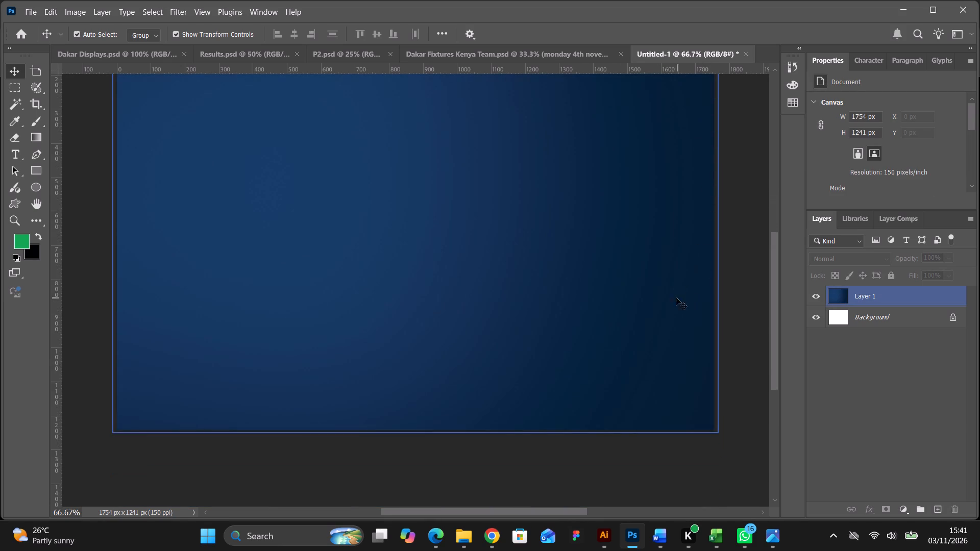
pyautogui.scroll(-5, 620, 252)
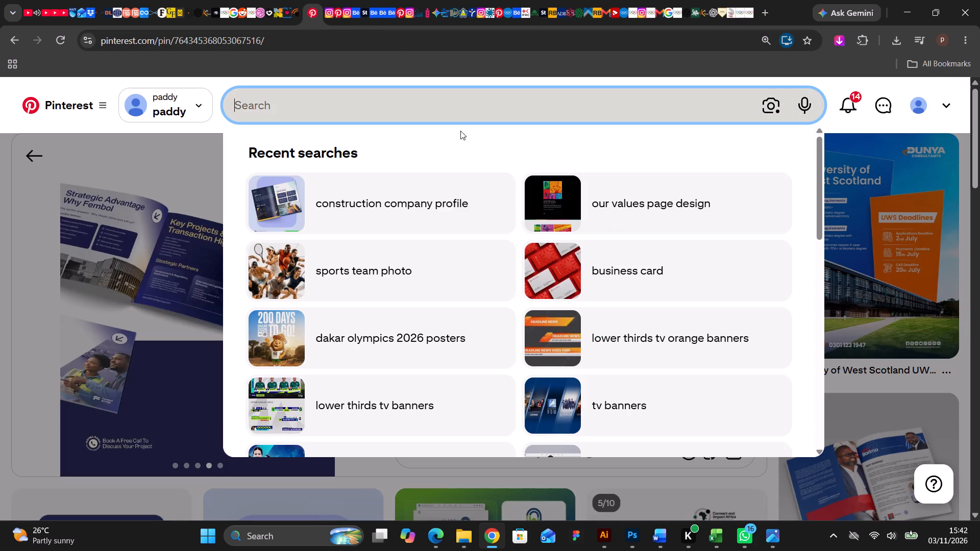
# Search Pinterest for "construction site".
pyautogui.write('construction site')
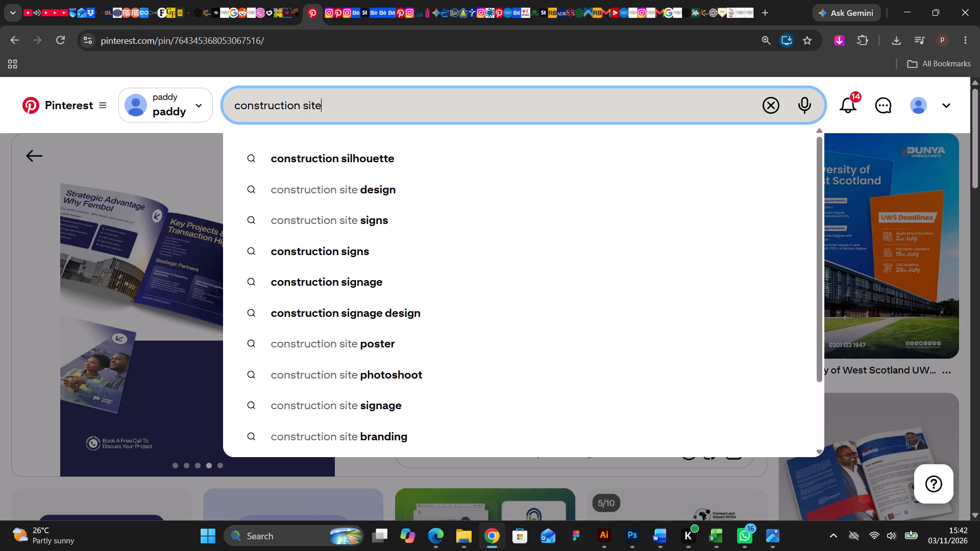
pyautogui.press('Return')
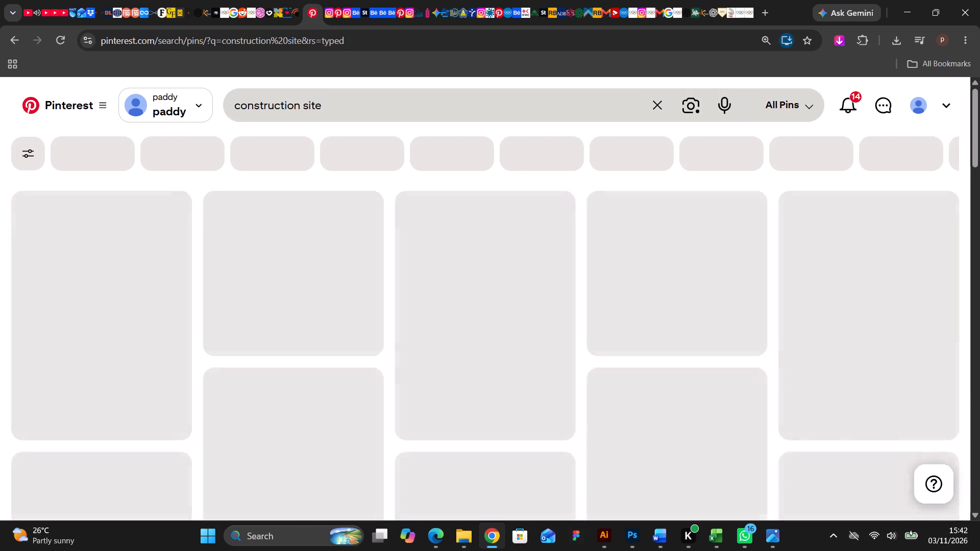
# Browse the construction site pins for imagery and layout references, dismissing the chat notification.
pyautogui.scroll(-4, 445, 112)
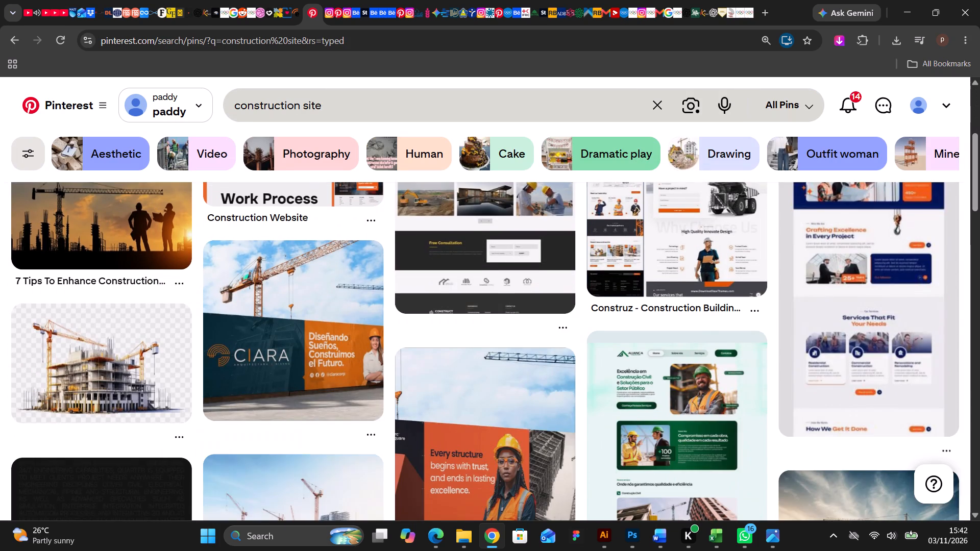
pyautogui.scroll(1, 445, 112)
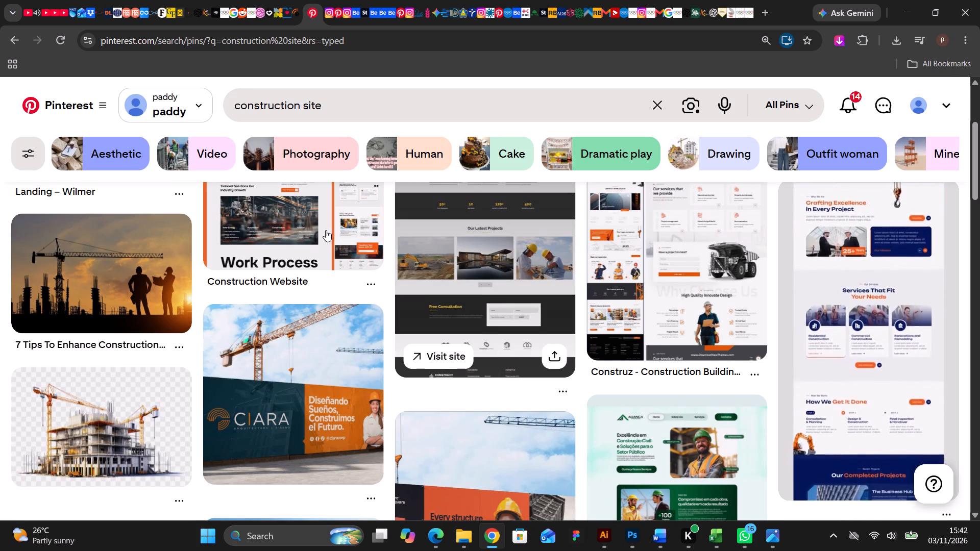
pyautogui.scroll(-3, 325, 231)
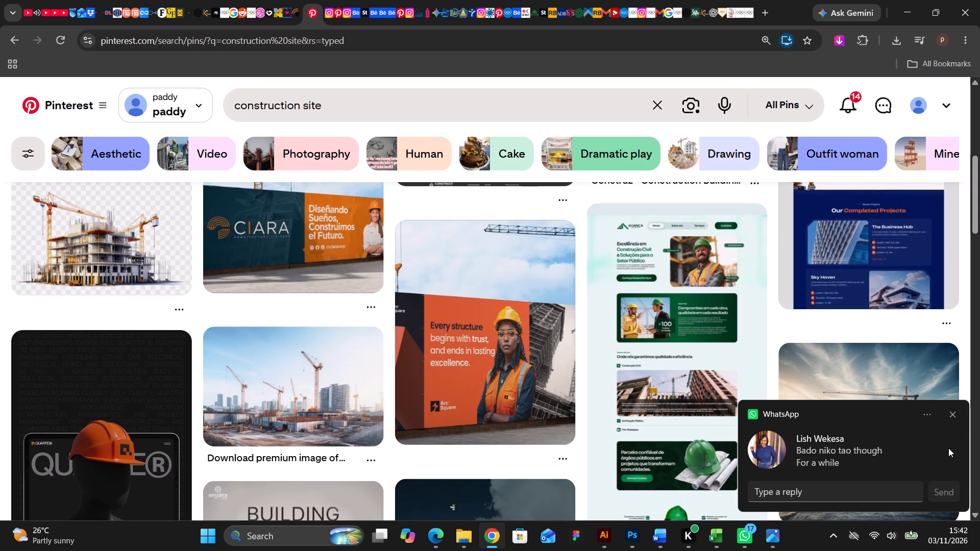
pyautogui.click(957, 413)
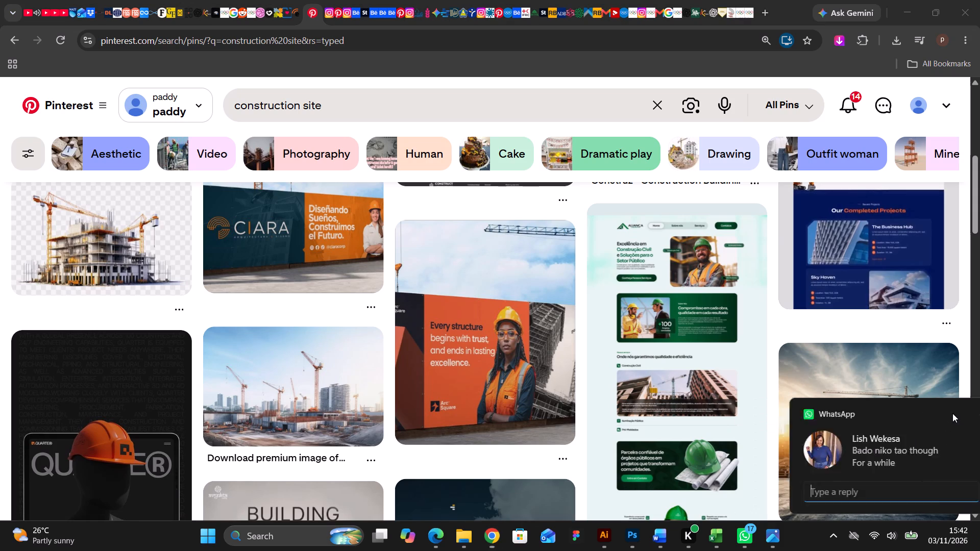
pyautogui.scroll(-6, 643, 397)
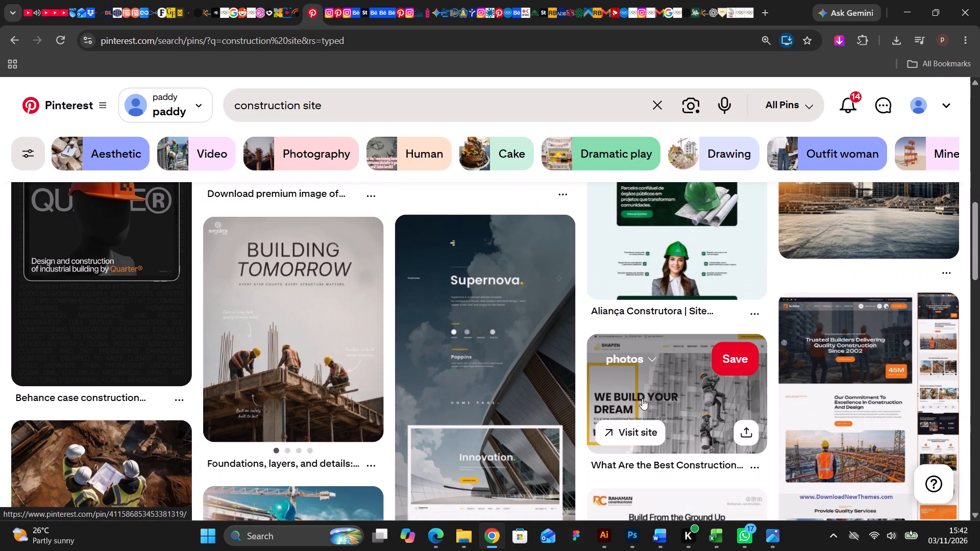
pyautogui.scroll(-1, 642, 398)
pyautogui.scroll(2, 642, 398)
pyautogui.scroll(-4, 642, 398)
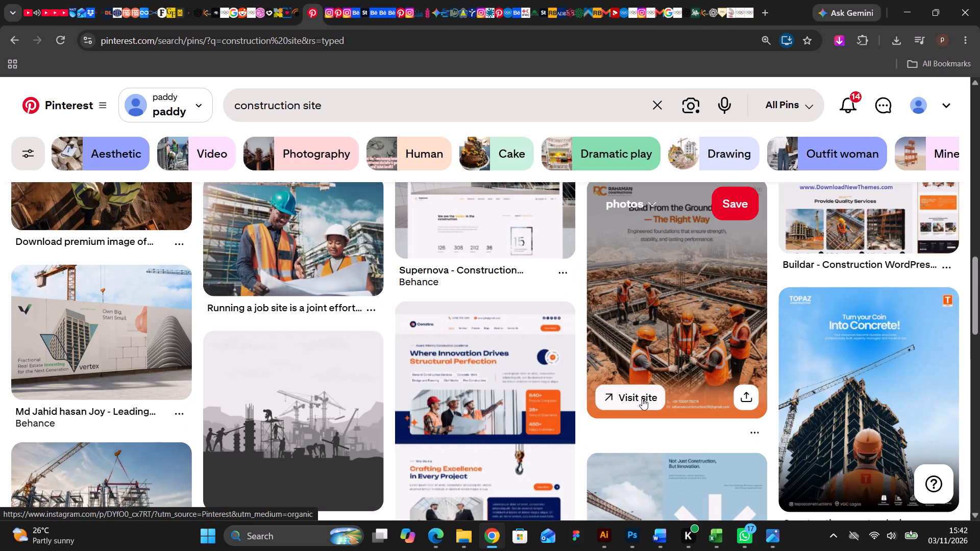
pyautogui.scroll(1, 642, 398)
pyautogui.scroll(-2, 642, 398)
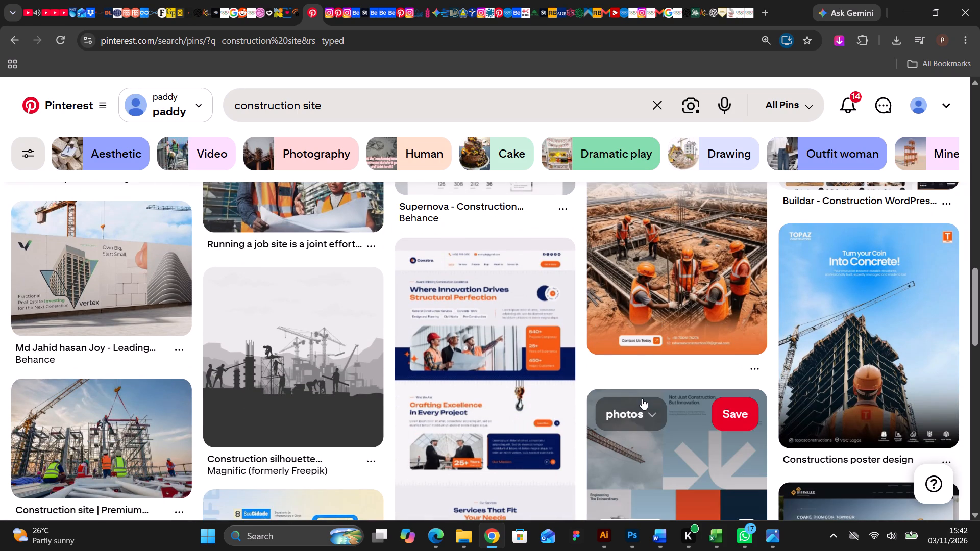
pyautogui.scroll(-6, 616, 379)
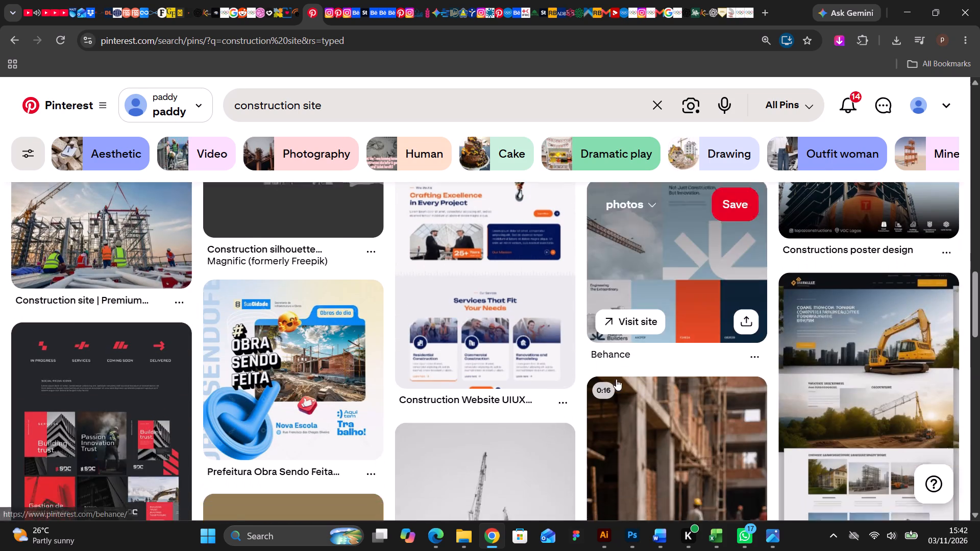
pyautogui.scroll(-3, 616, 379)
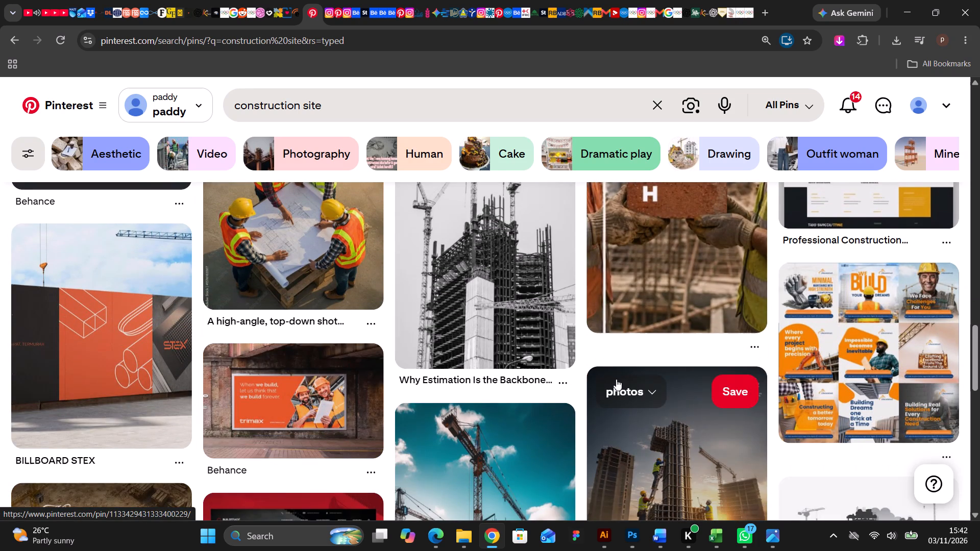
pyautogui.scroll(-5, 616, 379)
pyautogui.scroll(1, 616, 379)
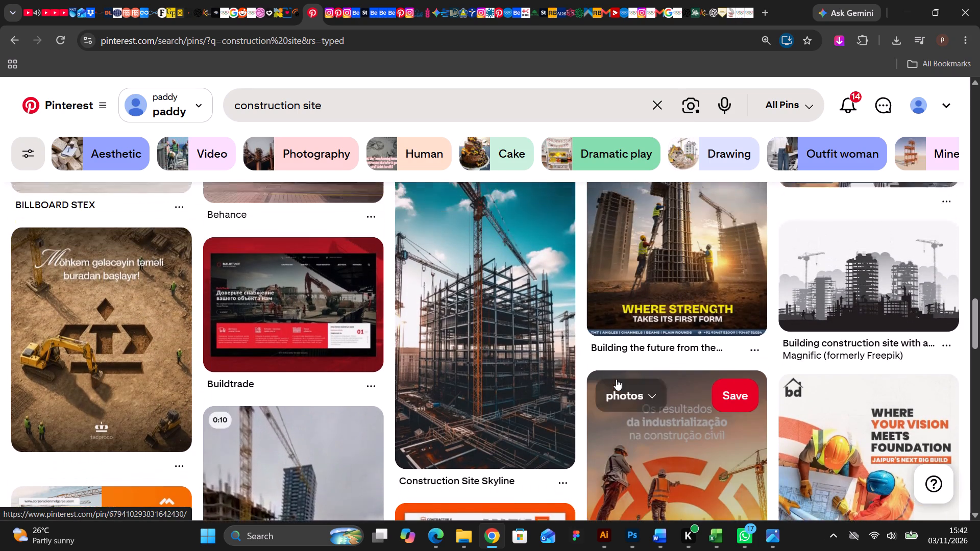
pyautogui.scroll(-6, 616, 379)
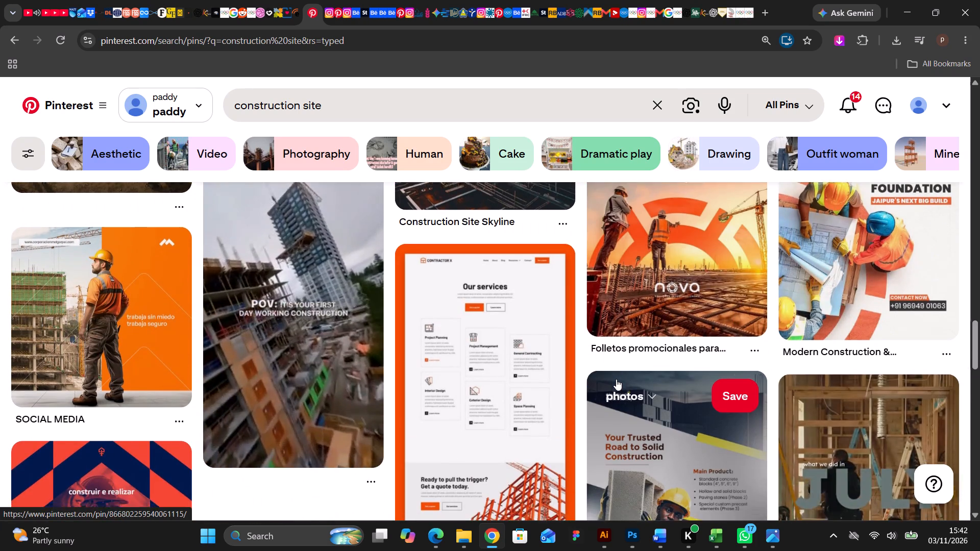
pyautogui.scroll(-6, 616, 379)
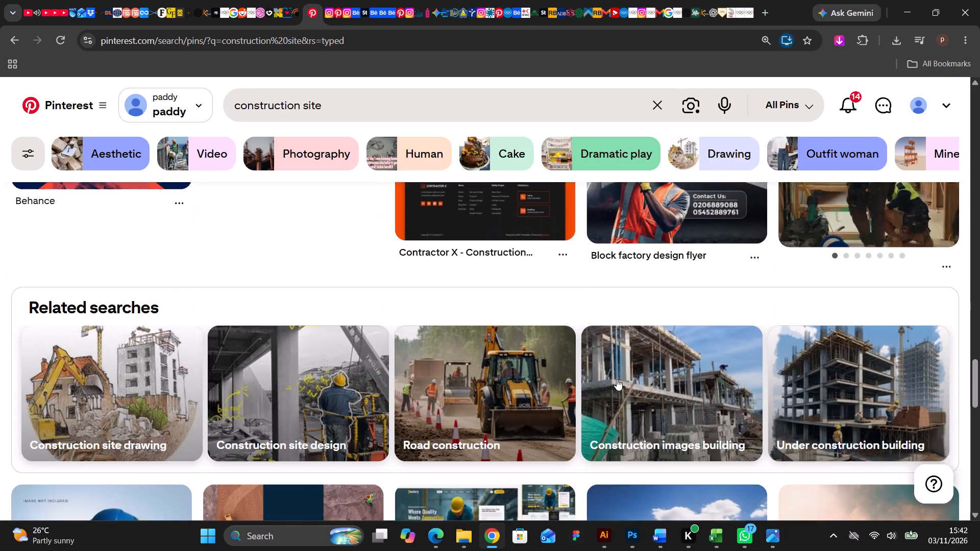
# Save the Structura "Construction with purpose" crane pin to the photos board.
pyautogui.scroll(-2, 617, 379)
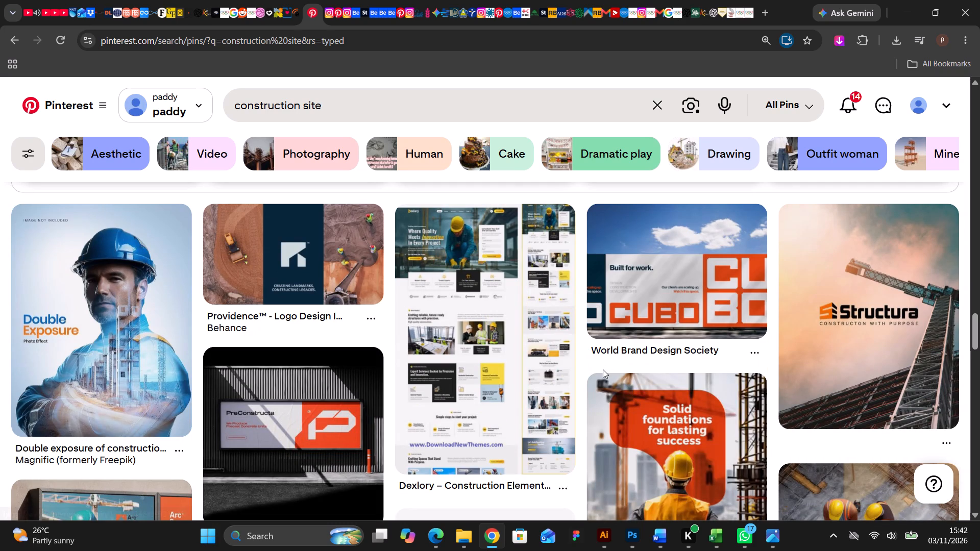
pyautogui.click(938, 236)
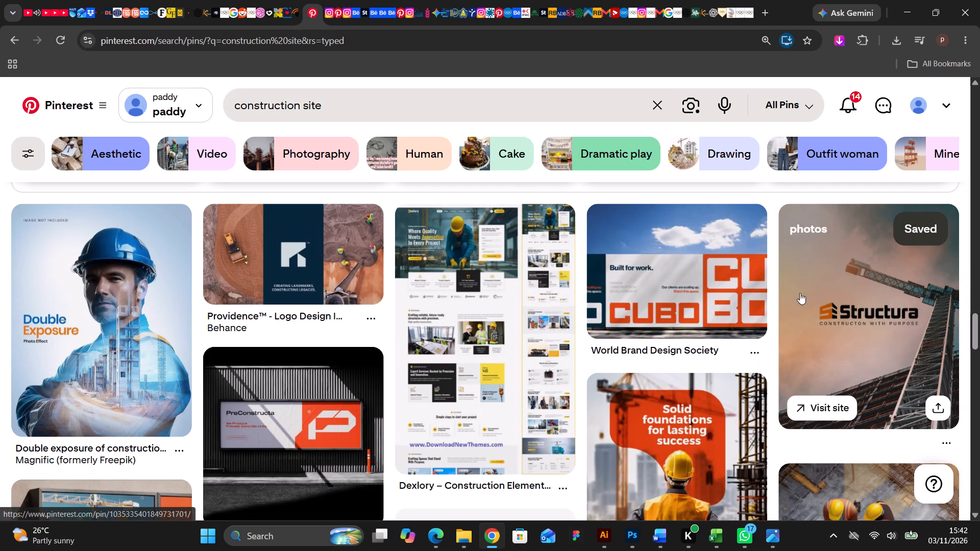
# Find the sunset pin with a crane and two silhouetted workers in the Pinterest results and copy its image.
pyautogui.scroll(13, 514, 340)
pyautogui.scroll(3, 409, 338)
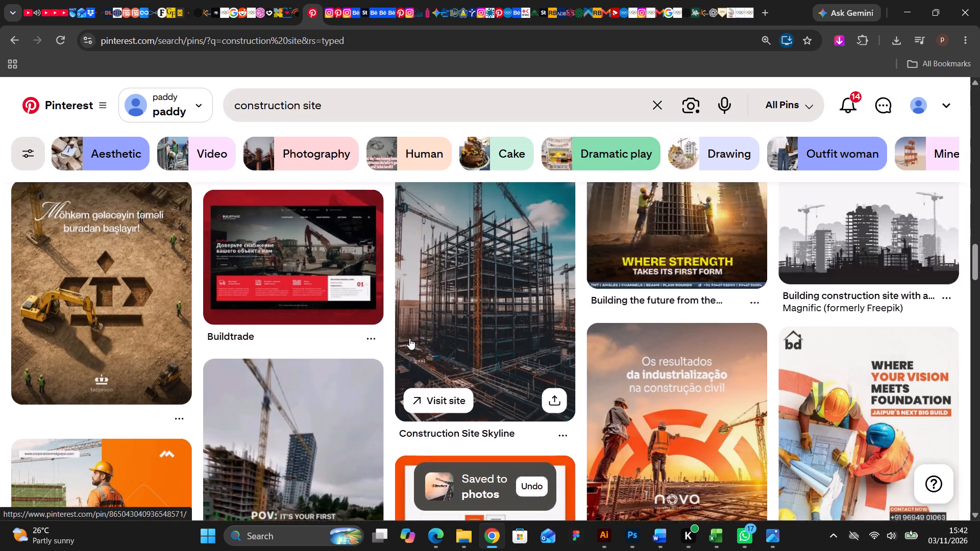
pyautogui.scroll(16, 409, 338)
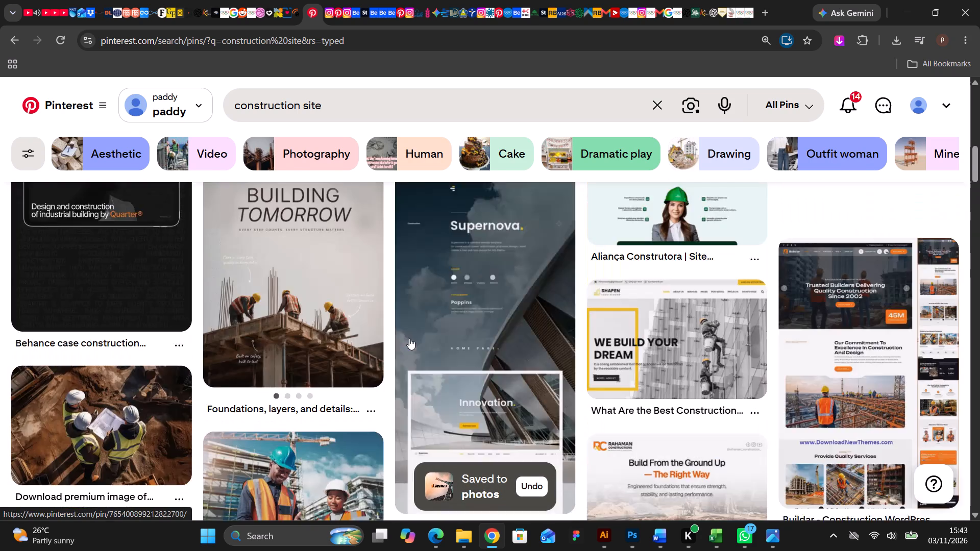
pyautogui.scroll(13, 409, 338)
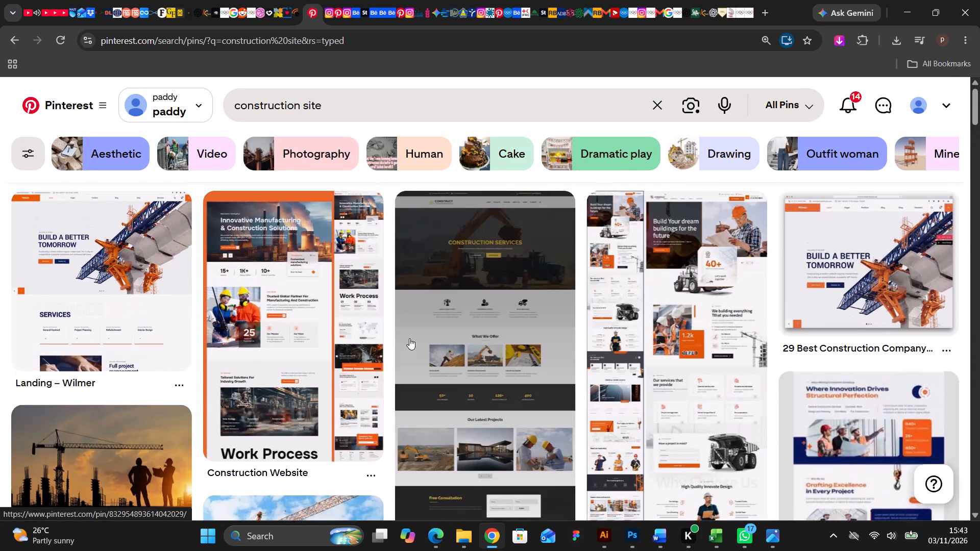
pyautogui.scroll(-2, 409, 338)
pyautogui.click(134, 354)
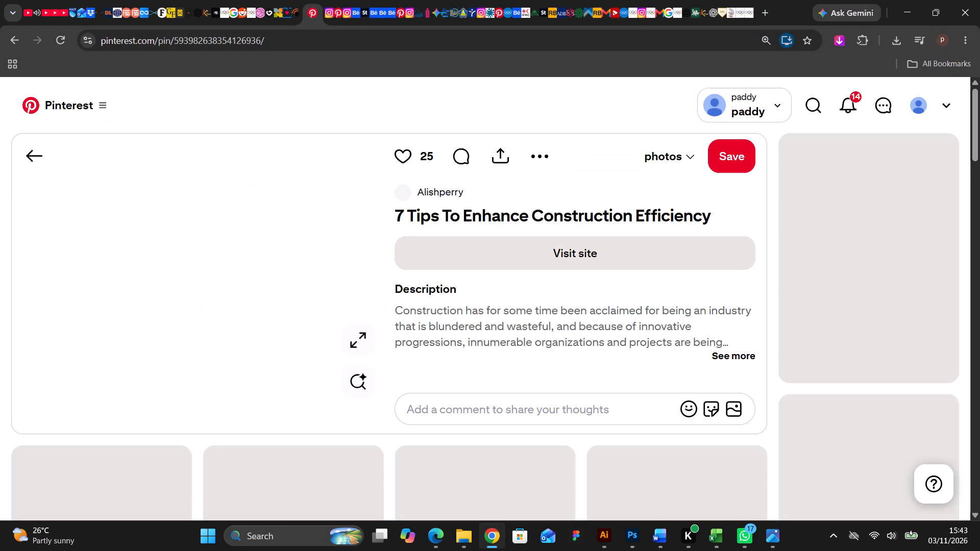
pyautogui.rightClick(210, 272)
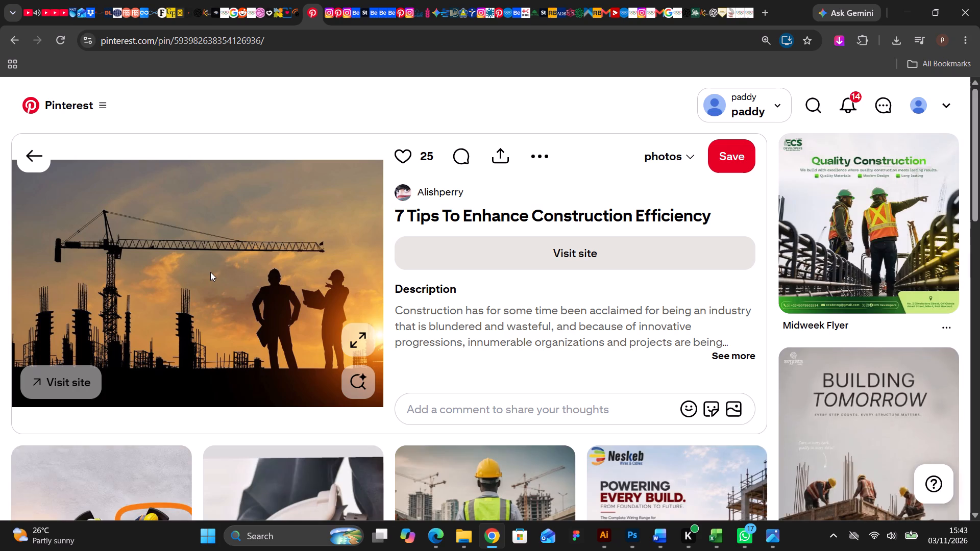
pyautogui.click(266, 328)
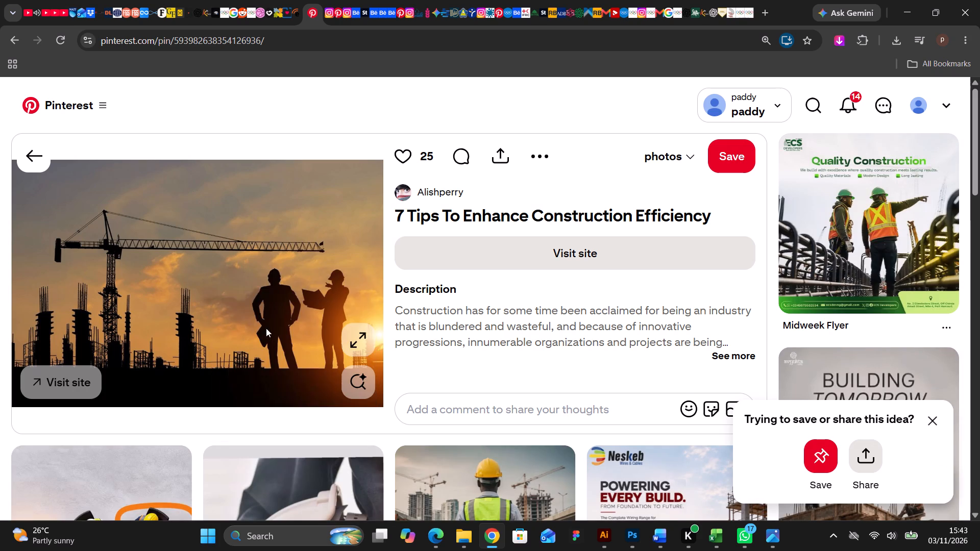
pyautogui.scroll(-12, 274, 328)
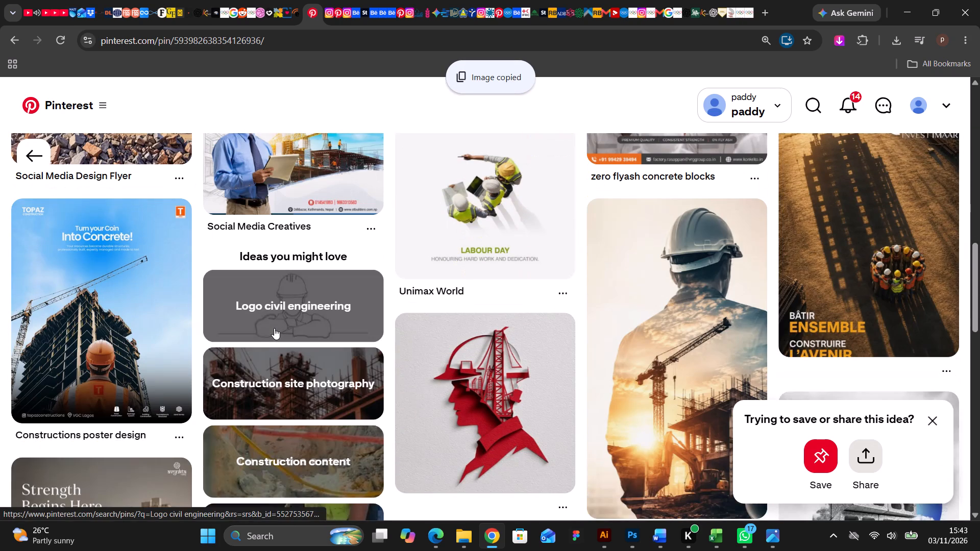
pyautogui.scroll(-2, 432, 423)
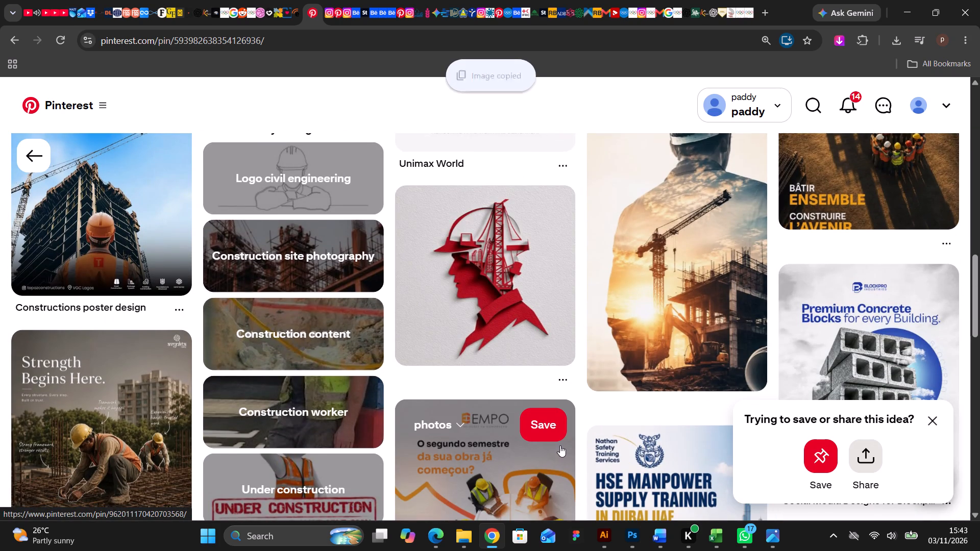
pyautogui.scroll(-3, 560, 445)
# Switch to Photoshop, paste the sunset construction photo, and align it to the canvas's upper-left corner at X 0, Y 0.
pyautogui.click(636, 534)
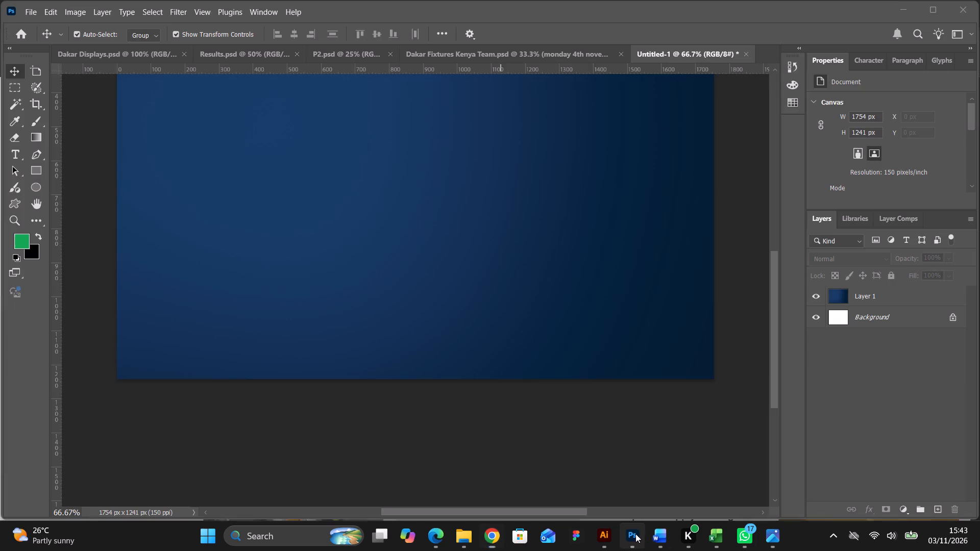
pyautogui.scroll(8, 439, 293)
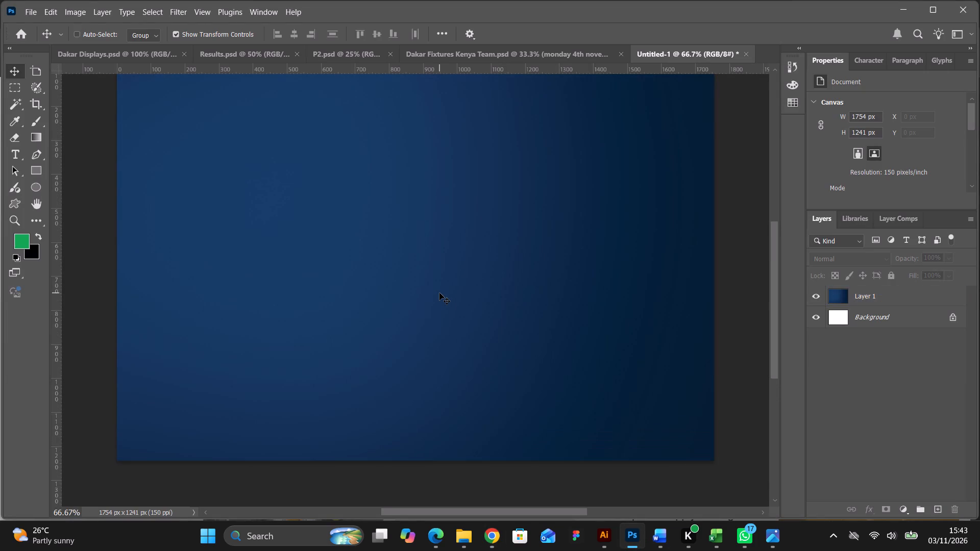
pyautogui.hotkey('ctrl', 'v')
pyautogui.scroll(10, 439, 293)
pyautogui.moveTo(369, 302); pyautogui.dragTo(285, 220)
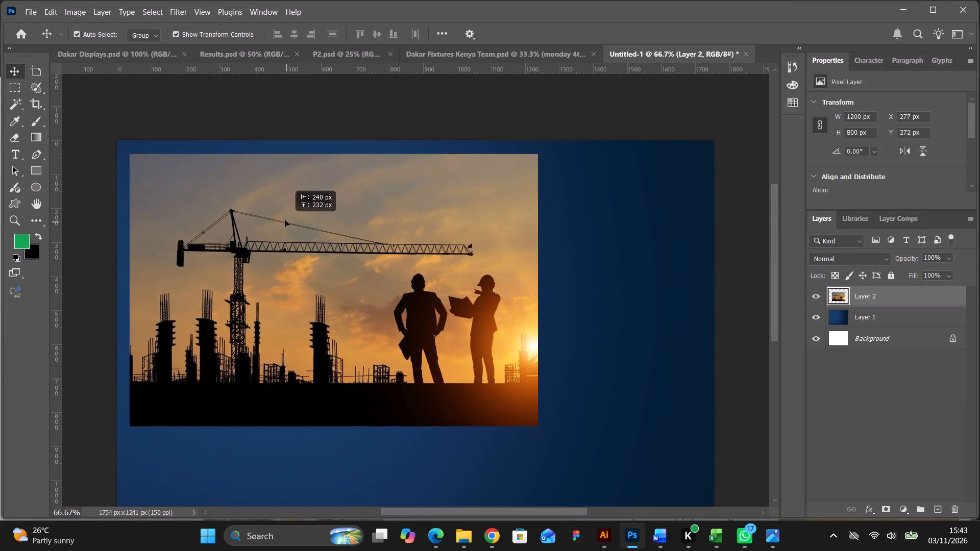
pyautogui.moveTo(285, 220); pyautogui.dragTo(277, 213)
# Scale the sunset construction photo up proportionally to about 1920 × 1280 px so it covers the whole canvas.
pyautogui.scroll(-11, 419, 275)
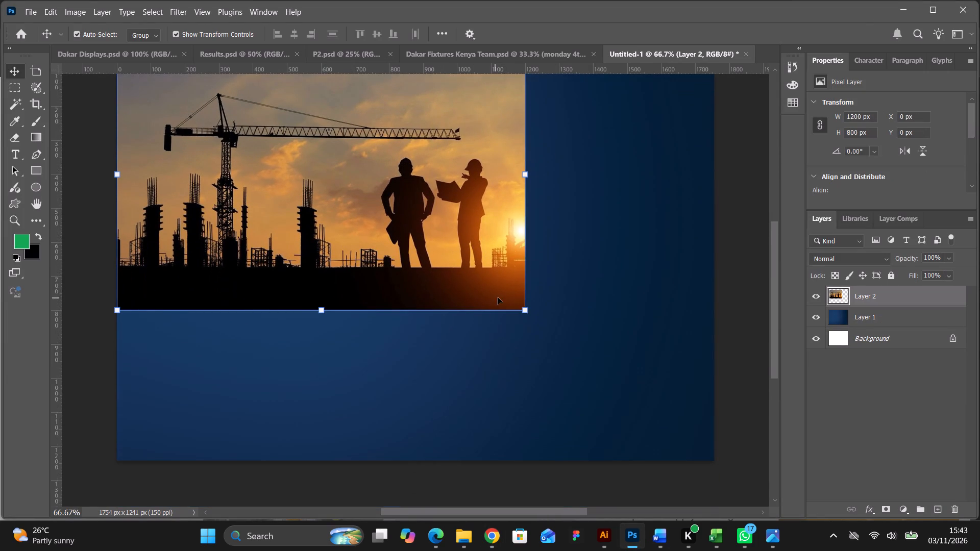
pyautogui.scroll(-3, 498, 297)
pyautogui.moveTo(529, 272); pyautogui.dragTo(694, 383)
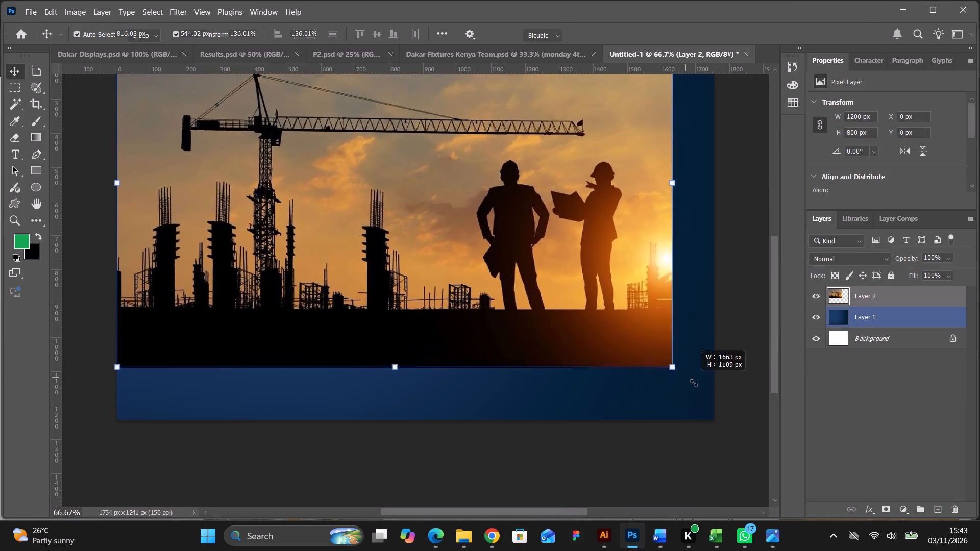
pyautogui.moveTo(694, 383); pyautogui.dragTo(719, 402)
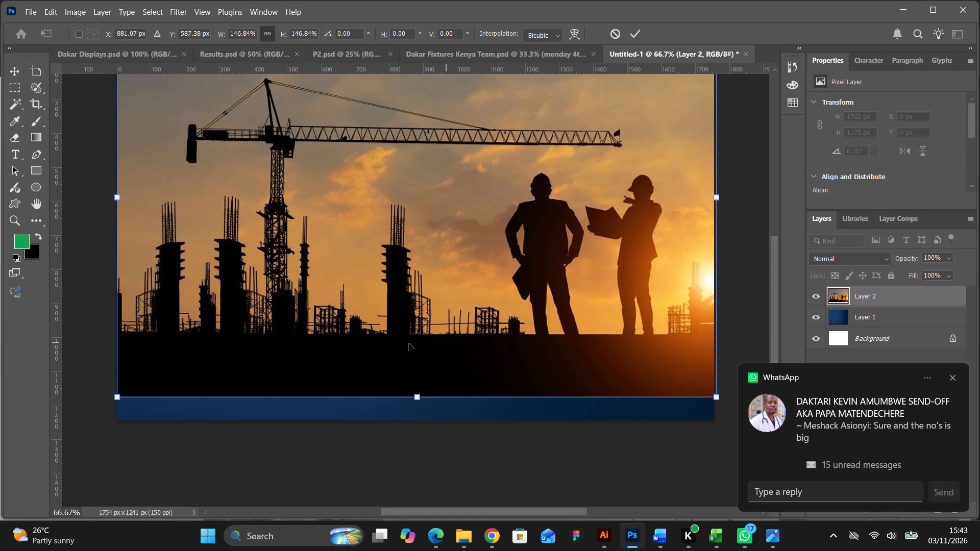
pyautogui.moveTo(421, 397); pyautogui.dragTo(423, 414)
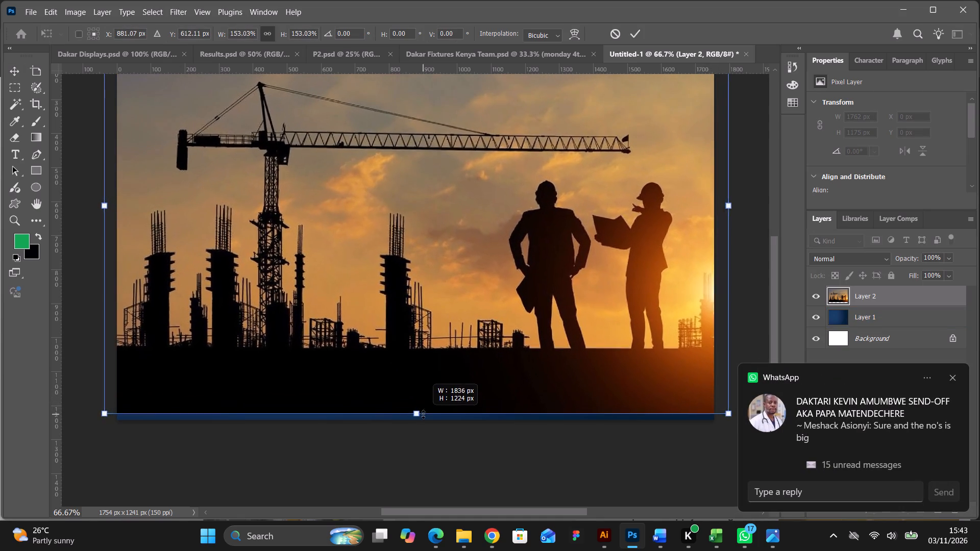
pyautogui.moveTo(423, 414); pyautogui.dragTo(428, 430)
pyautogui.scroll(13, 446, 325)
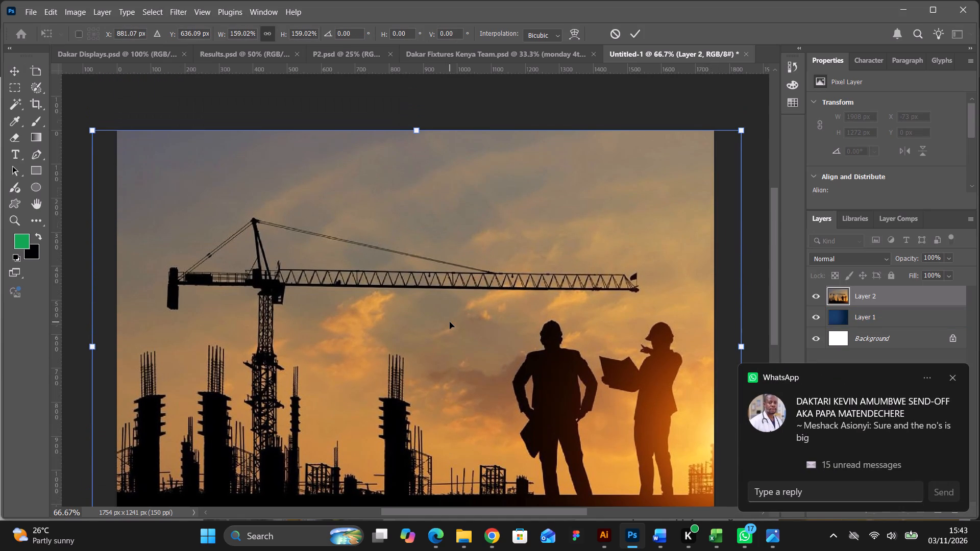
pyautogui.moveTo(419, 131); pyautogui.dragTo(418, 126)
pyautogui.click(640, 30)
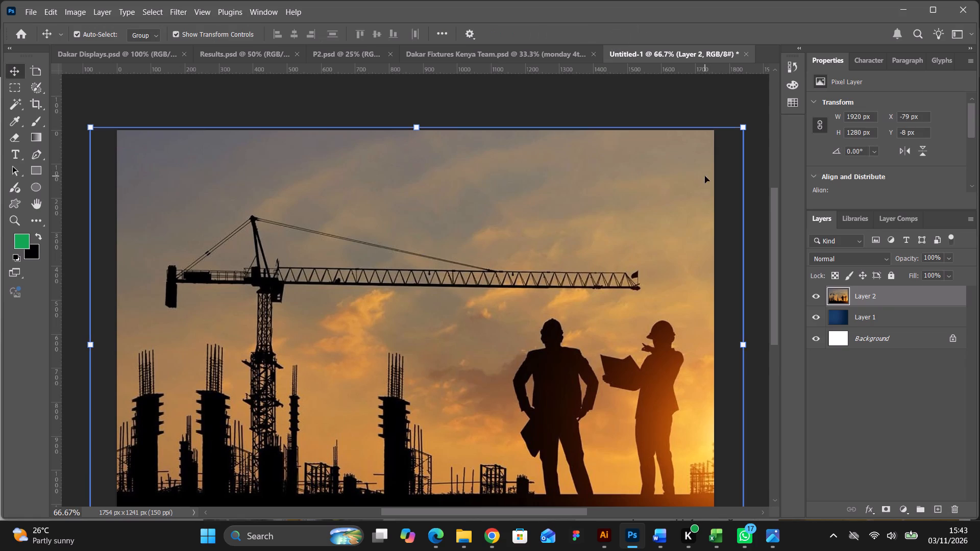
# Trim the photo to the canvas by copying a 1754 × 1241 px selection to a new layer and deleting the oversized original layer.
pyautogui.scroll(-6, 705, 180)
pyautogui.scroll(2, 702, 184)
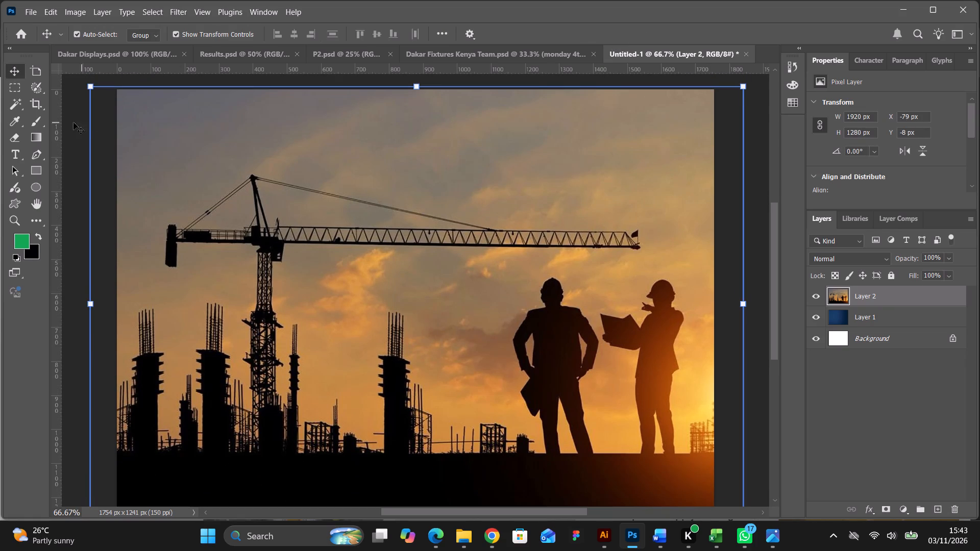
pyautogui.click(16, 88)
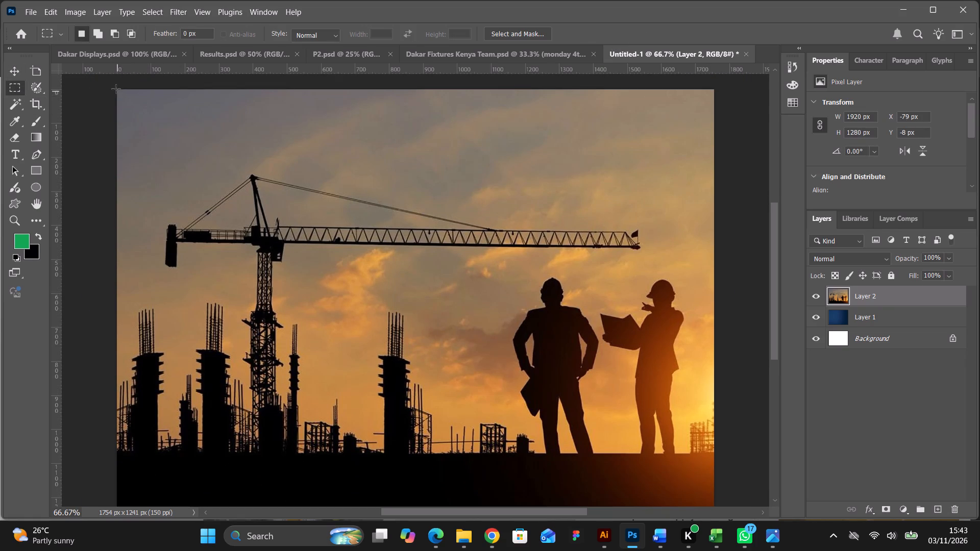
pyautogui.moveTo(116, 89); pyautogui.dragTo(387, 304)
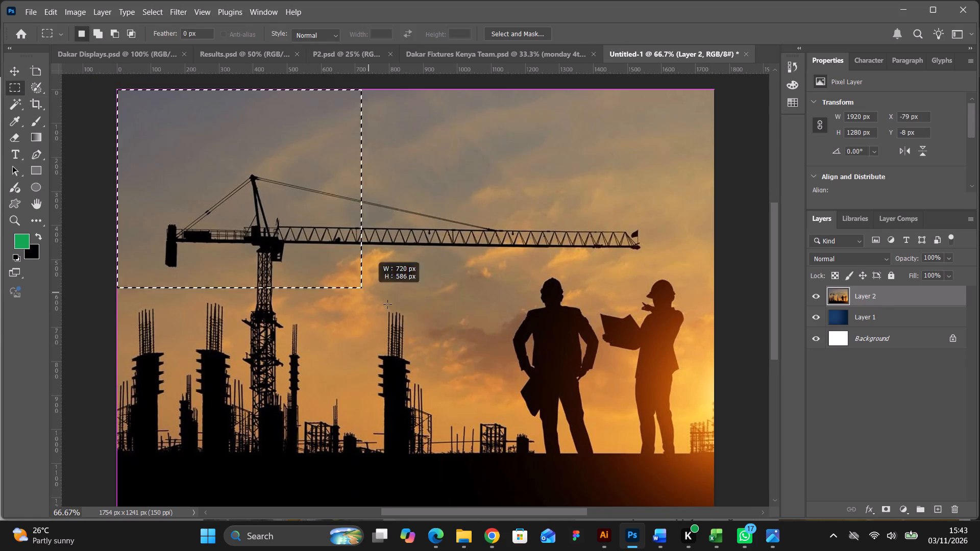
pyautogui.moveTo(387, 304); pyautogui.dragTo(709, 512)
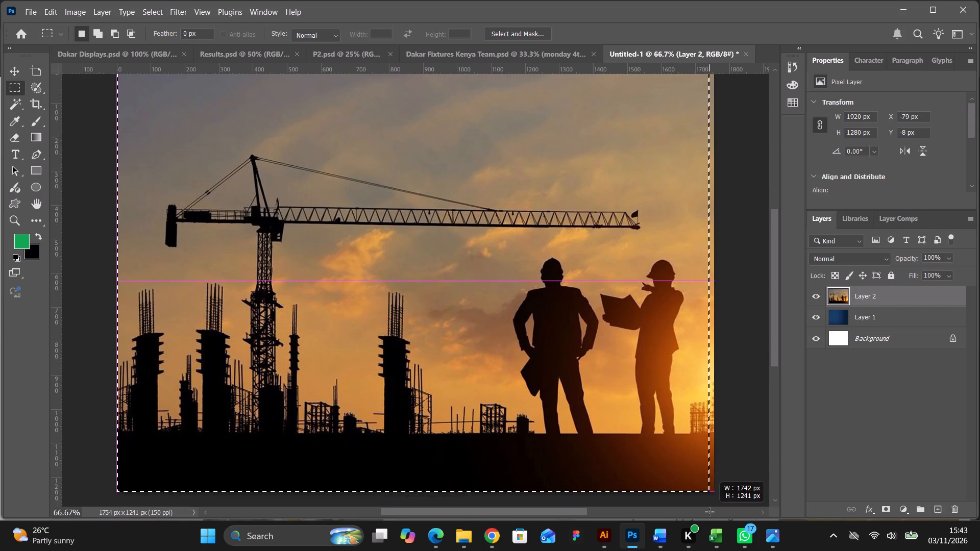
pyautogui.moveTo(709, 512); pyautogui.dragTo(716, 505)
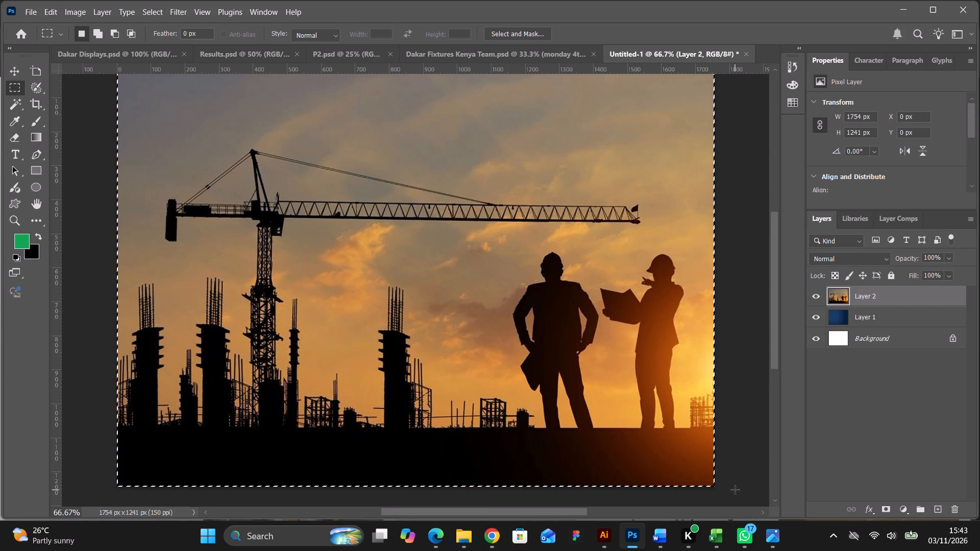
pyautogui.hotkey('ctrl', 'j')
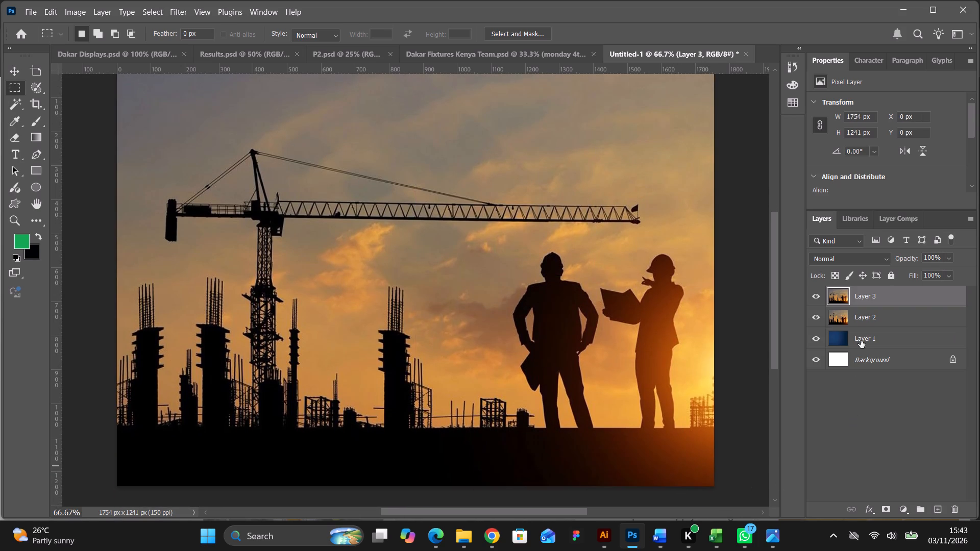
pyautogui.click(871, 314)
pyautogui.press('BackSpace')
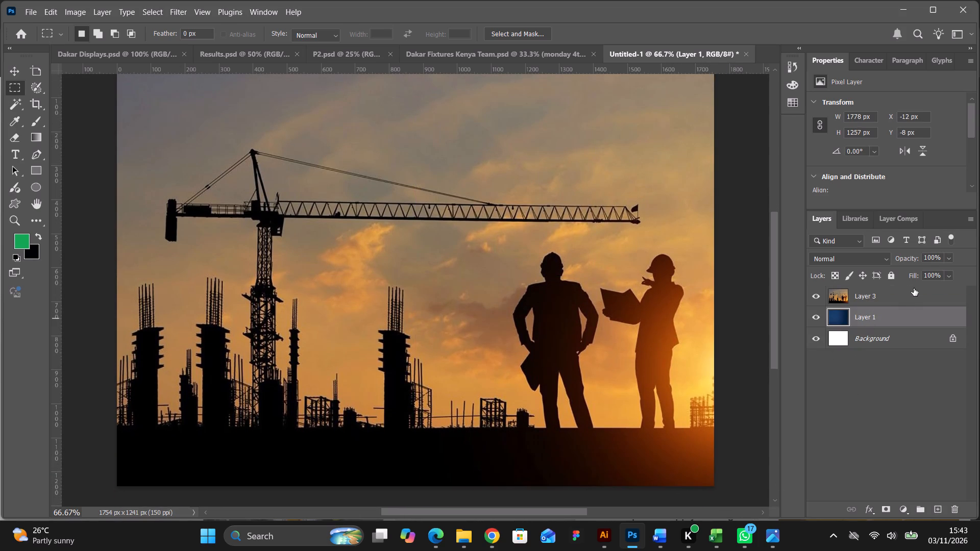
# Set the trimmed construction photo layer's blend mode to Soft Light over the blue gradient.
pyautogui.click(878, 296)
pyautogui.scroll(1, 819, 260)
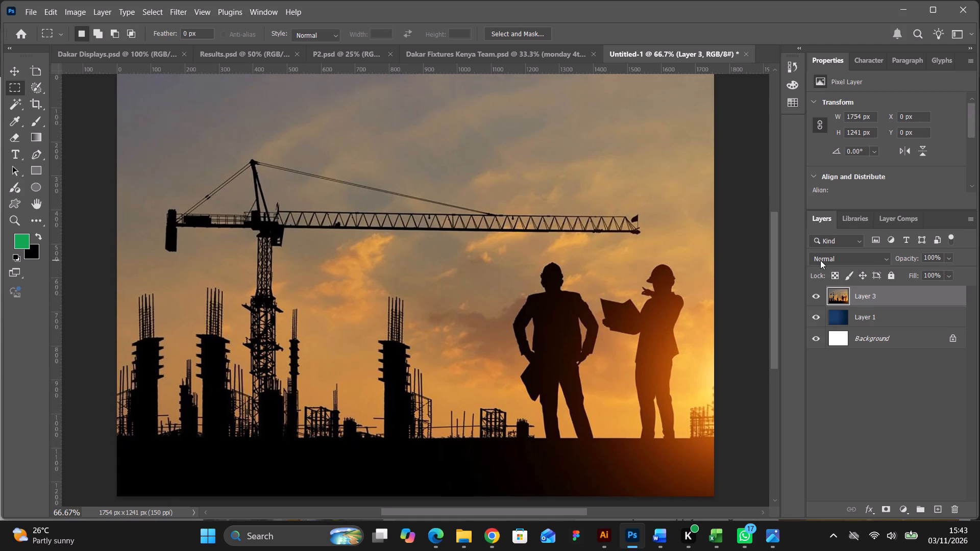
pyautogui.scroll(2, 820, 260)
pyautogui.click(830, 261)
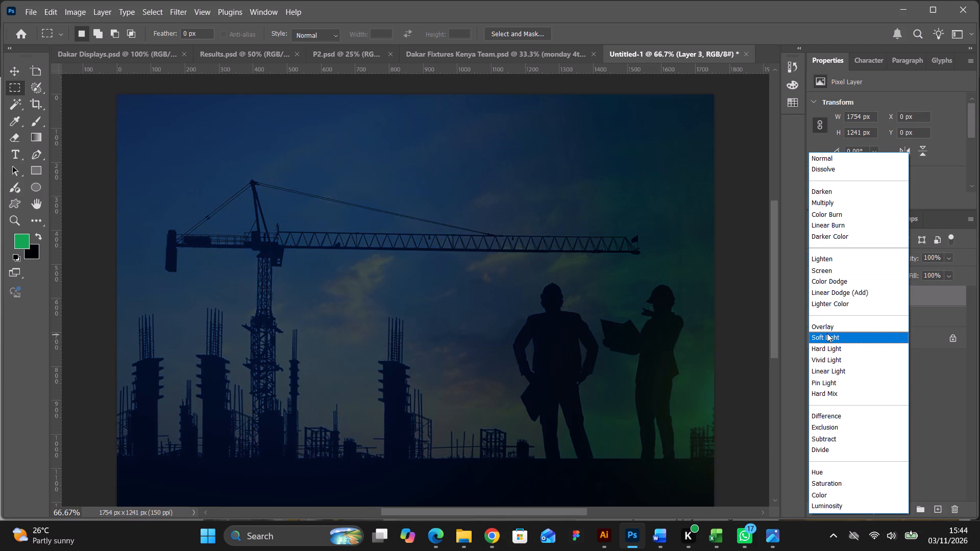
pyautogui.click(827, 333)
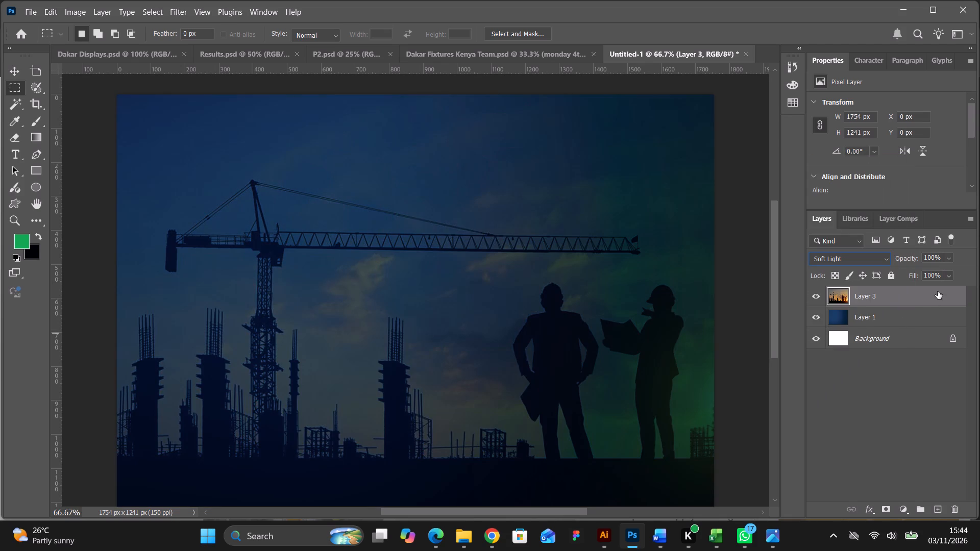
# Reduce the construction photo layer's opacity to 8%.
pyautogui.click(951, 259)
pyautogui.moveTo(958, 273); pyautogui.dragTo(937, 272)
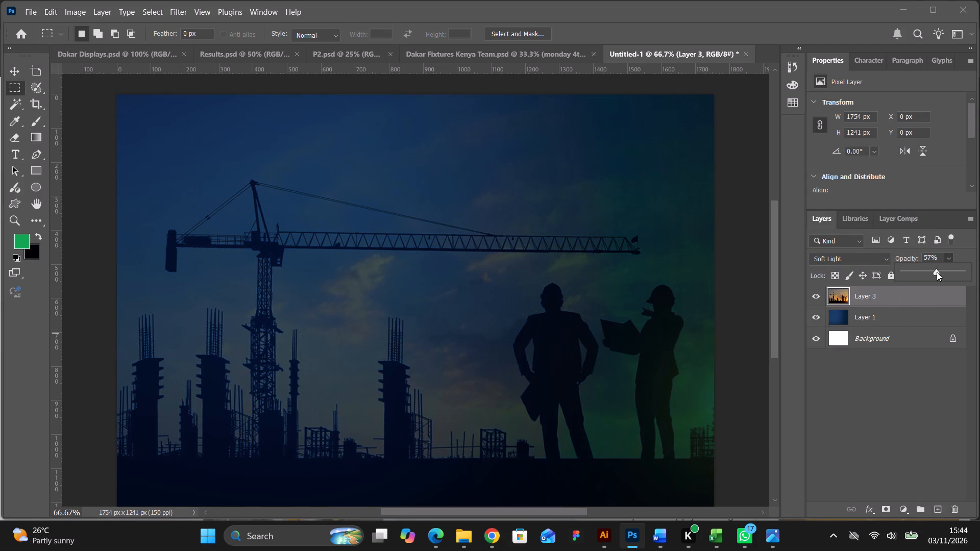
pyautogui.moveTo(937, 272); pyautogui.dragTo(914, 271)
pyautogui.moveTo(914, 271); pyautogui.dragTo(908, 271)
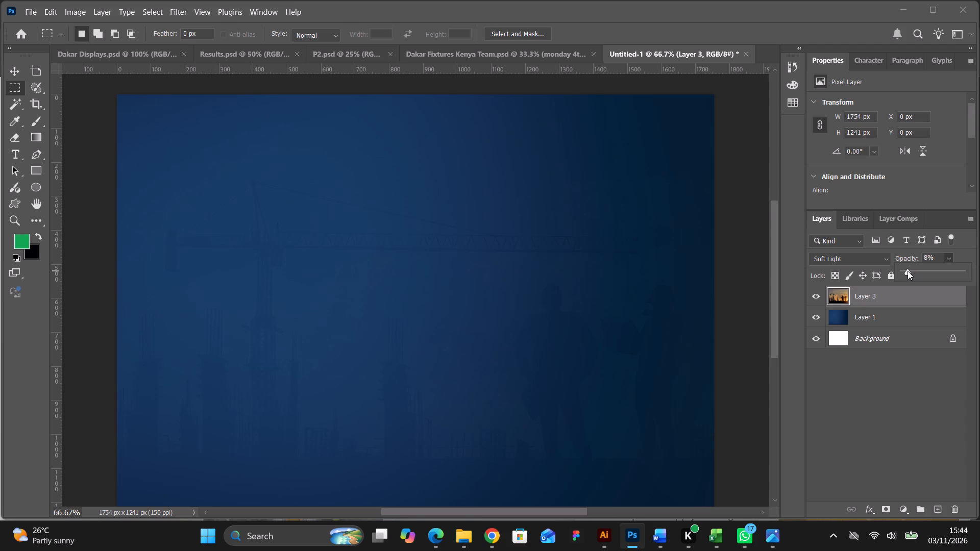
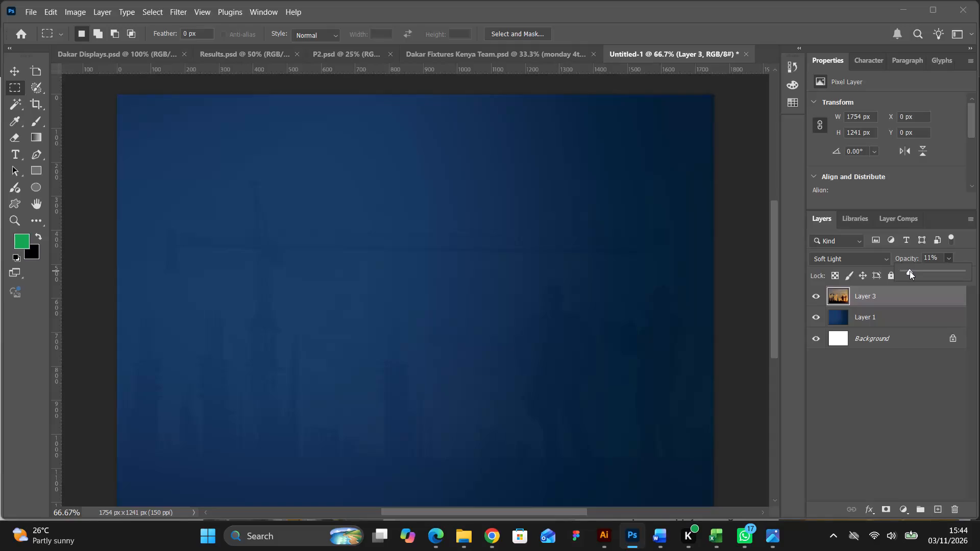
# Export the finished background as a 1754 × 1241 px PNG named back in the Dakar folder.
pyautogui.click(12, 68)
pyautogui.click(31, 13)
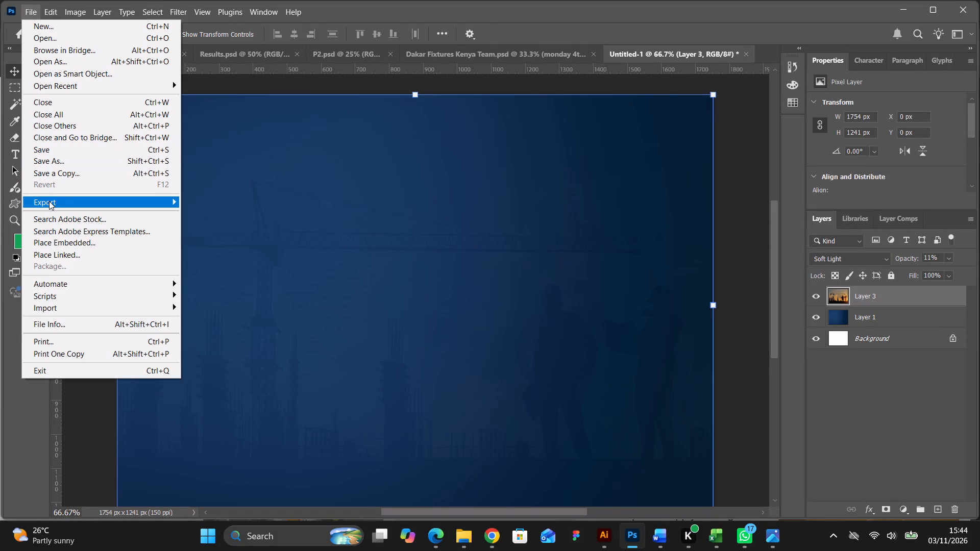
pyautogui.click(203, 213)
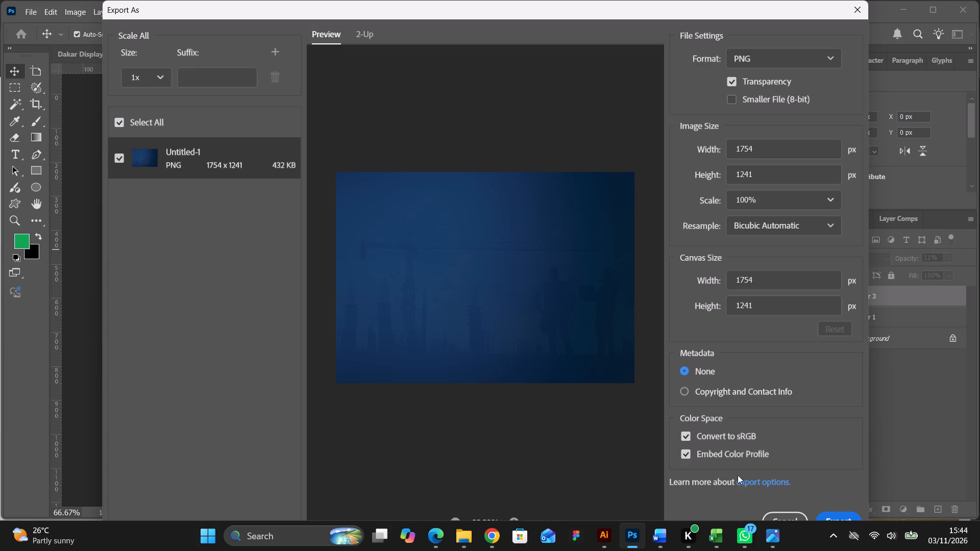
pyautogui.click(830, 516)
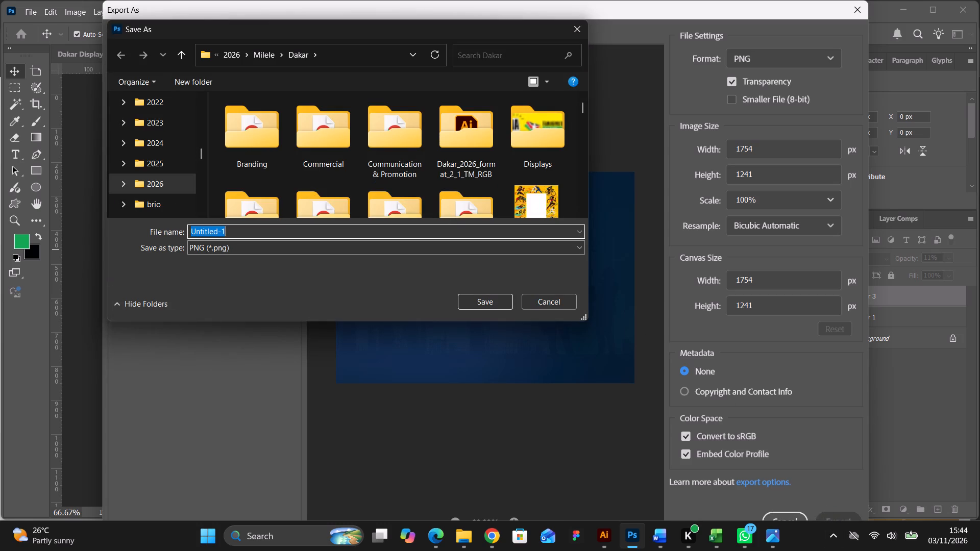
pyautogui.click(252, 232)
pyautogui.moveTo(252, 232); pyautogui.dragTo(183, 229)
pyautogui.write('back')
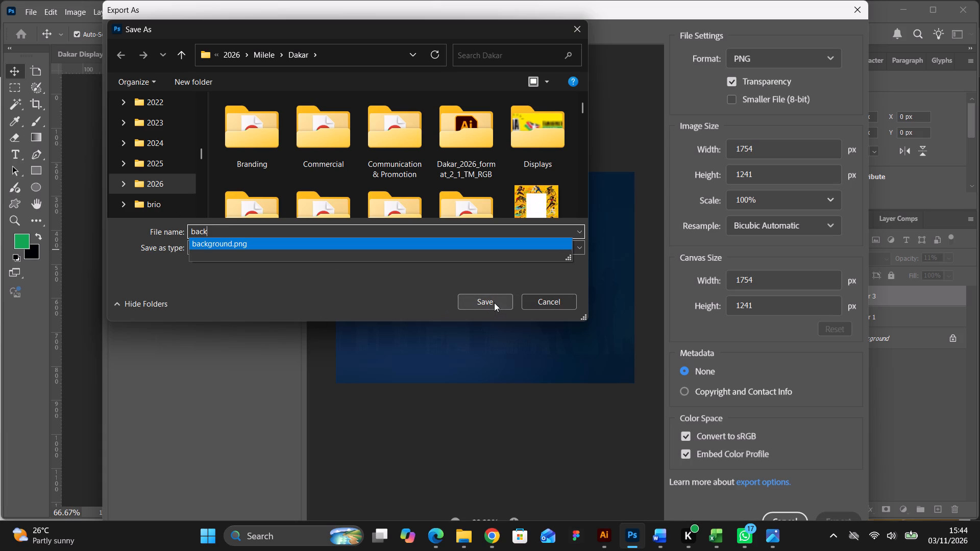
pyautogui.click(487, 302)
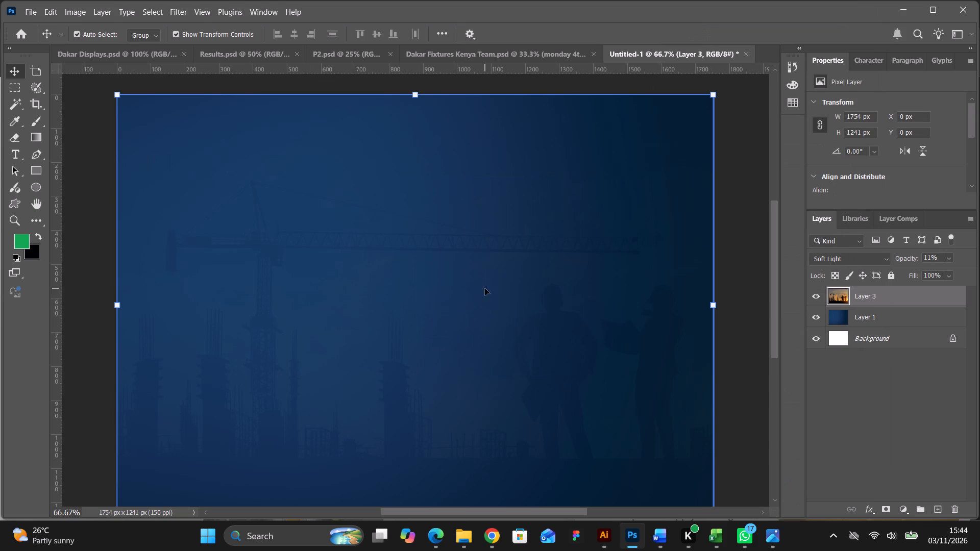
# Look through the Milele and Paddy folders in File Explorer for the exported background image.
pyautogui.click(465, 531)
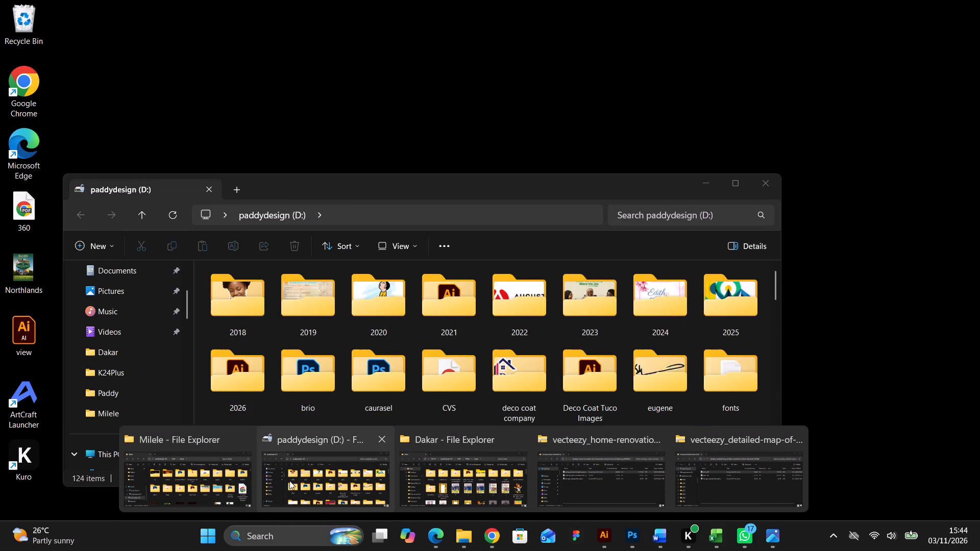
pyautogui.click(242, 484)
pyautogui.scroll(-8, 545, 380)
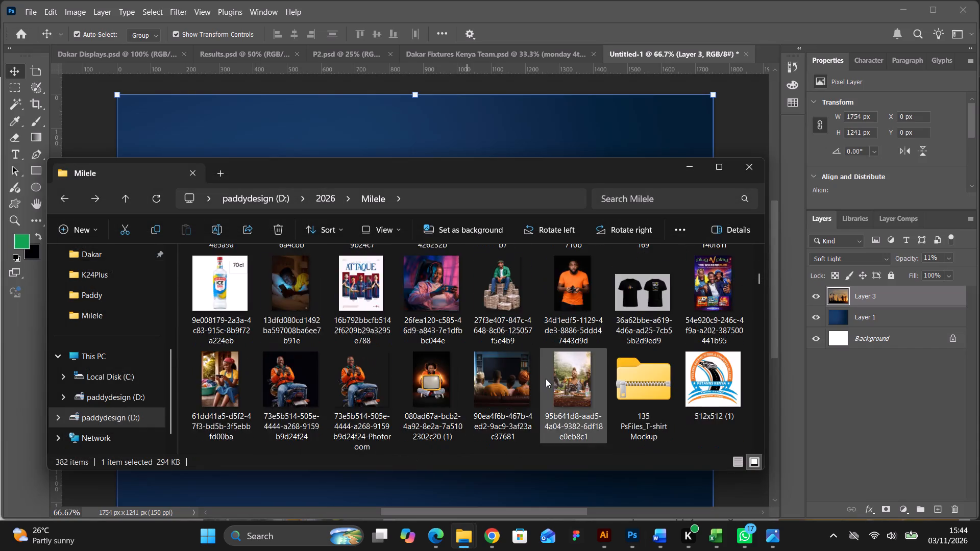
pyautogui.scroll(-10, 546, 379)
pyautogui.scroll(2, 546, 379)
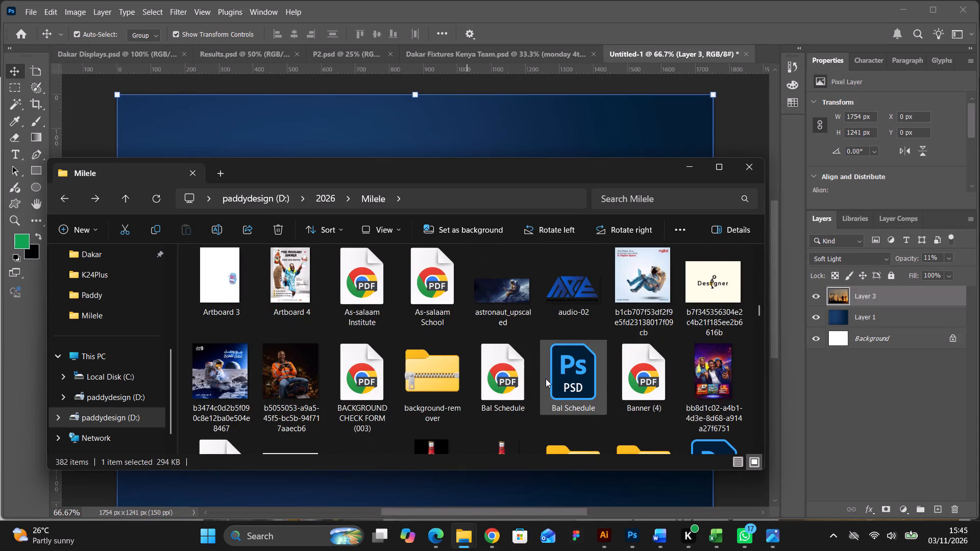
pyautogui.scroll(-15, 546, 379)
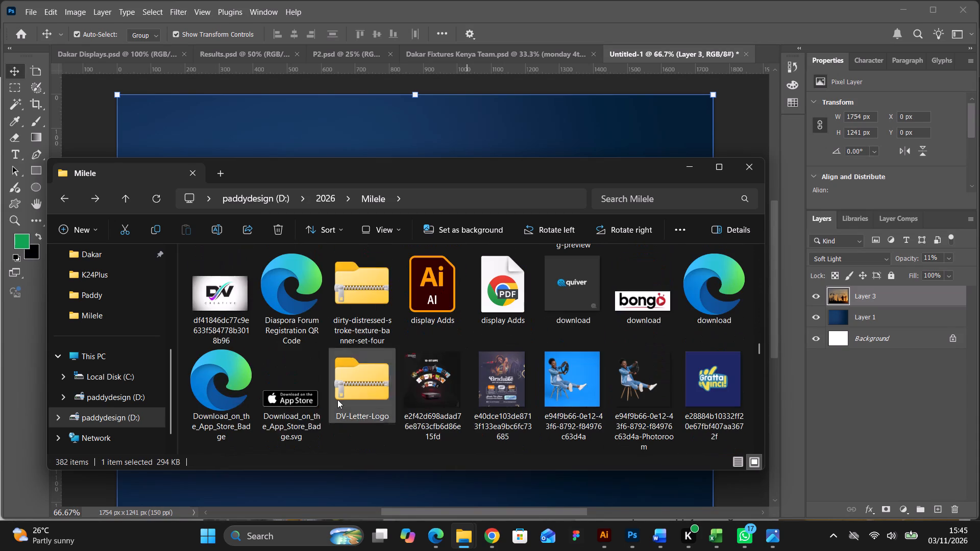
pyautogui.click(129, 415)
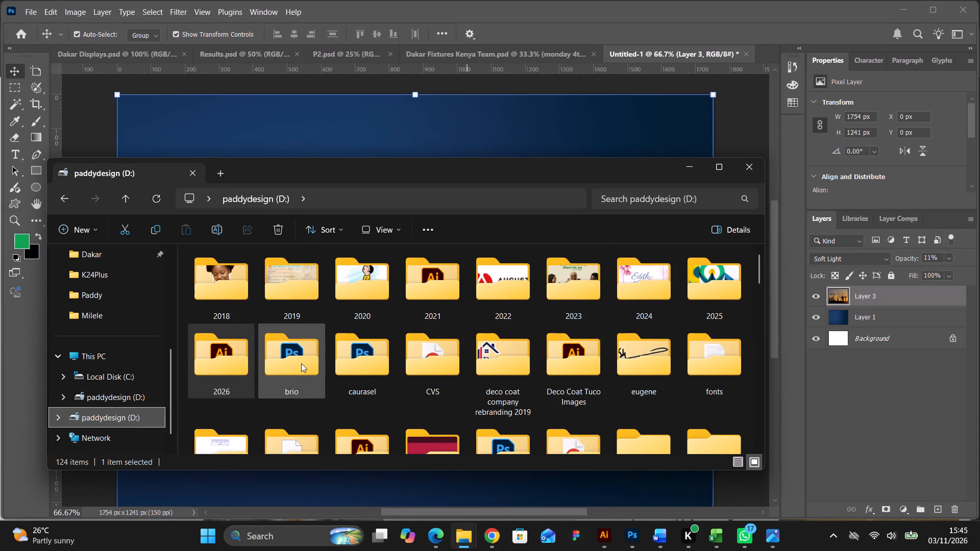
pyautogui.doubleClick(233, 373)
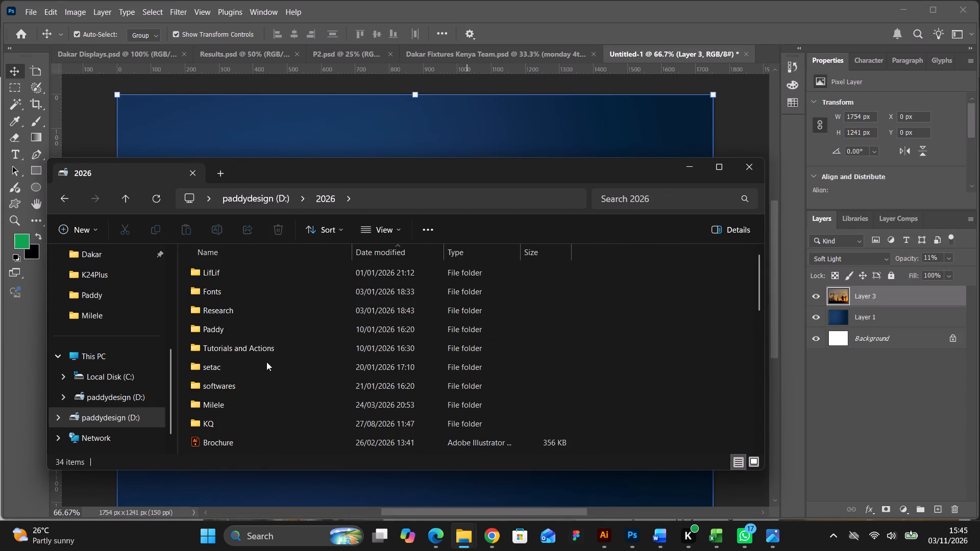
pyautogui.doubleClick(220, 327)
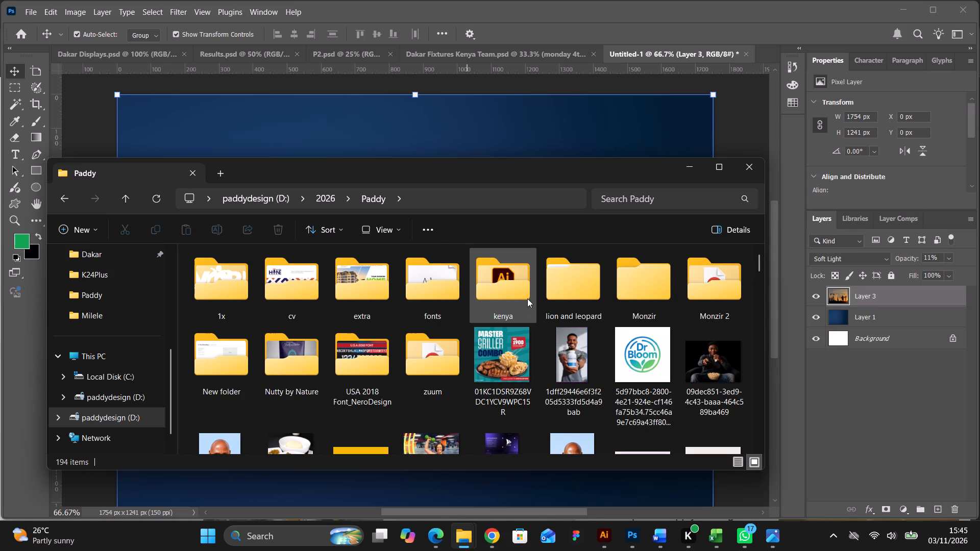
pyautogui.scroll(-1, 527, 298)
pyautogui.scroll(3, 527, 298)
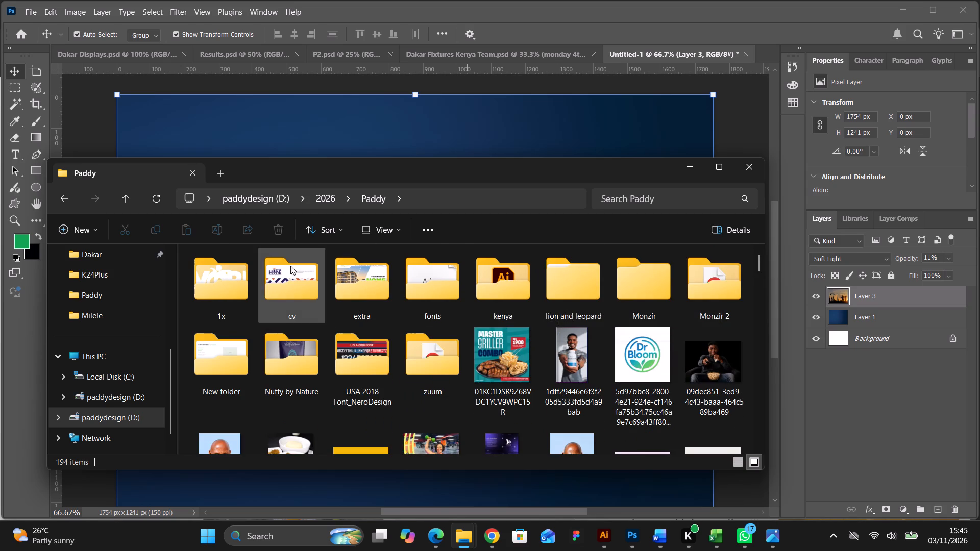
pyautogui.click(72, 198)
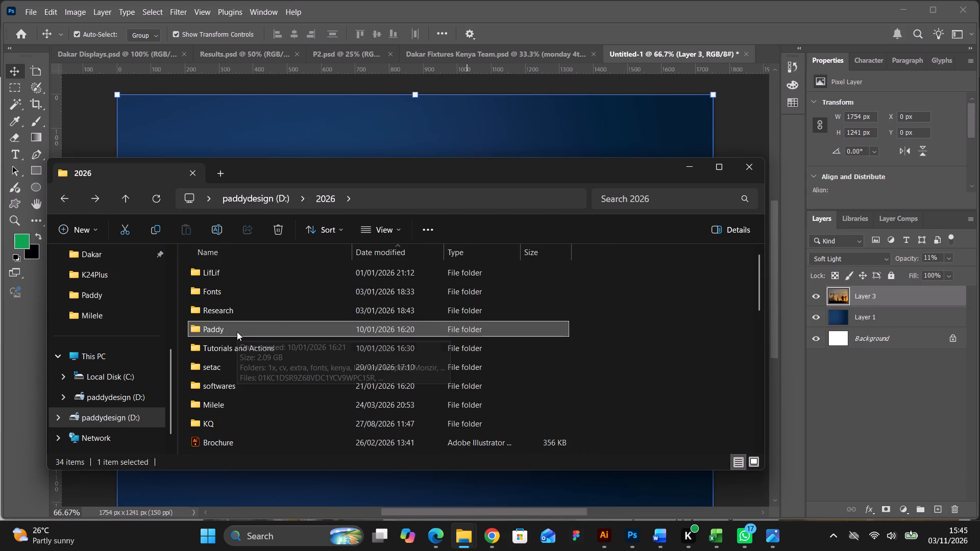
# Place the back image from the 2026 > Milele > Dakar folder into the Belek.ai document in Illustrator.
pyautogui.doubleClick(220, 408)
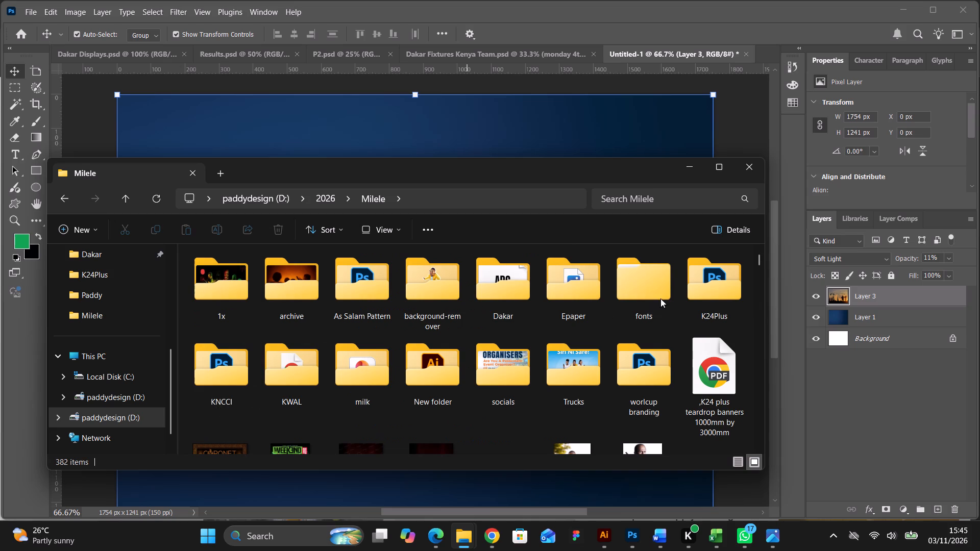
pyautogui.doubleClick(521, 293)
pyautogui.scroll(-2, 595, 315)
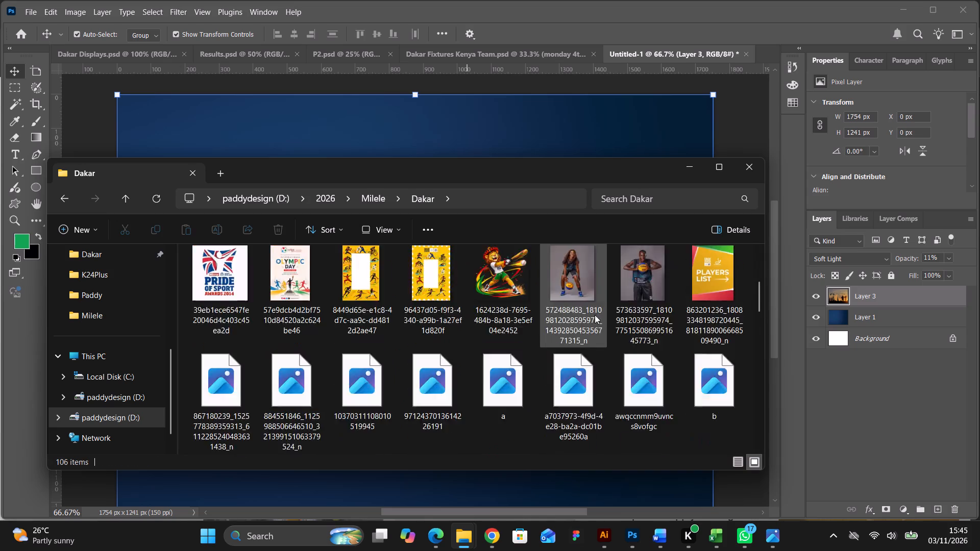
pyautogui.scroll(-3, 595, 315)
pyautogui.scroll(2, 595, 315)
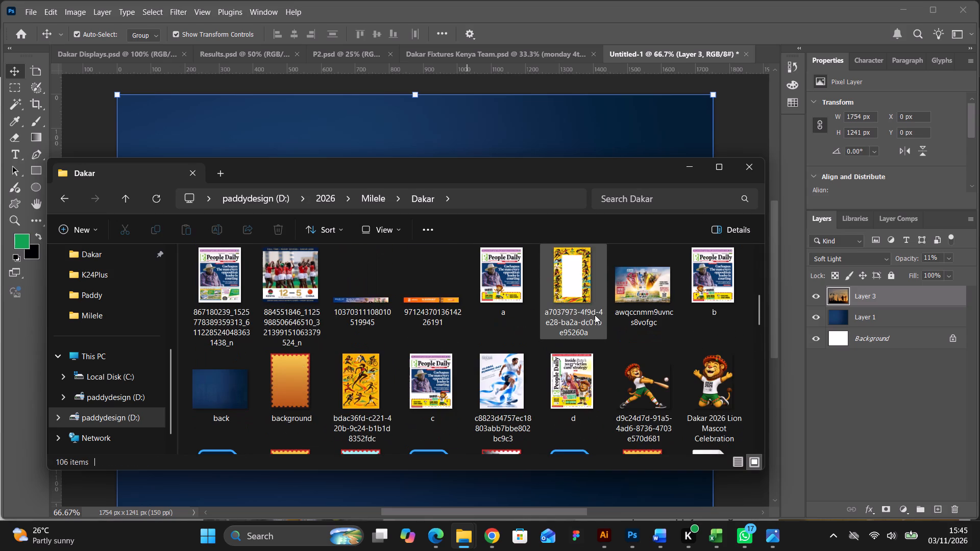
pyautogui.moveTo(215, 391); pyautogui.dragTo(503, 450)
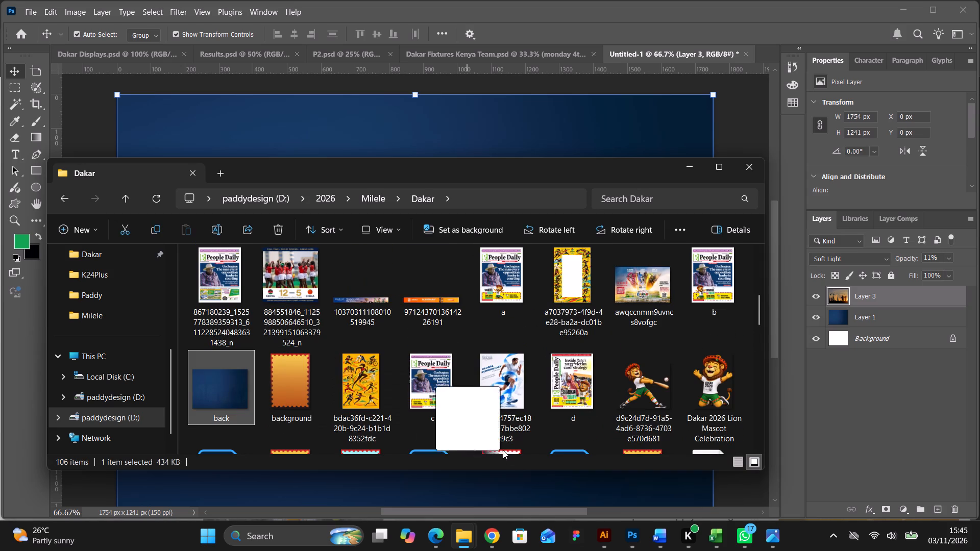
pyautogui.moveTo(503, 450); pyautogui.dragTo(276, 396)
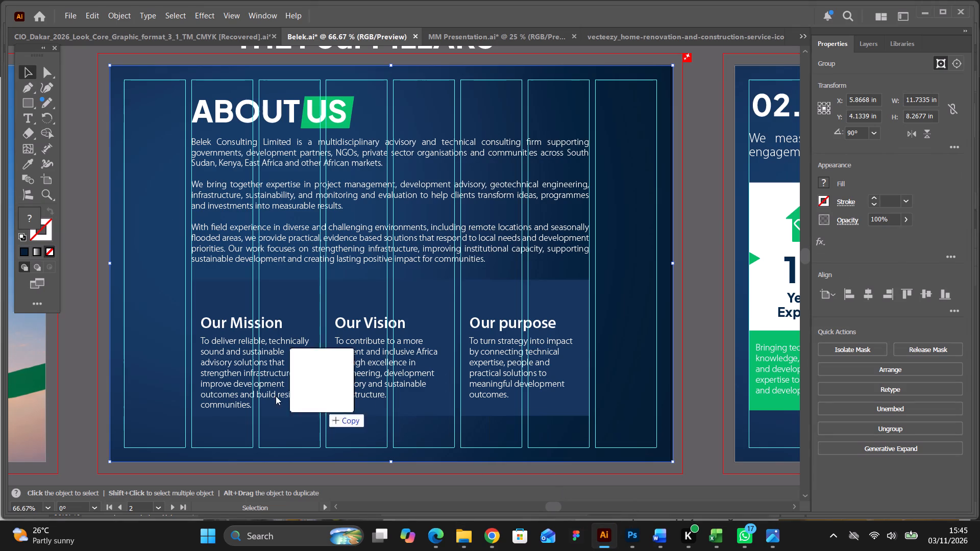
pyautogui.moveTo(276, 396); pyautogui.dragTo(162, 374)
# Align the placed background image over the About Us artboard and embed it in the document.
pyautogui.scroll(4, 190, 352)
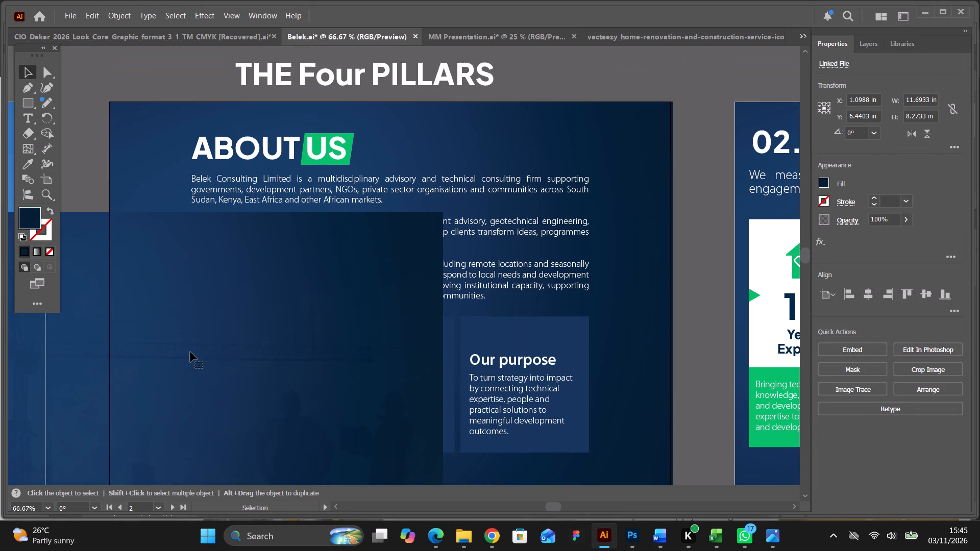
pyautogui.scroll(1, 190, 352)
pyautogui.scroll(-2, 190, 352)
pyautogui.moveTo(187, 347); pyautogui.dragTo(413, 272)
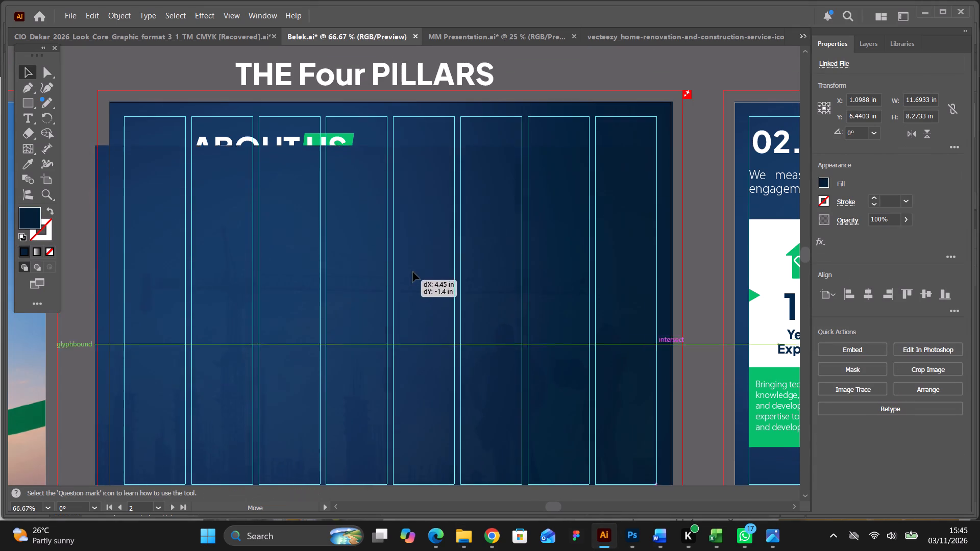
pyautogui.moveTo(413, 272); pyautogui.dragTo(414, 238)
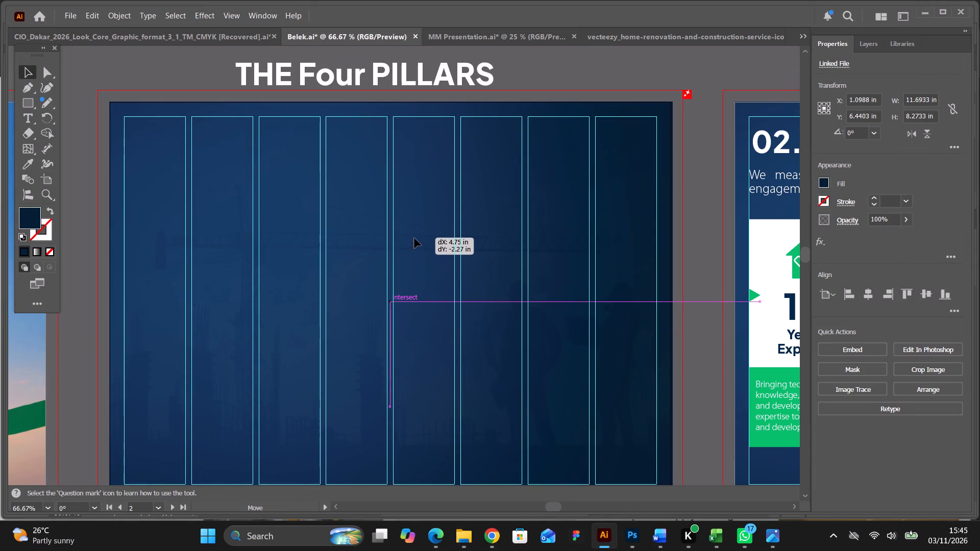
pyautogui.moveTo(414, 238); pyautogui.dragTo(414, 238)
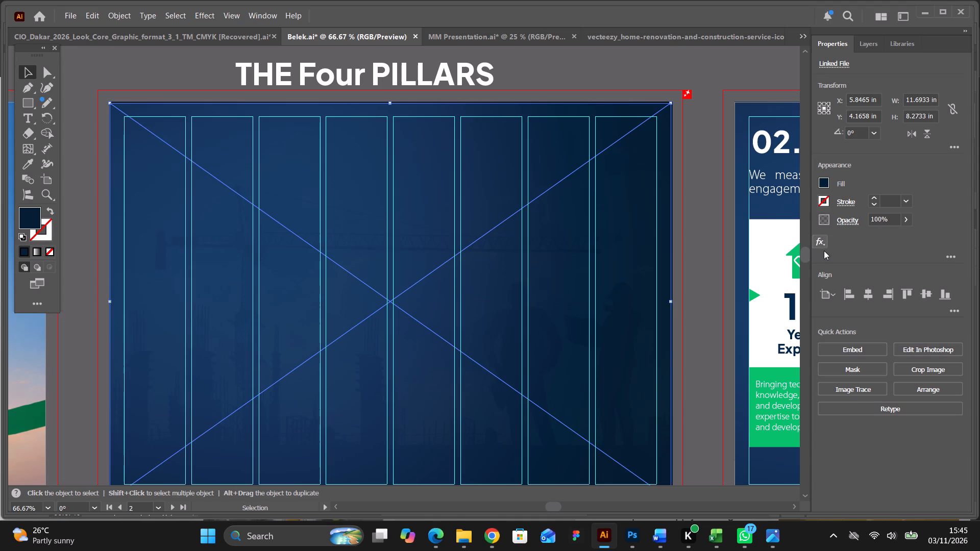
pyautogui.click(857, 350)
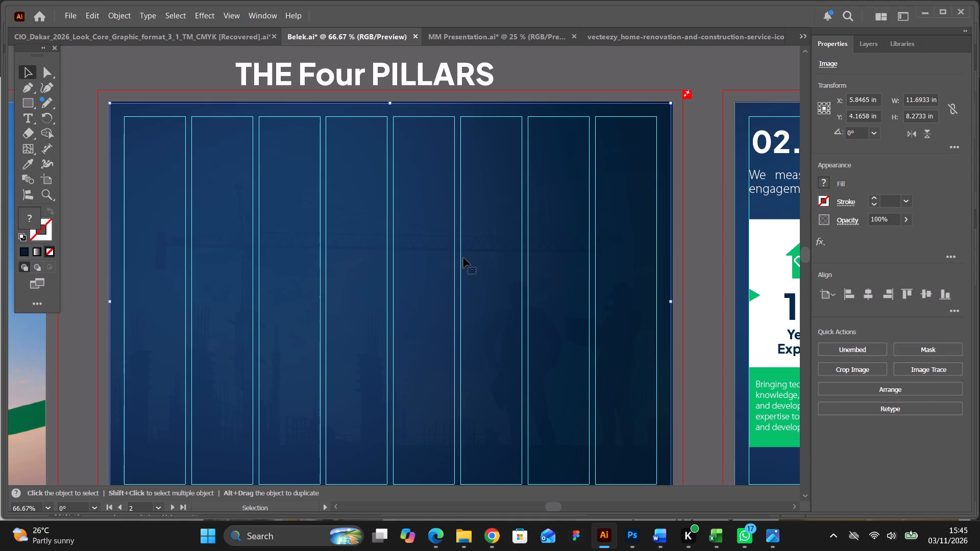
# Send the new background image behind the About Us content and delete the old gradient background covering it.
pyautogui.rightClick(364, 236)
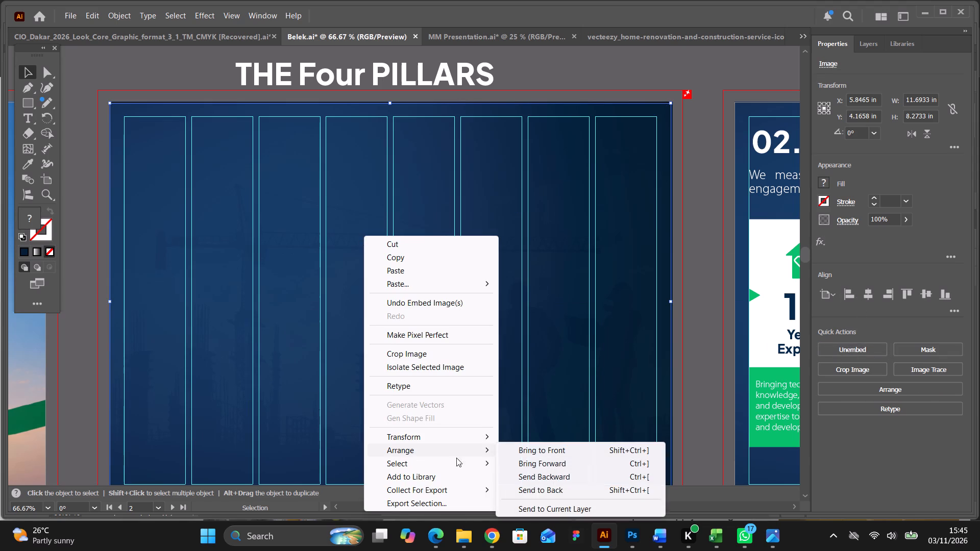
pyautogui.click(536, 493)
pyautogui.click(704, 350)
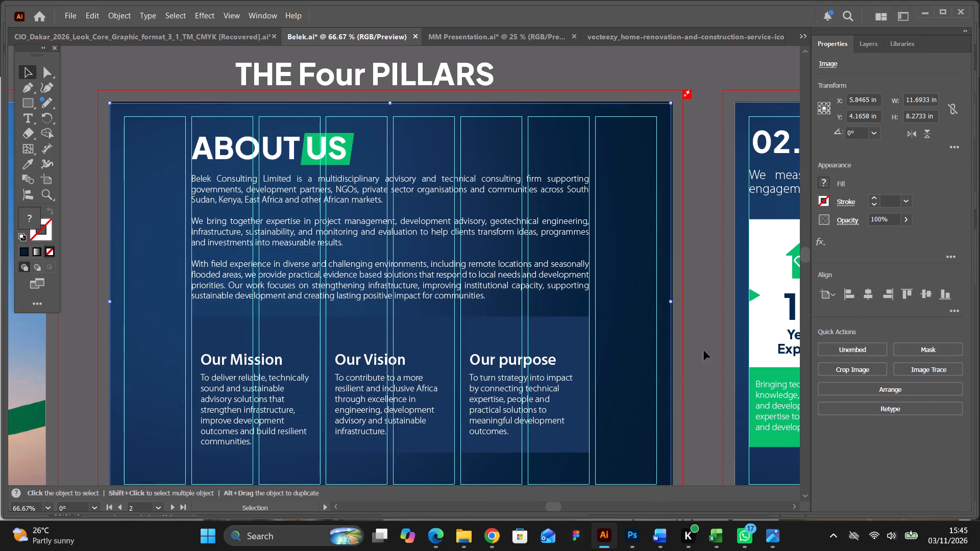
pyautogui.click(152, 235)
pyautogui.press('BackSpace')
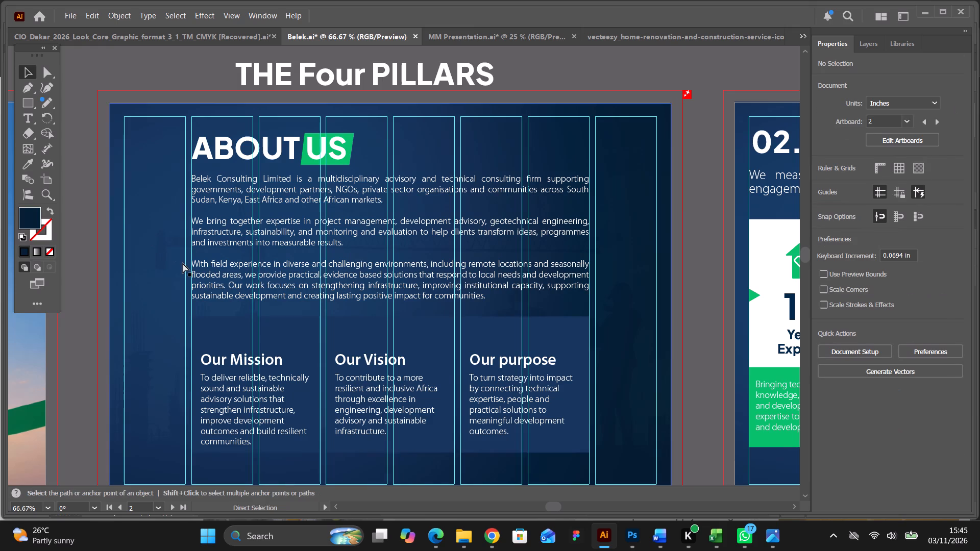
# Hide the guides and check the About Us artboard with its new background.
pyautogui.hotkey('ctrl', ';')
pyautogui.scroll(-5, 162, 243)
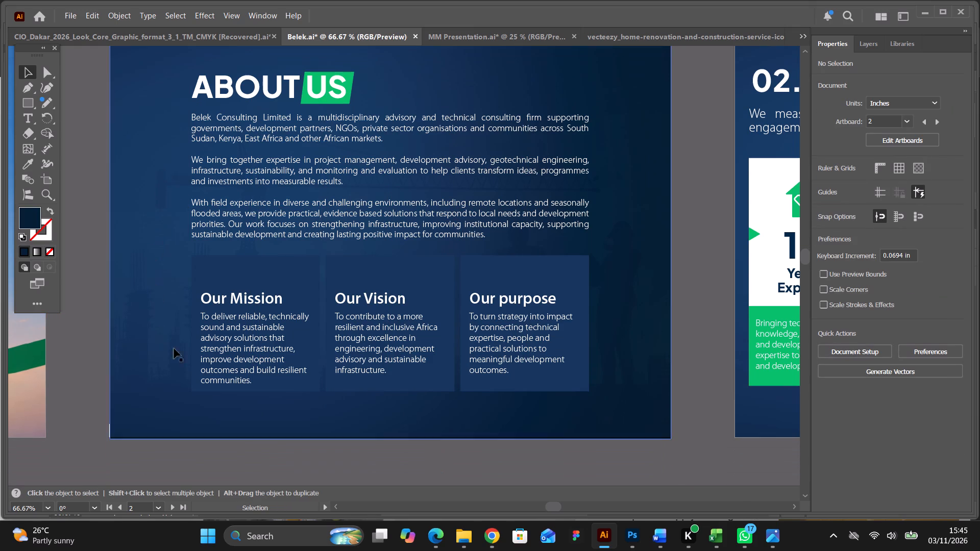
pyautogui.click(264, 476)
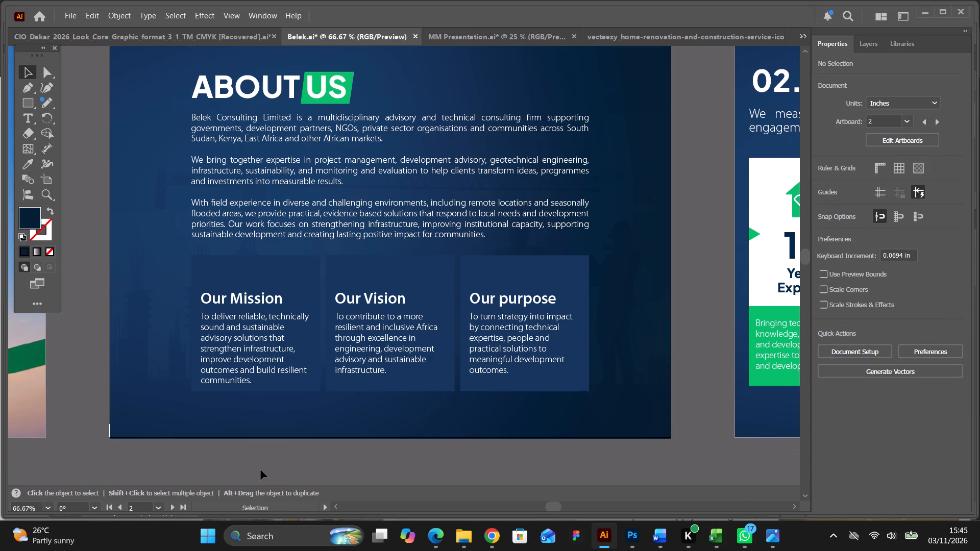
pyautogui.scroll(3, 263, 457)
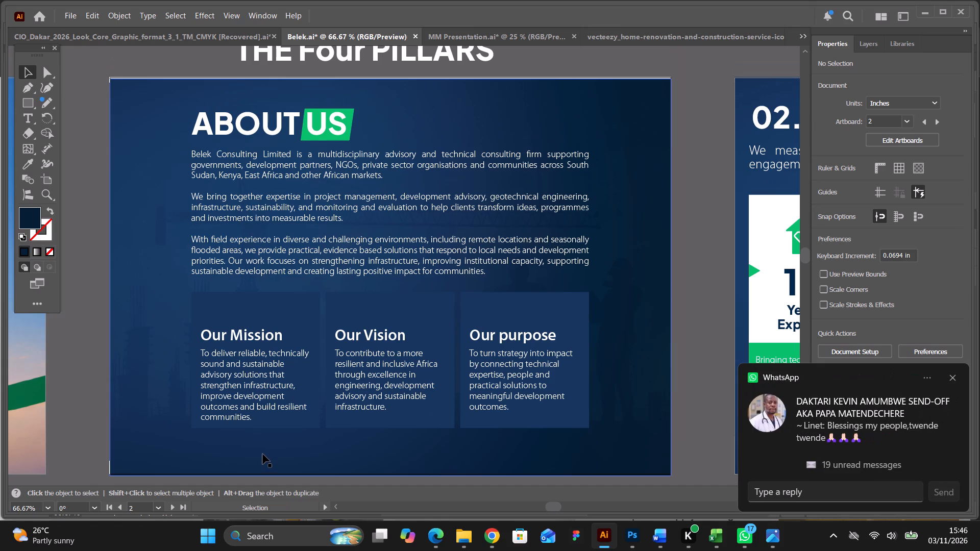
# Stretch the About Us background image upward to the artboard's top edge, making it about 8.3 in high.
pyautogui.click(138, 120)
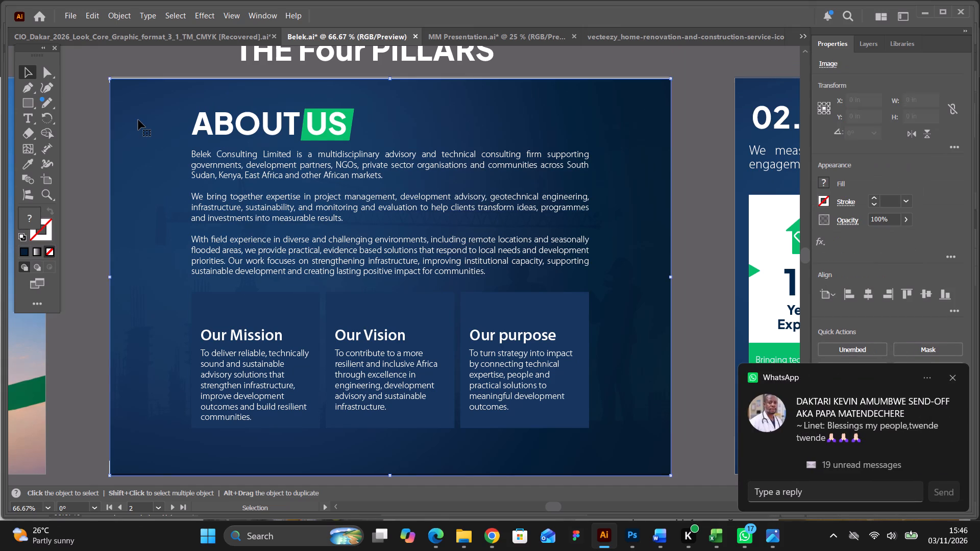
pyautogui.click(393, 78)
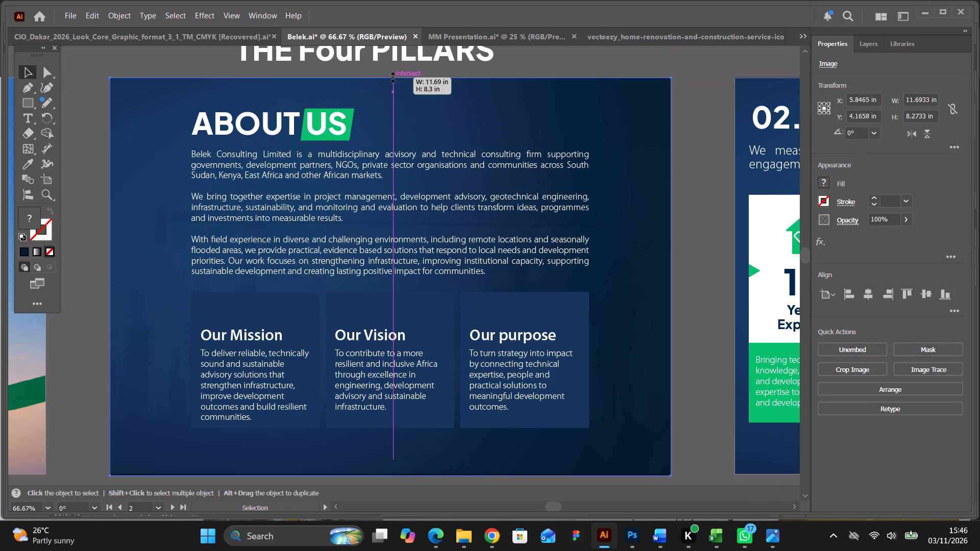
pyautogui.click(685, 143)
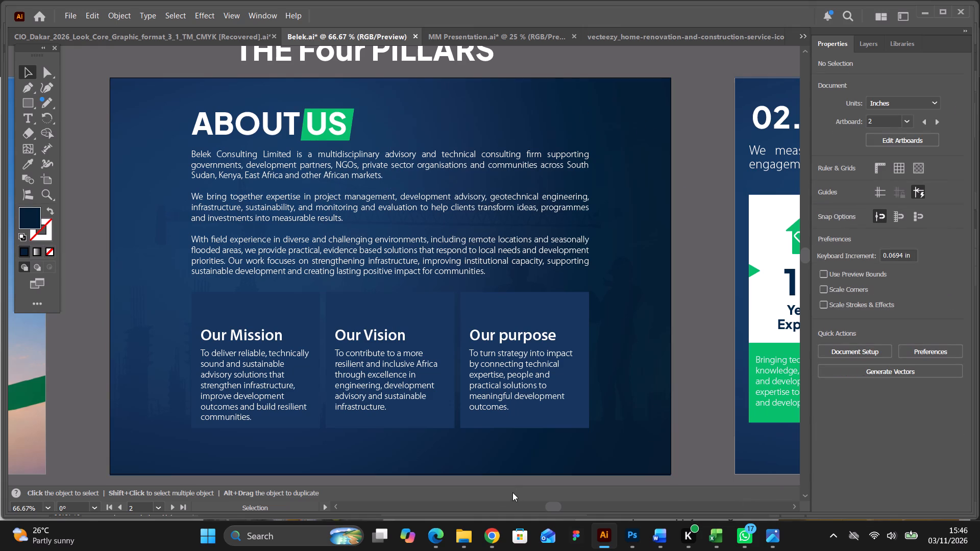
# Delete the old gradient background from the Our Impact at a Glance artboard.
pyautogui.moveTo(552, 506); pyautogui.dragTo(570, 504)
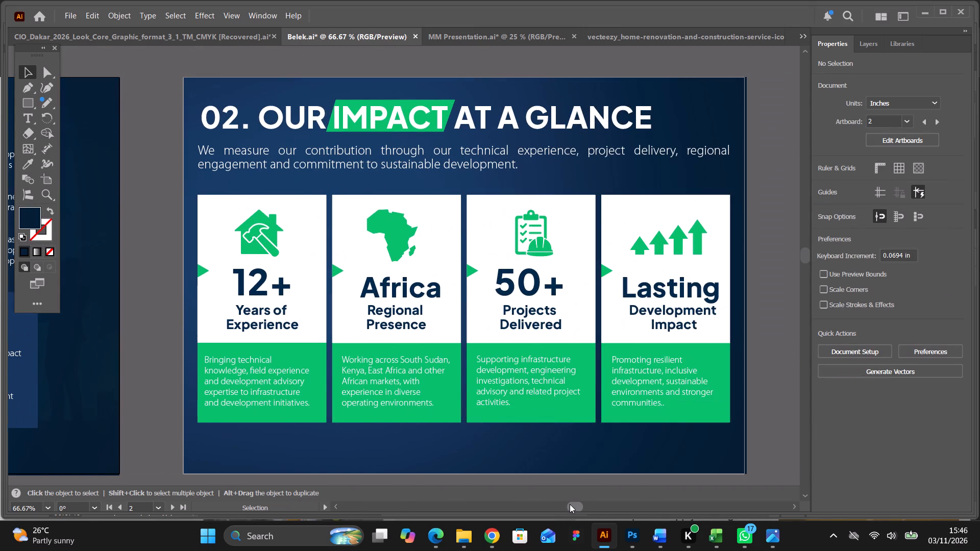
pyautogui.moveTo(570, 504); pyautogui.dragTo(569, 504)
pyautogui.click(493, 465)
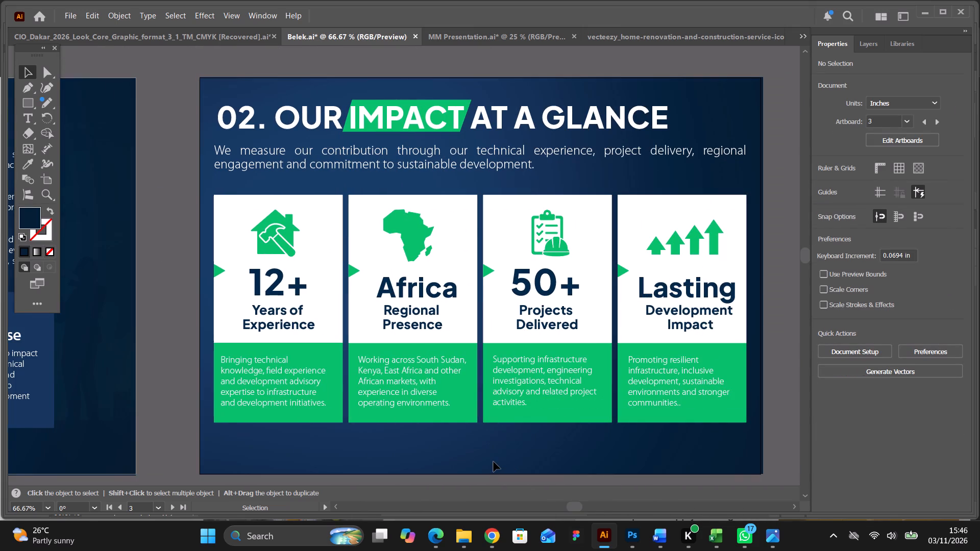
pyautogui.press('BackSpace')
# Unlock all objects and delete the old blue gradient background from the Our Impact at a Glance artboard.
pyautogui.hotkey('ctrl', 'alt', '2')
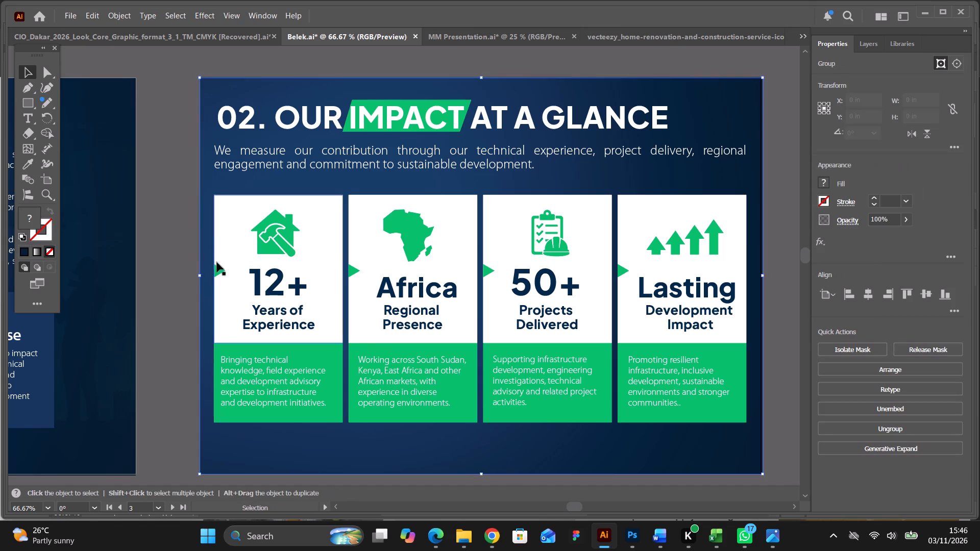
pyautogui.click(175, 246)
pyautogui.click(203, 232)
pyautogui.press('BackSpace')
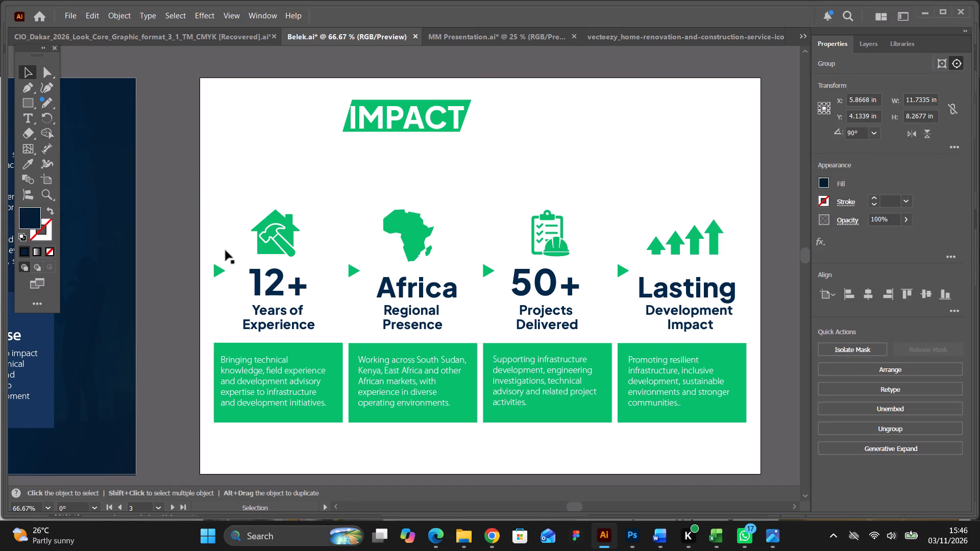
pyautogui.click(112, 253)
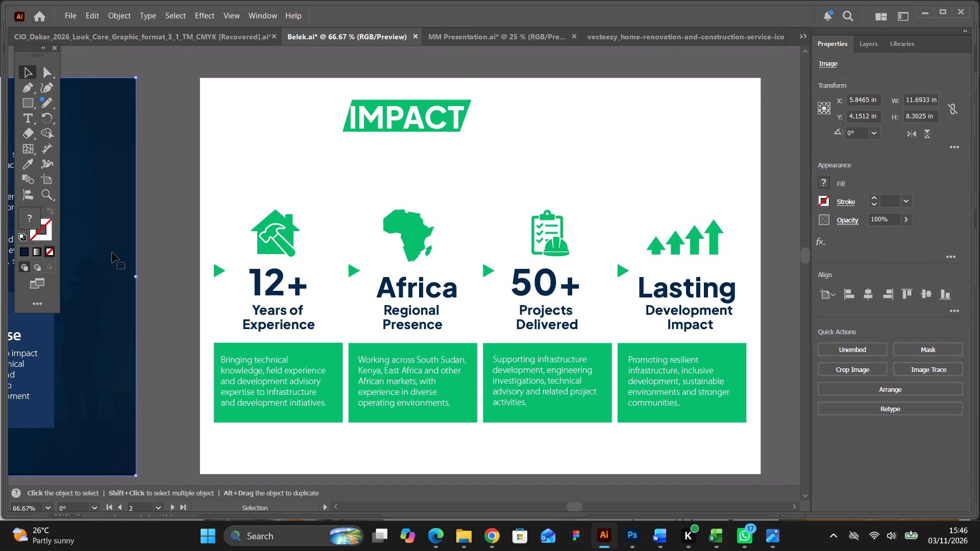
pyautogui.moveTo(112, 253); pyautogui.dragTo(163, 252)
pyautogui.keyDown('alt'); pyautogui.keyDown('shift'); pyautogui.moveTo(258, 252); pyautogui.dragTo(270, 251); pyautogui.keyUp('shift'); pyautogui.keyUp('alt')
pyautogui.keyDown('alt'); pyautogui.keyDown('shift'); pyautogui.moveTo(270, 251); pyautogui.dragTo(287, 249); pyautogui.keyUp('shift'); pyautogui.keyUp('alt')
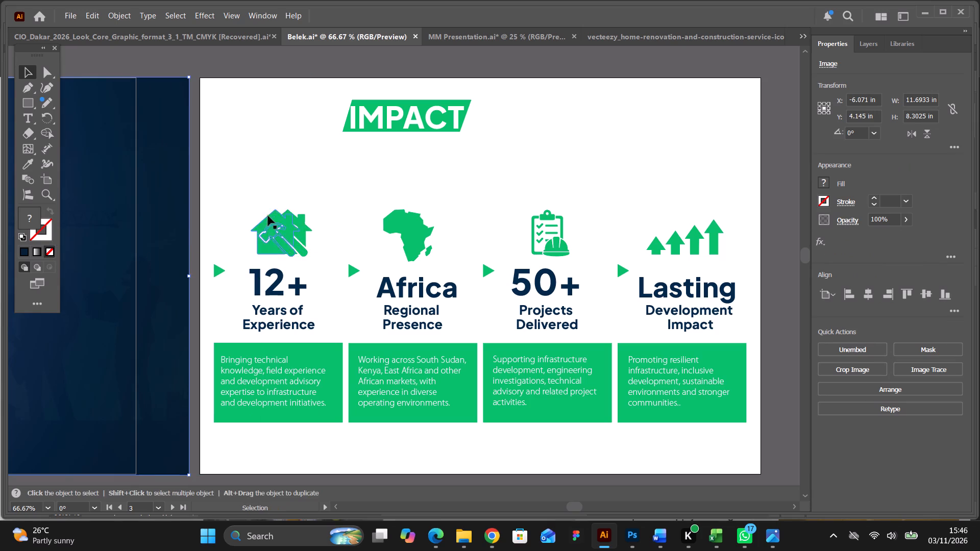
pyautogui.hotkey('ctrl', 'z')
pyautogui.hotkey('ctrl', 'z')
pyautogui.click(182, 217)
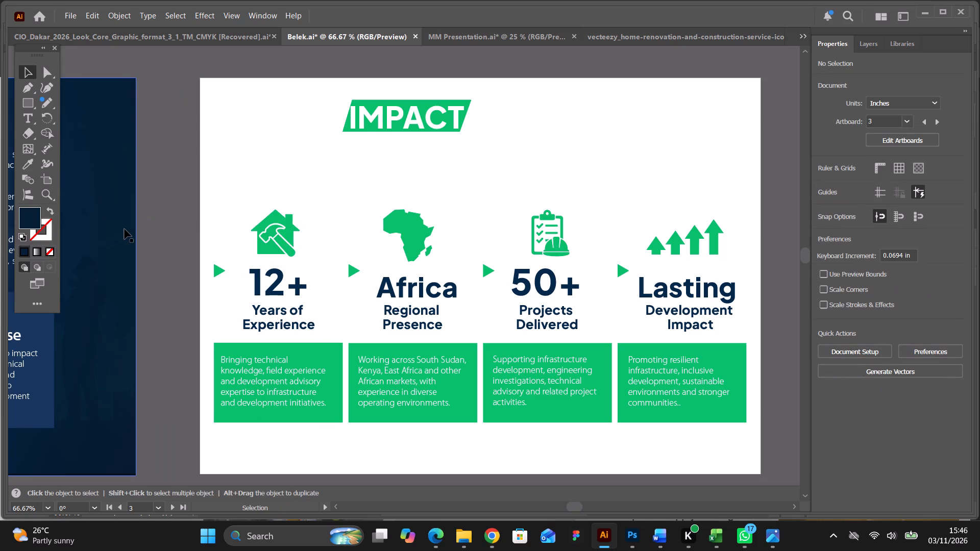
# Duplicate the About Us background image horizontally onto the Our Impact at a Glance artboard, aligned behind its content.
pyautogui.moveTo(125, 229); pyautogui.dragTo(714, 271)
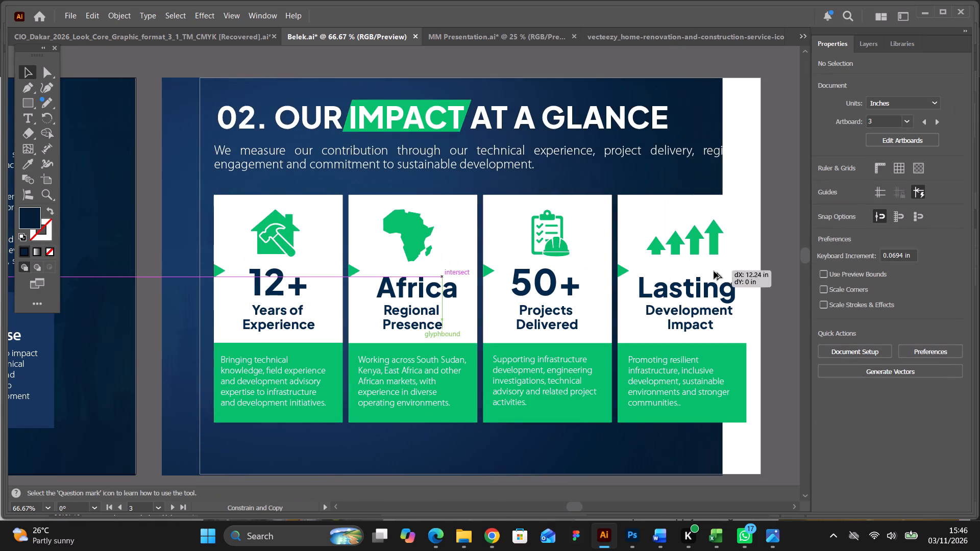
pyautogui.moveTo(714, 271); pyautogui.dragTo(749, 278)
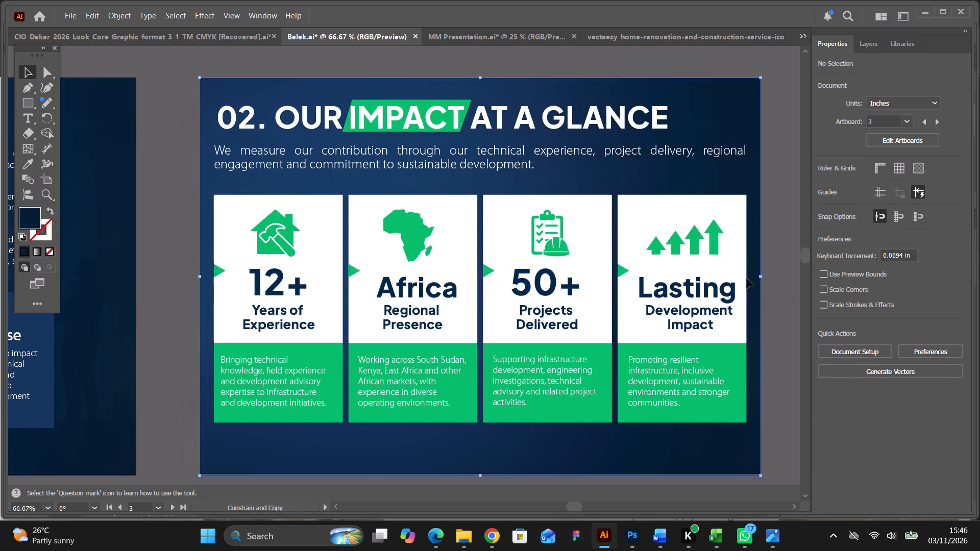
pyautogui.click(173, 178)
pyautogui.click(173, 178)
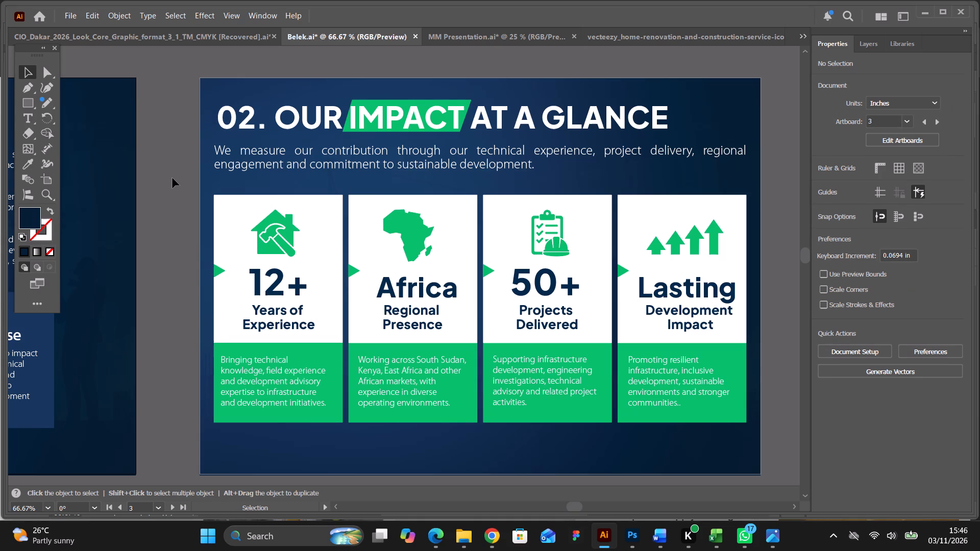
pyautogui.scroll(-2, 173, 178)
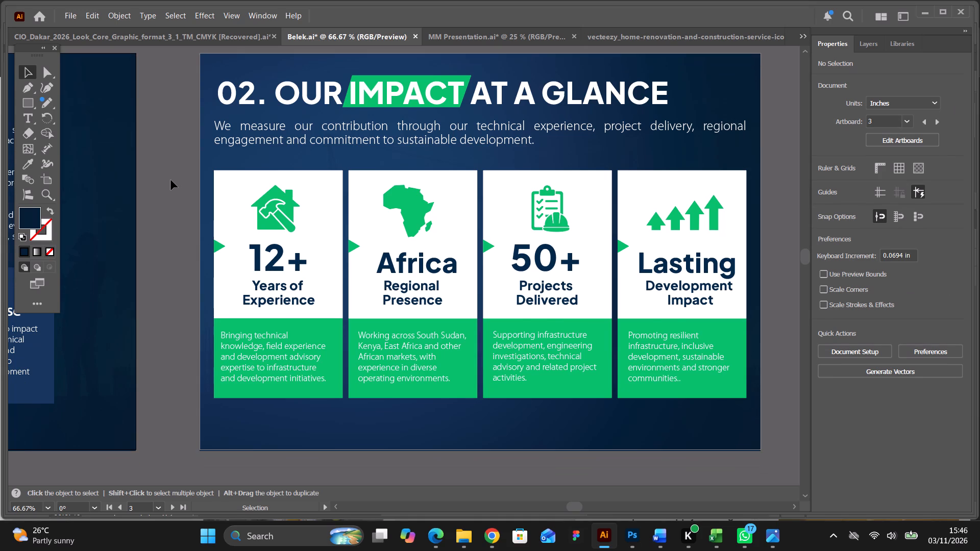
pyautogui.click(171, 180)
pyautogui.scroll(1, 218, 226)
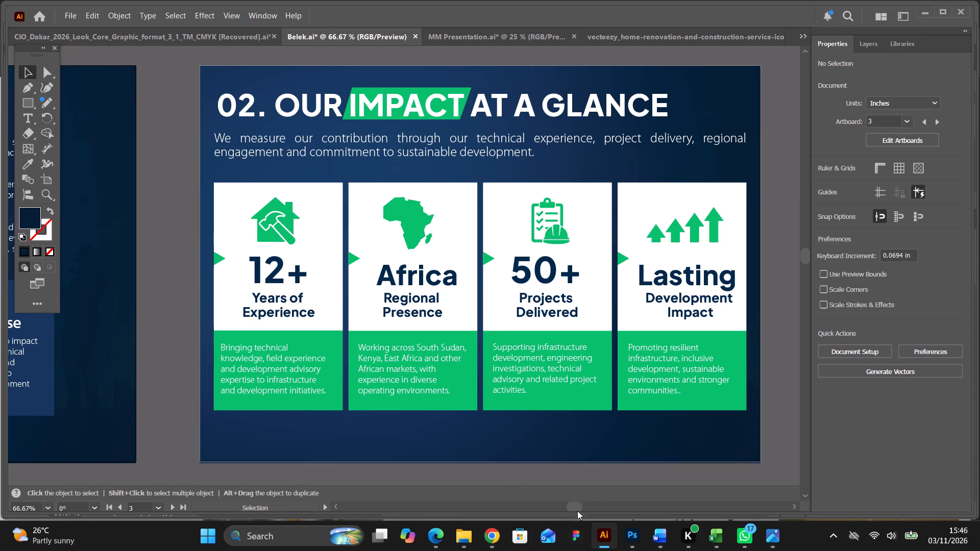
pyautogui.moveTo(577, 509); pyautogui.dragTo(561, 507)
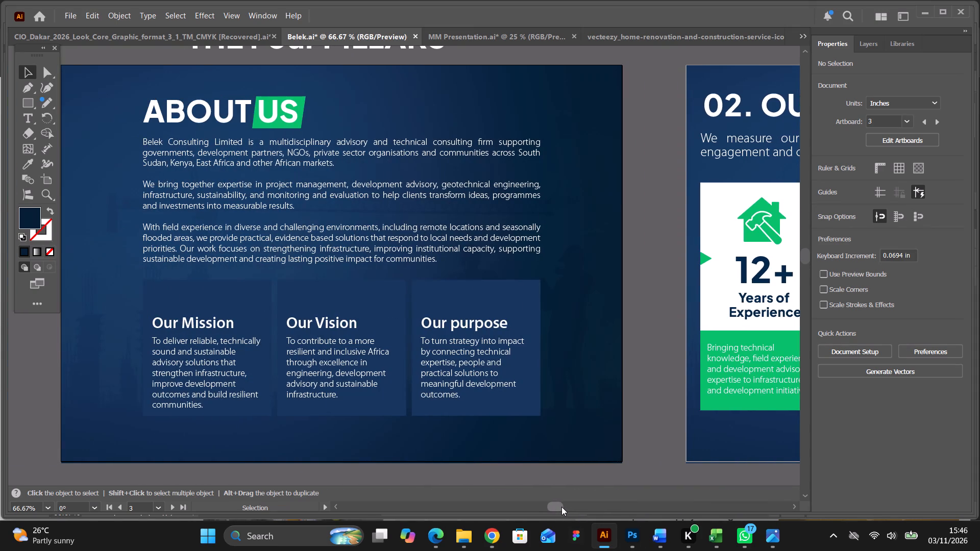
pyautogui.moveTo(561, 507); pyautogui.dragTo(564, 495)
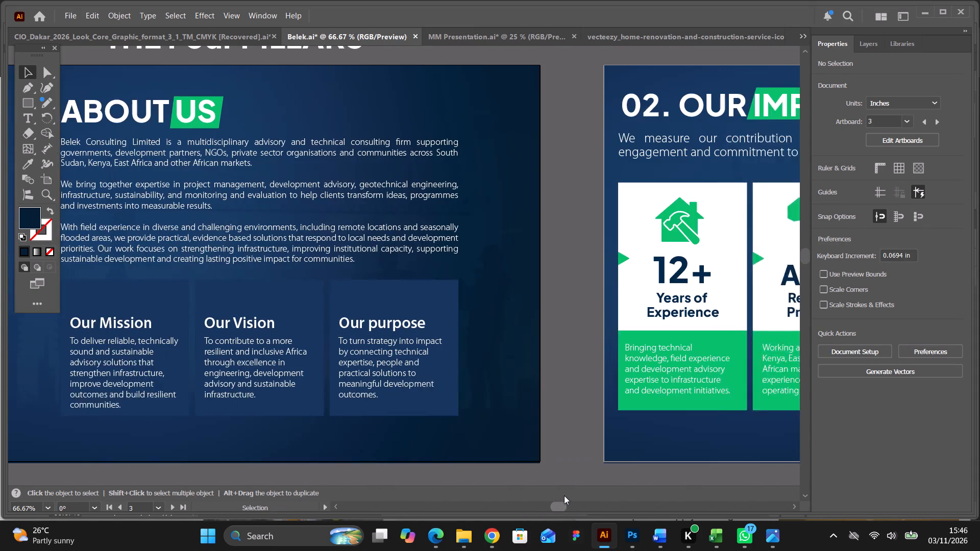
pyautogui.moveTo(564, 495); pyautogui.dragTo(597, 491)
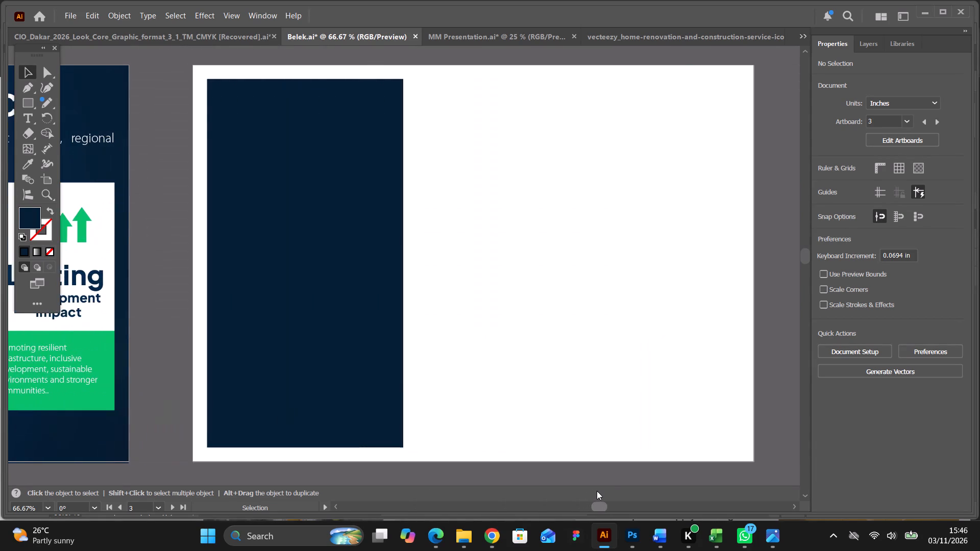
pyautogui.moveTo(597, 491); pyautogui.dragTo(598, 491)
pyautogui.click(491, 527)
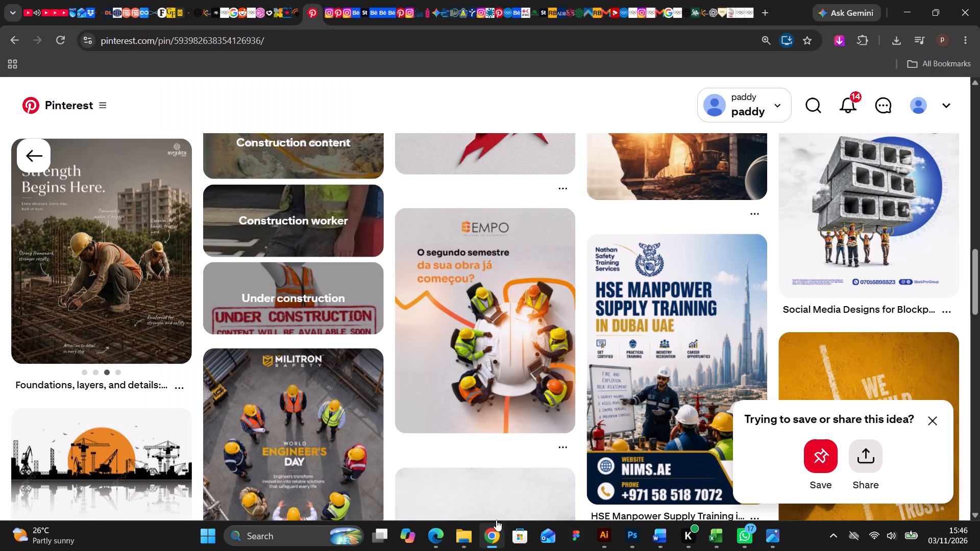
pyautogui.scroll(-1, 533, 438)
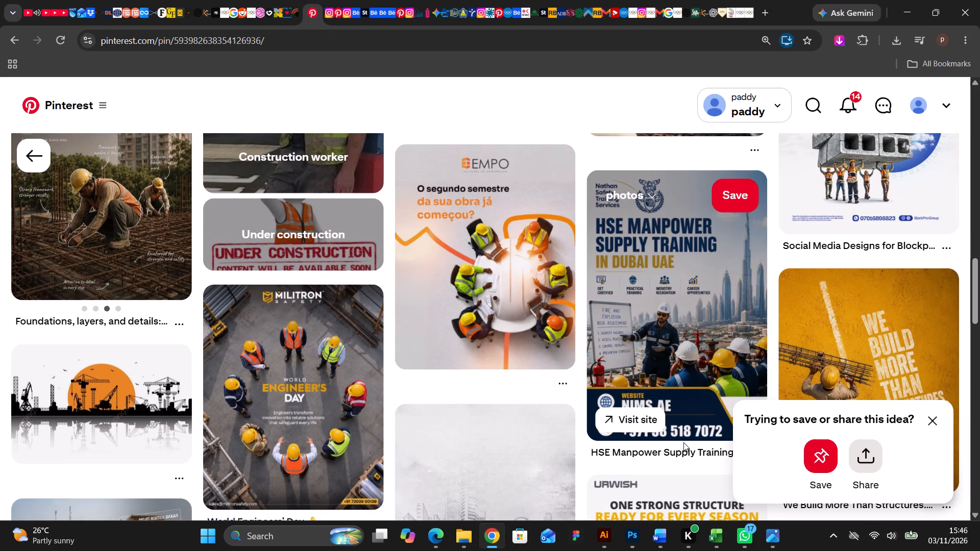
pyautogui.click(935, 421)
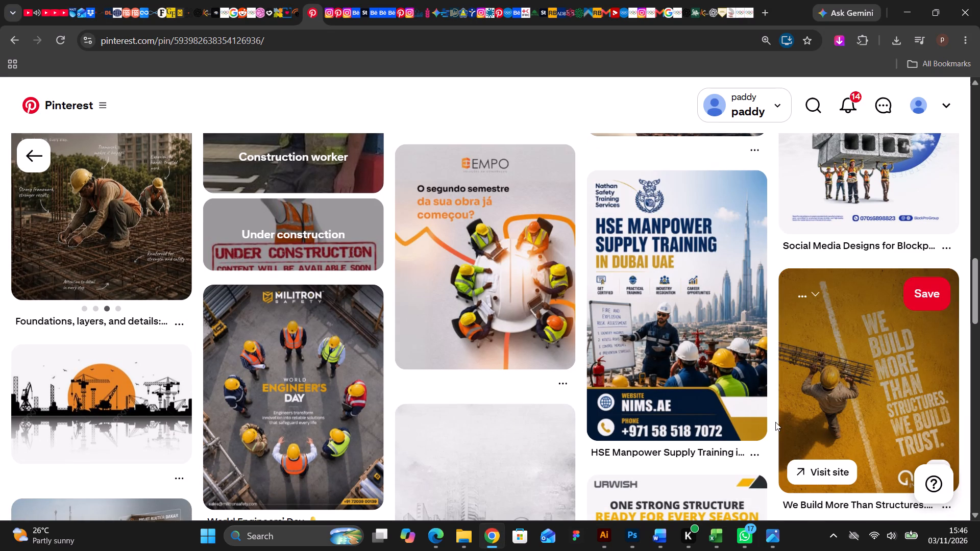
pyautogui.scroll(-3, 775, 422)
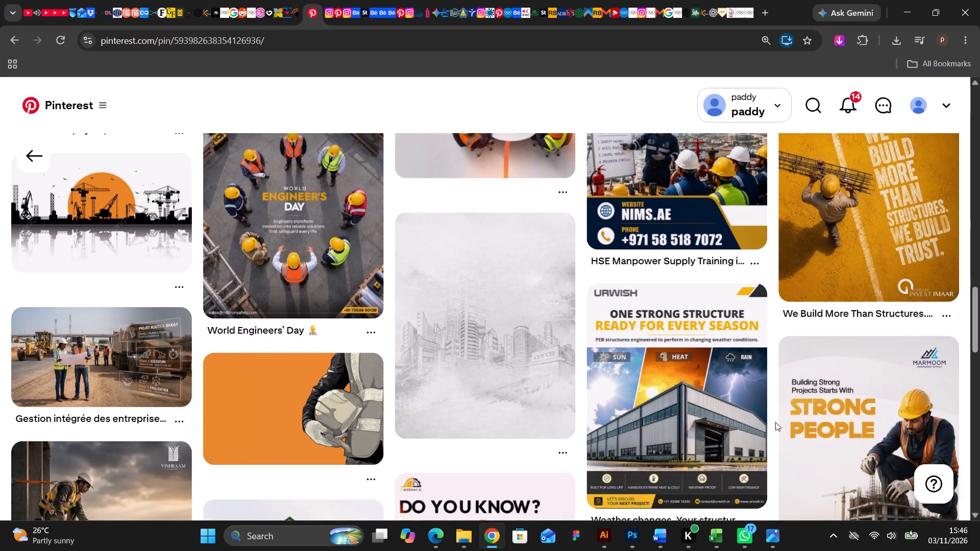
pyautogui.scroll(-3, 775, 422)
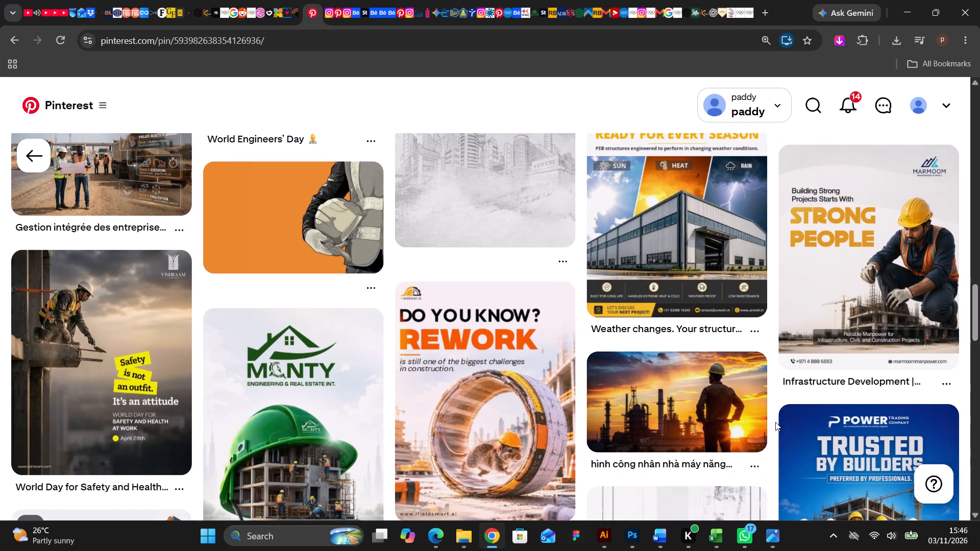
pyautogui.scroll(-1, 775, 422)
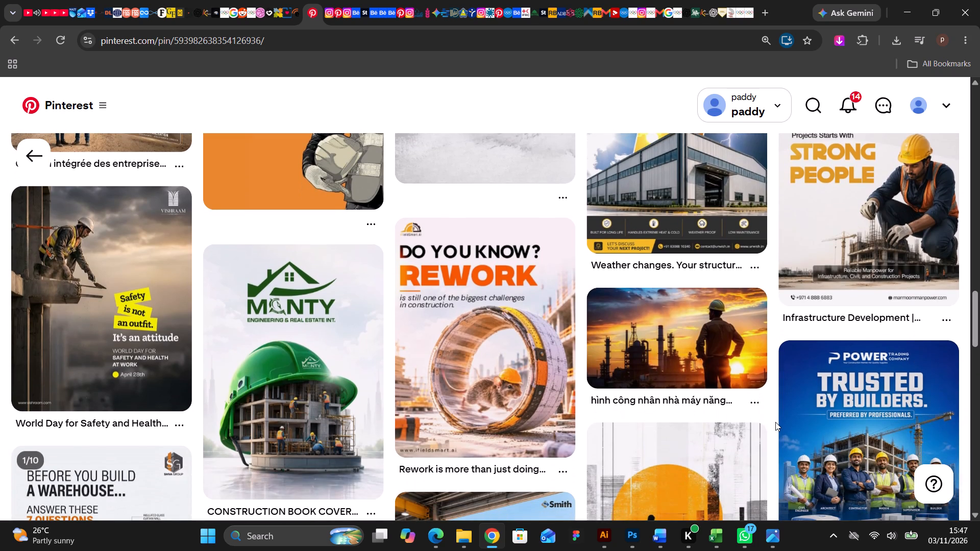
pyautogui.click(124, 309)
pyautogui.scroll(-1, 198, 260)
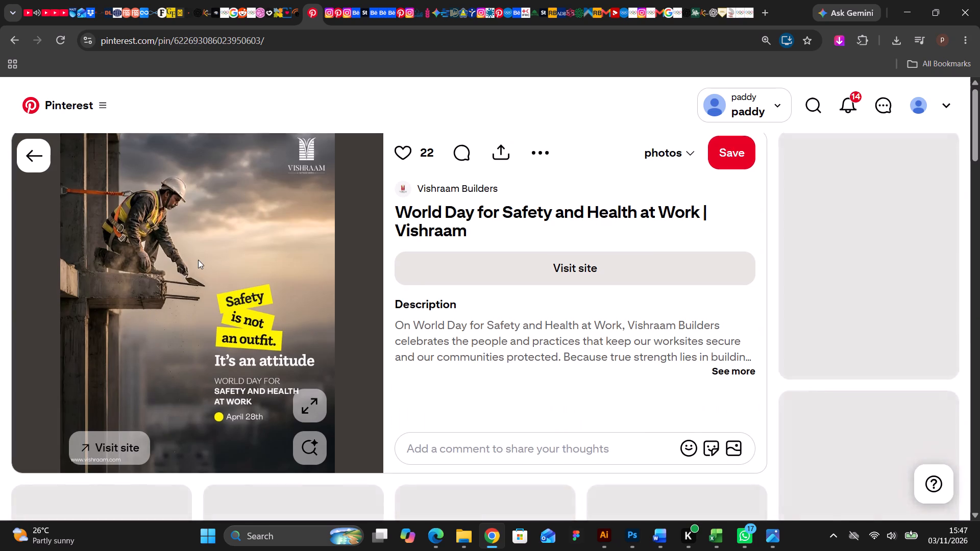
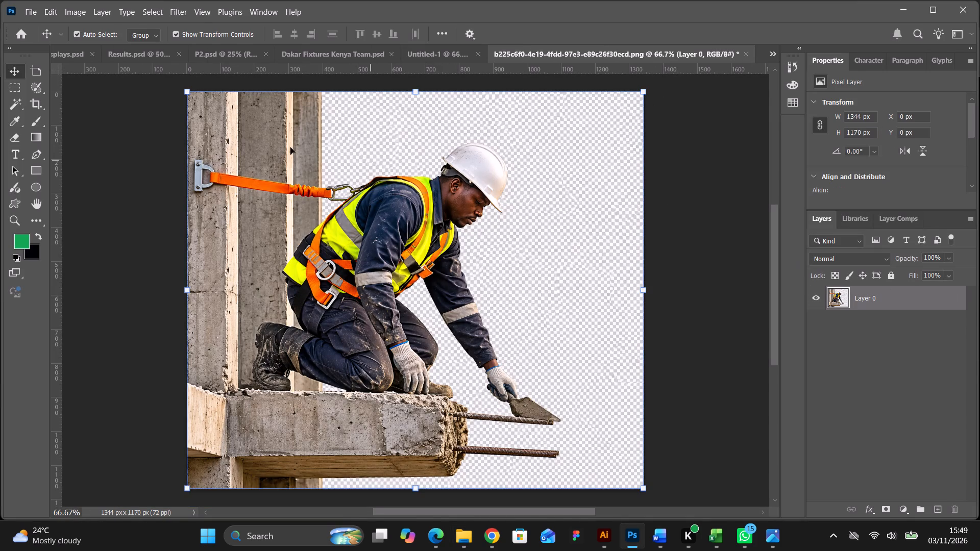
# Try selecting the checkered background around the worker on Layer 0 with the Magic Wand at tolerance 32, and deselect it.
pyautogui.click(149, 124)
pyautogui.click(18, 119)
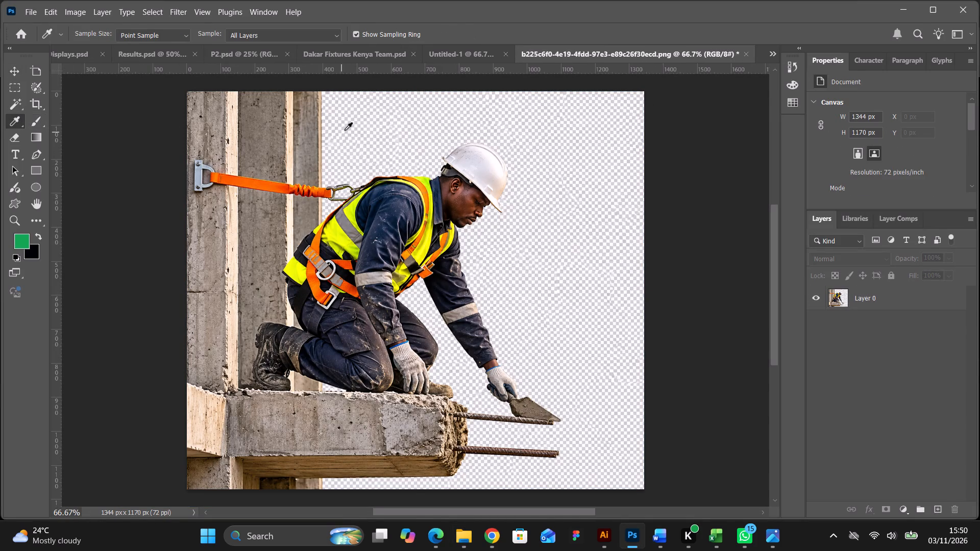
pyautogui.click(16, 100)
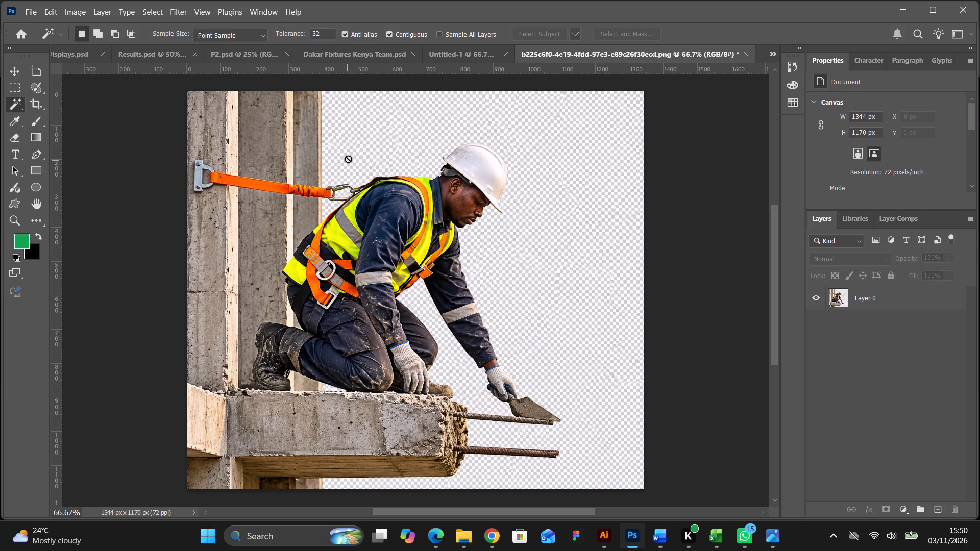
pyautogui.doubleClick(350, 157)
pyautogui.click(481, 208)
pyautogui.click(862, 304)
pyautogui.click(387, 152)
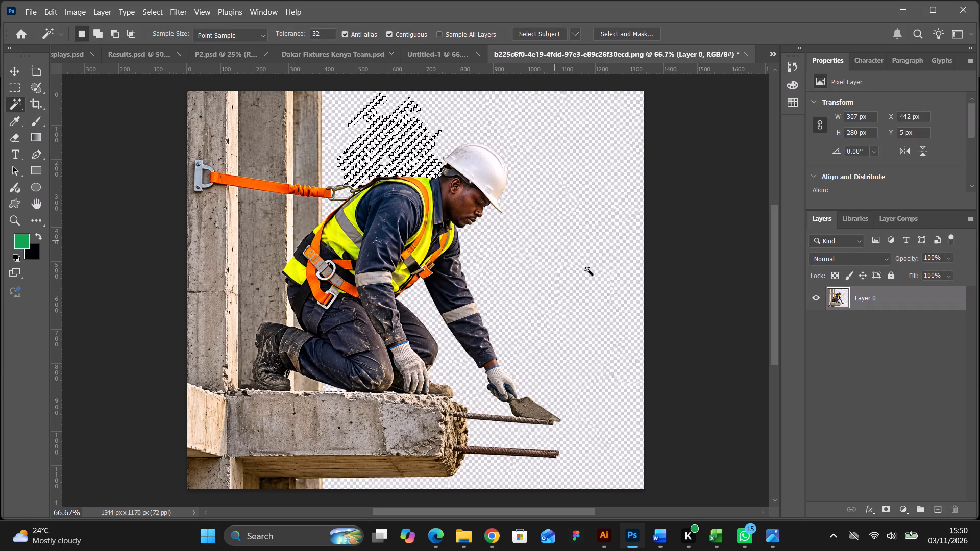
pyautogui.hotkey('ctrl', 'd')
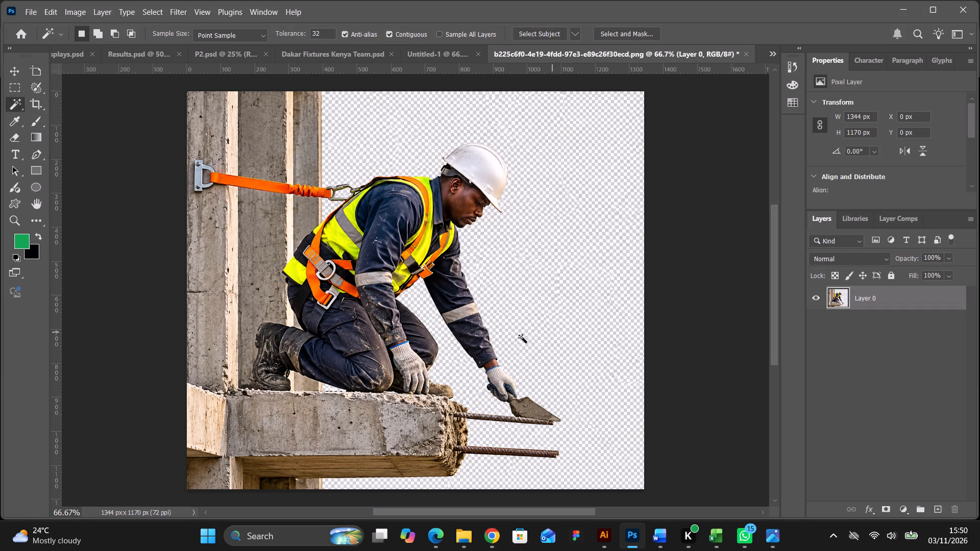
# In a new Chrome tab, search Google for "remove background from image" and open iLoveIMG's Image background remover.
pyautogui.click(492, 533)
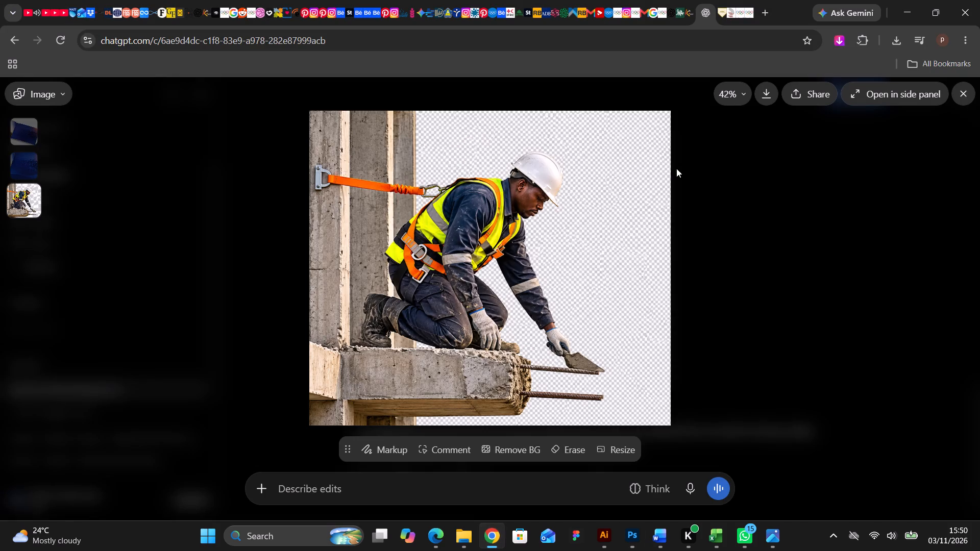
pyautogui.click(763, 13)
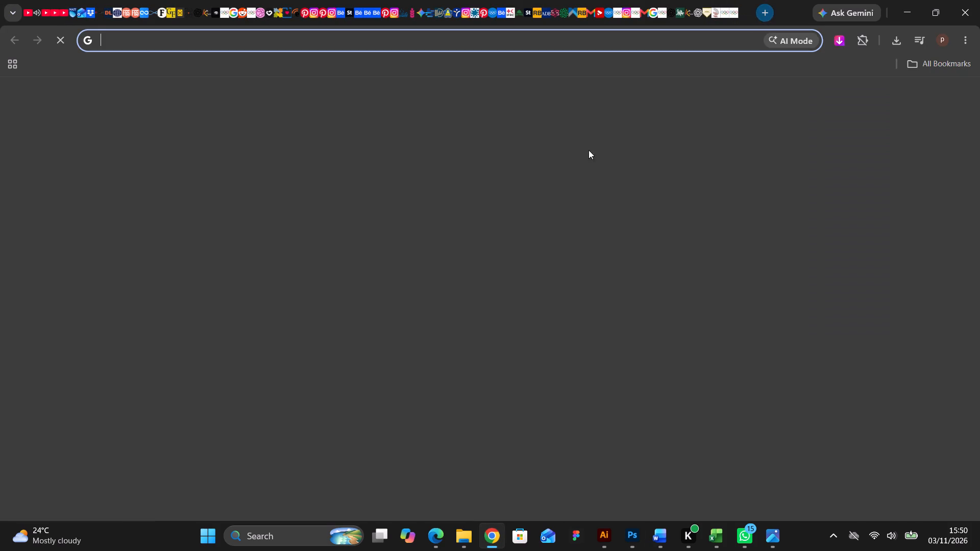
pyautogui.click(387, 250)
pyautogui.write('remove')
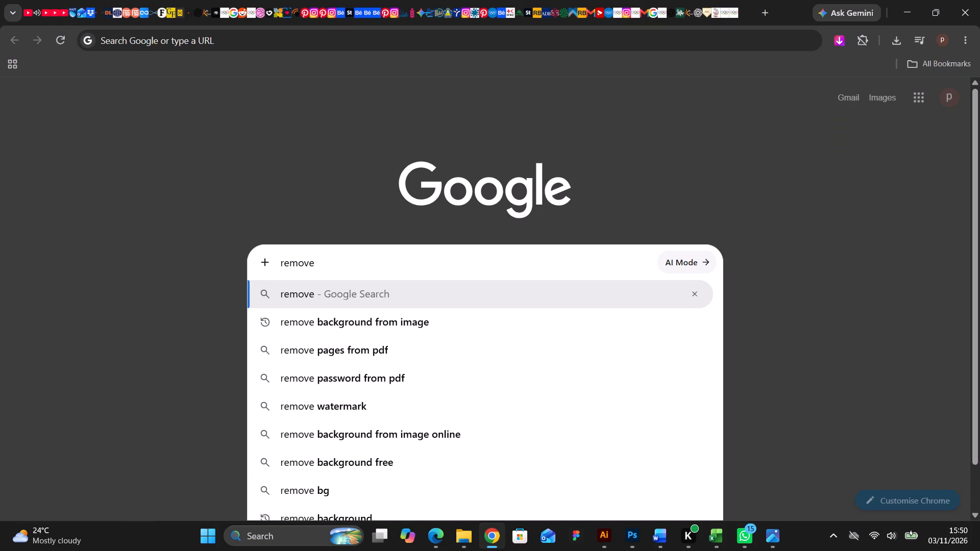
pyautogui.click(326, 323)
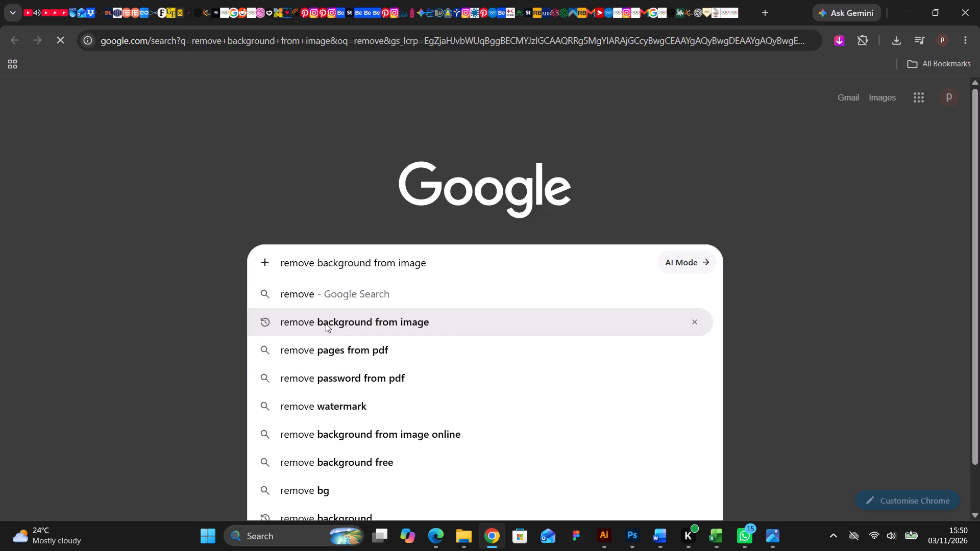
pyautogui.scroll(-2, 314, 277)
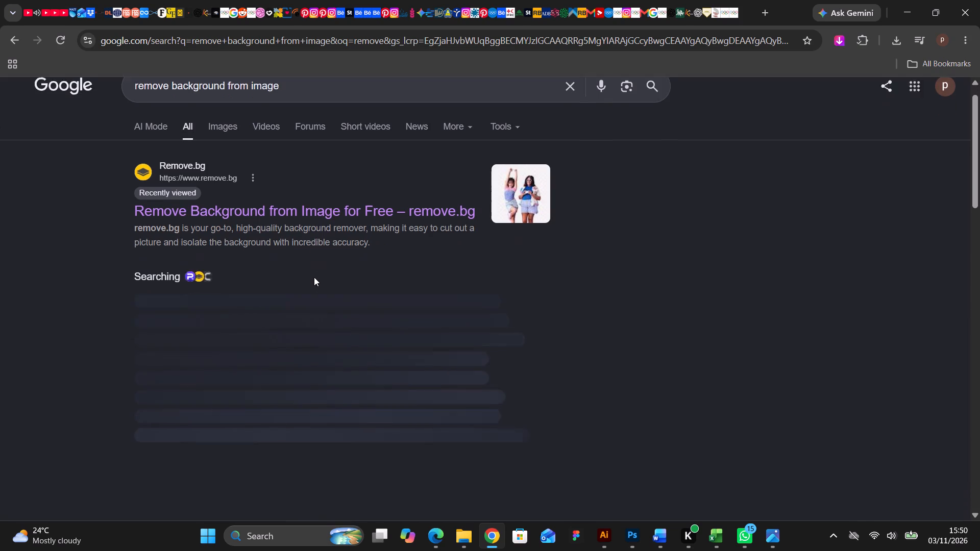
pyautogui.scroll(-4, 314, 277)
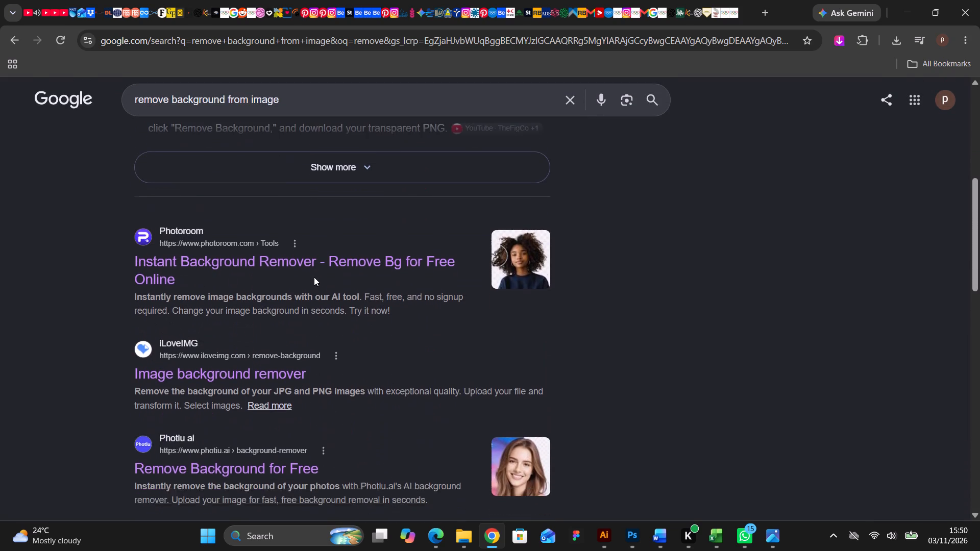
pyautogui.scroll(-2, 314, 277)
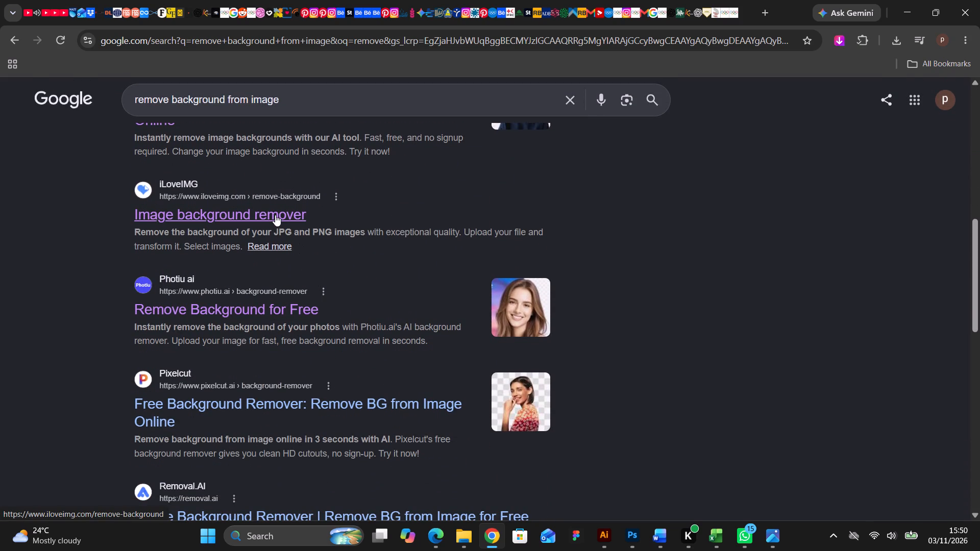
pyautogui.click(275, 215)
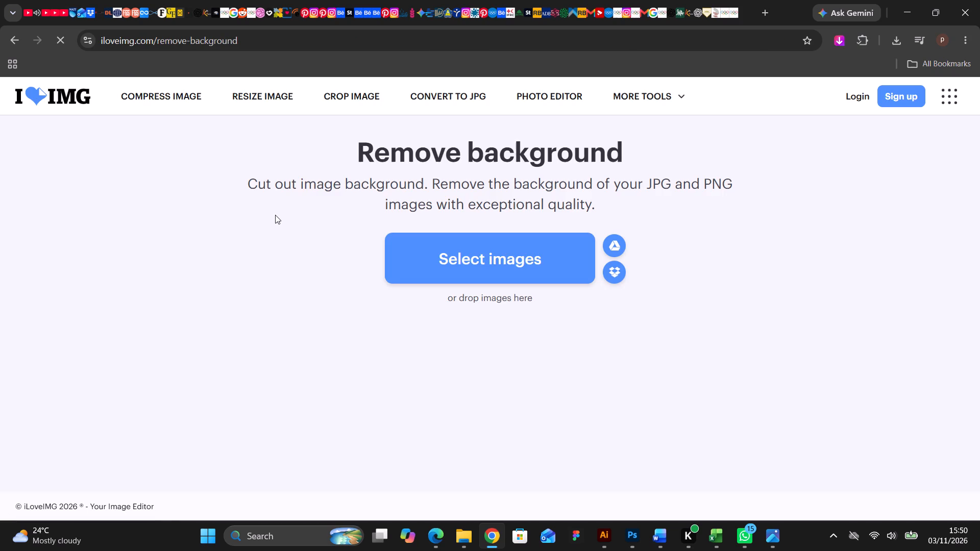
# Upload the saved worker PNG, b225c6f0-4e19-4fdd-97e3-e89c26f30ecd, from the recent files to the iLoveIMG background remover.
pyautogui.click(471, 253)
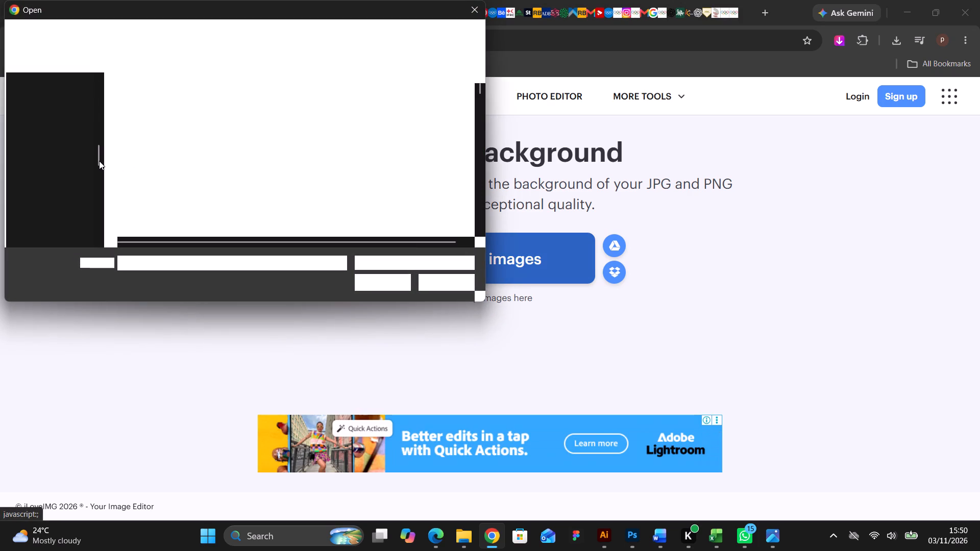
pyautogui.moveTo(99, 161); pyautogui.dragTo(99, 153)
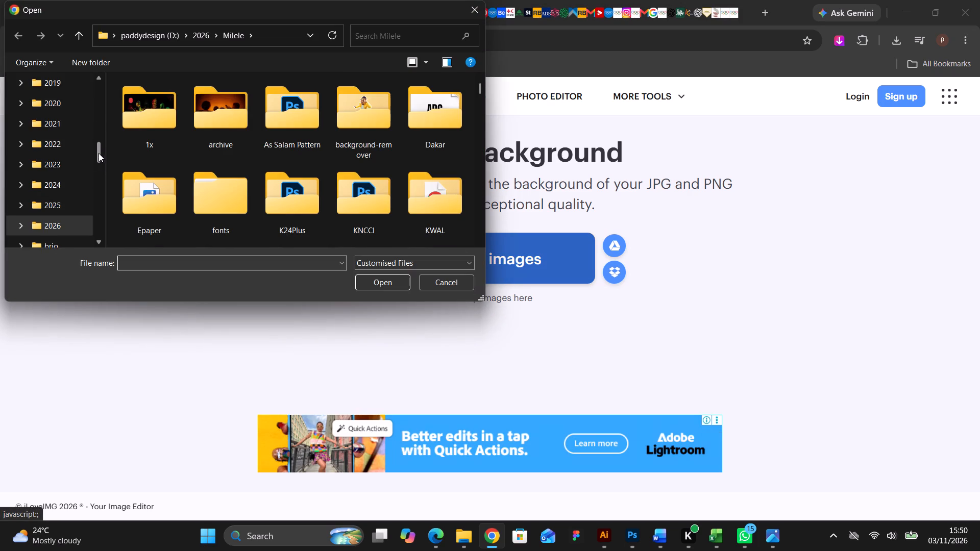
pyautogui.moveTo(99, 153); pyautogui.dragTo(99, 89)
pyautogui.click(76, 90)
pyautogui.scroll(-4, 182, 154)
pyautogui.click(204, 105)
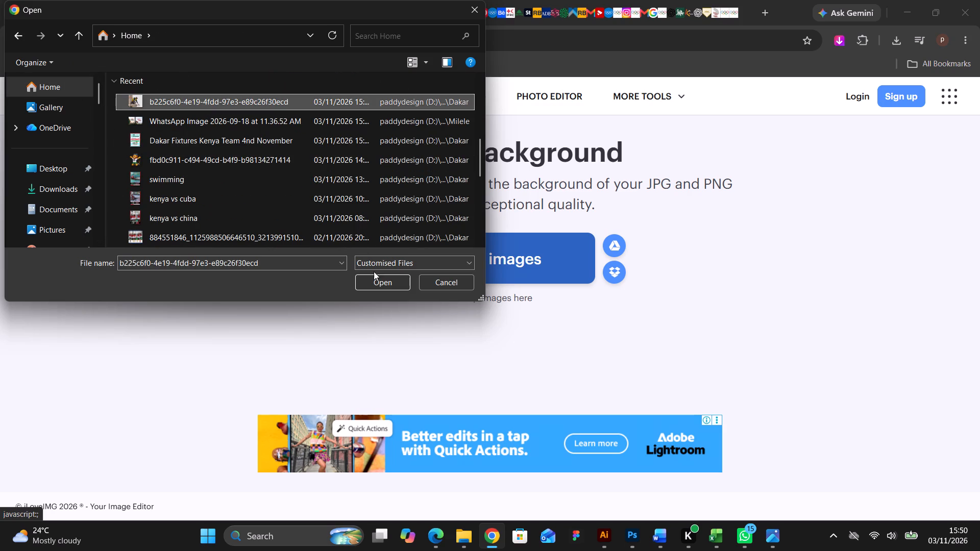
pyautogui.click(379, 282)
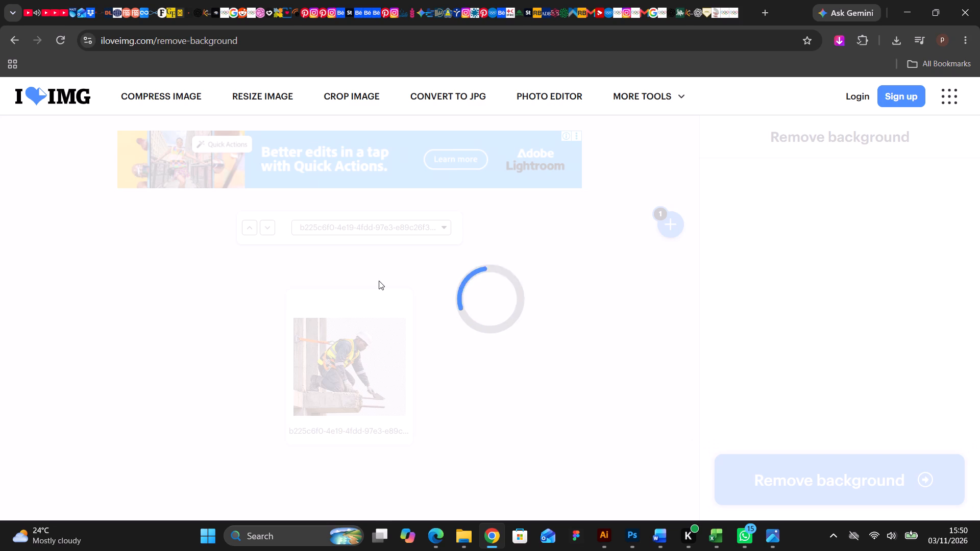
# Remove the worker image's background on iLoveIMG and save the result to the Dakar folder as b225c6f0-4e19-4fdd-97e3-e89c26f30ecd (1), then locate it there.
pyautogui.scroll(-3, 382, 279)
pyautogui.click(844, 487)
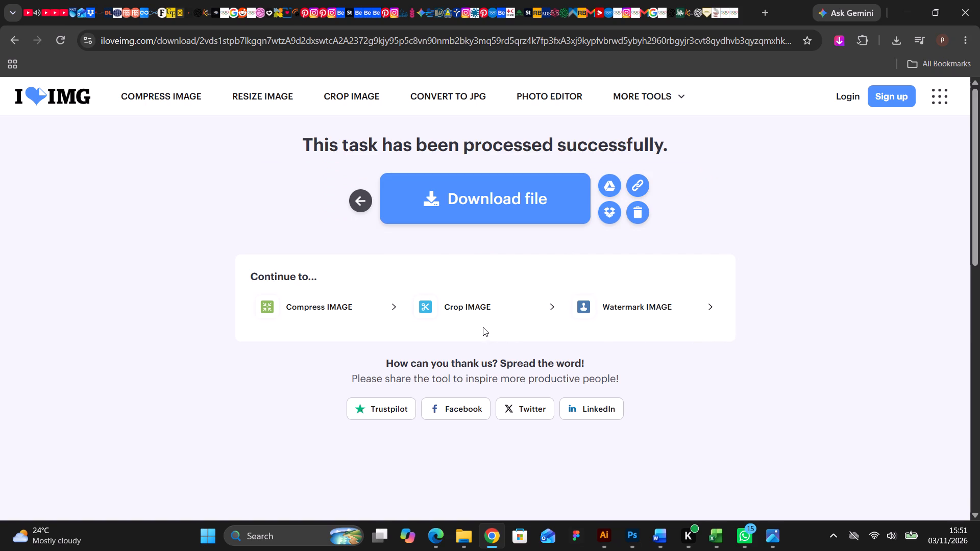
pyautogui.click(499, 206)
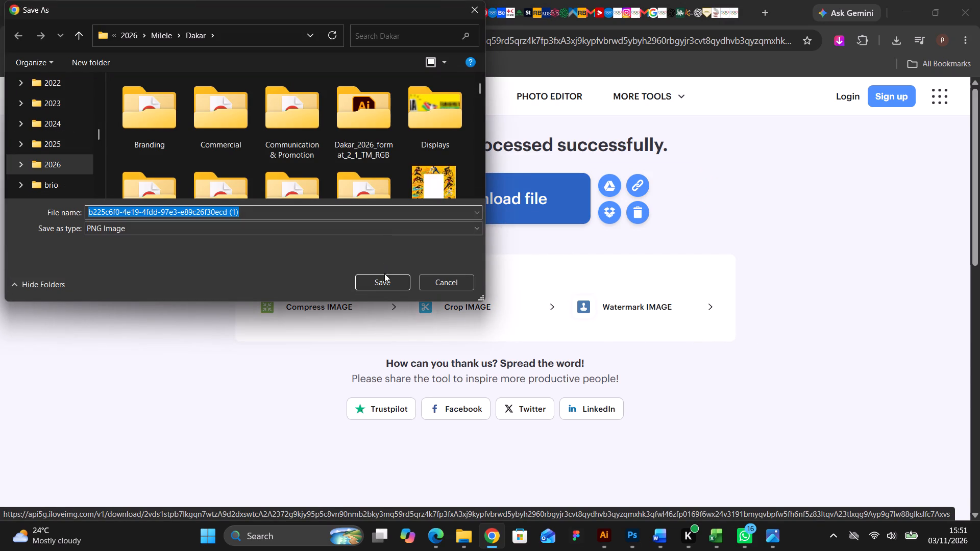
pyautogui.click(384, 282)
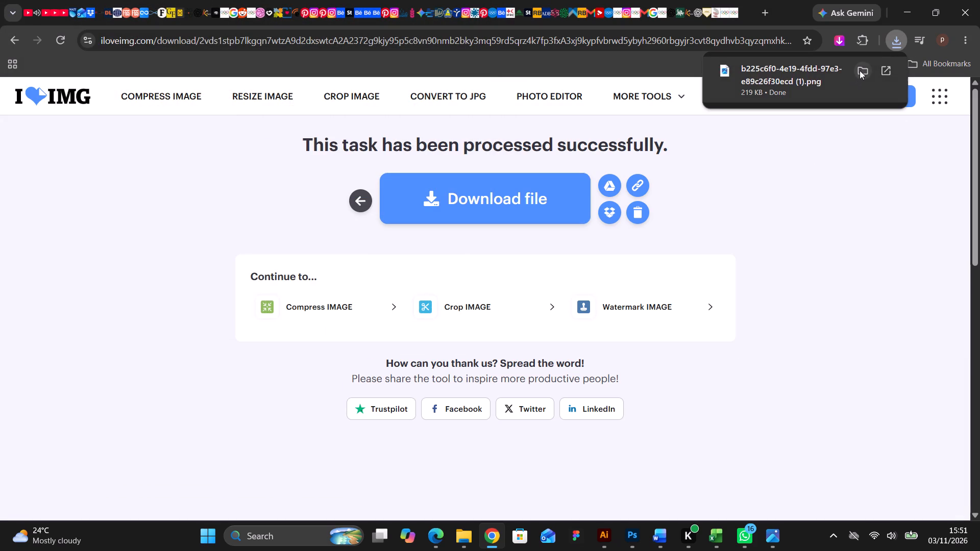
pyautogui.click(860, 70)
pyautogui.moveTo(465, 419); pyautogui.dragTo(501, 448)
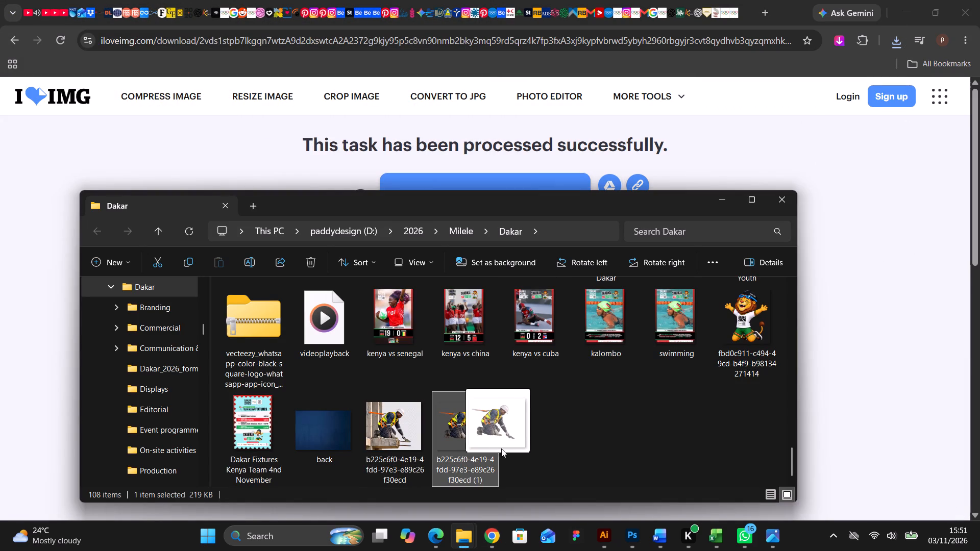
pyautogui.moveTo(501, 448); pyautogui.dragTo(543, 462)
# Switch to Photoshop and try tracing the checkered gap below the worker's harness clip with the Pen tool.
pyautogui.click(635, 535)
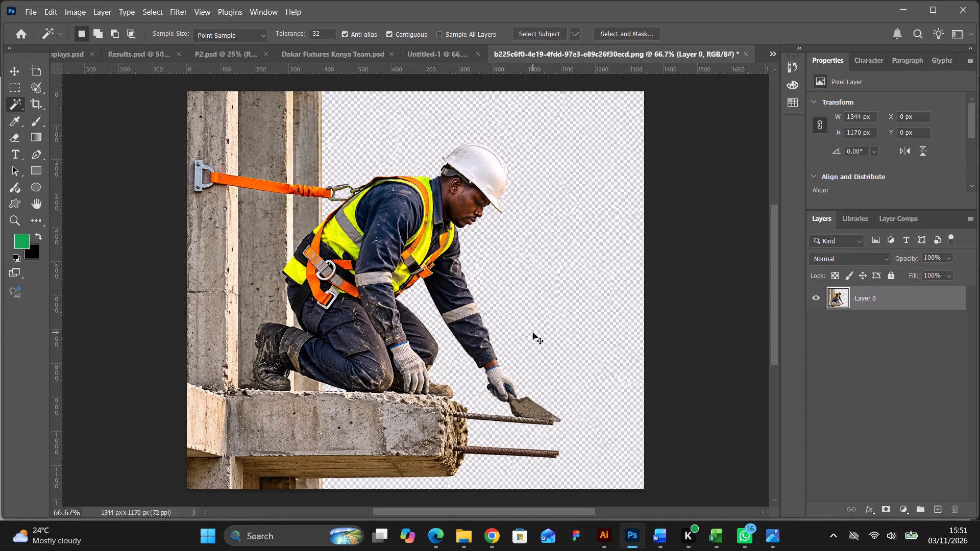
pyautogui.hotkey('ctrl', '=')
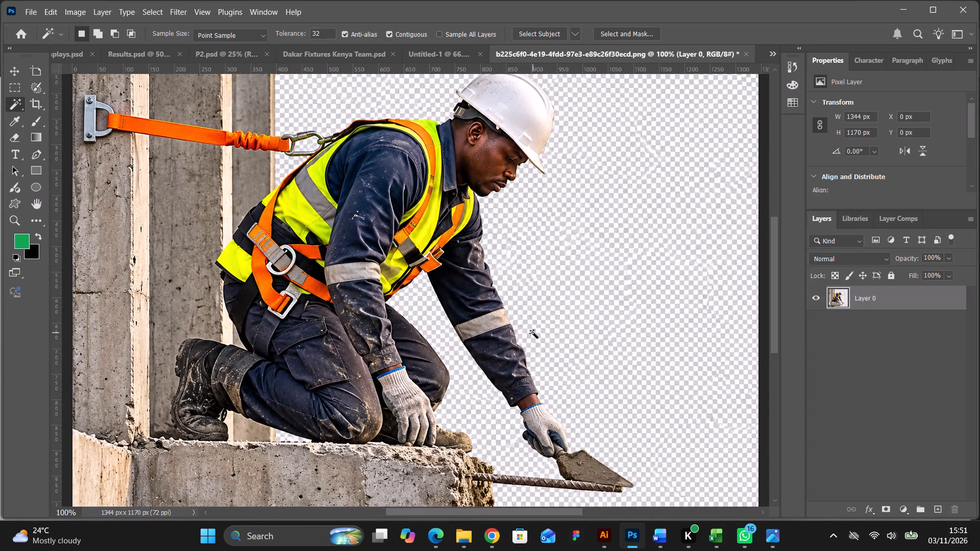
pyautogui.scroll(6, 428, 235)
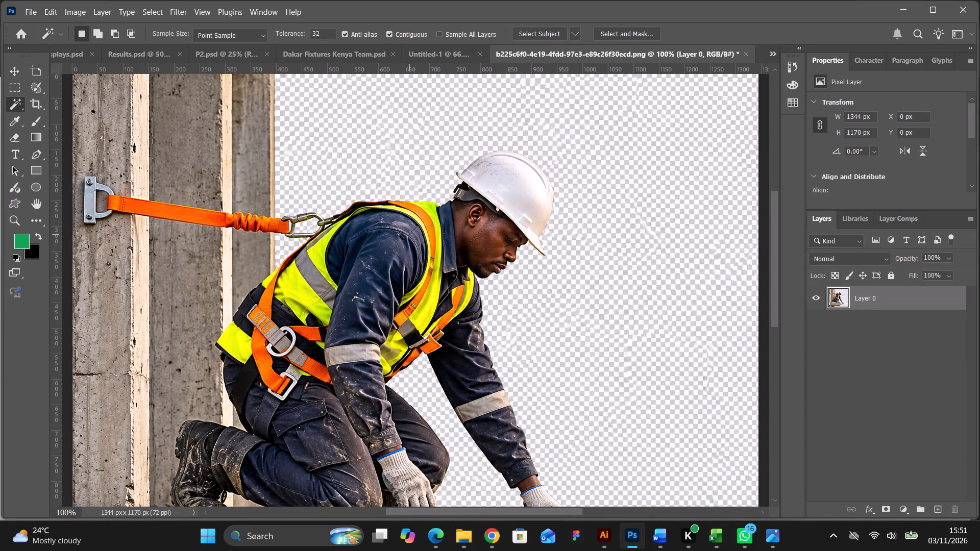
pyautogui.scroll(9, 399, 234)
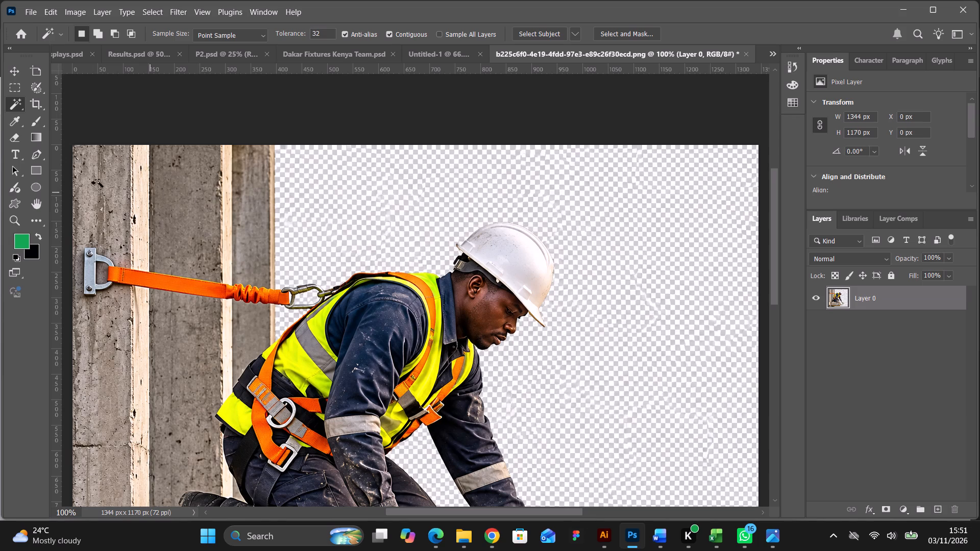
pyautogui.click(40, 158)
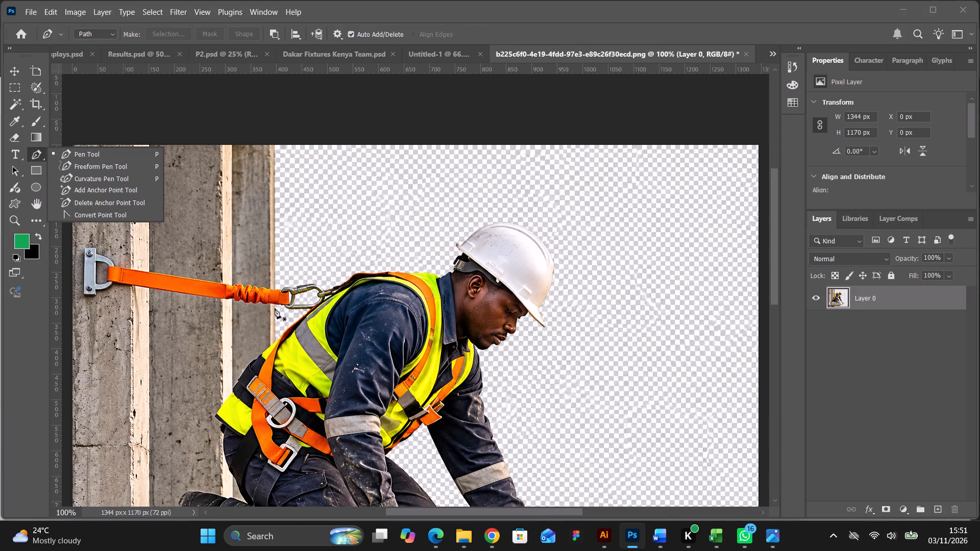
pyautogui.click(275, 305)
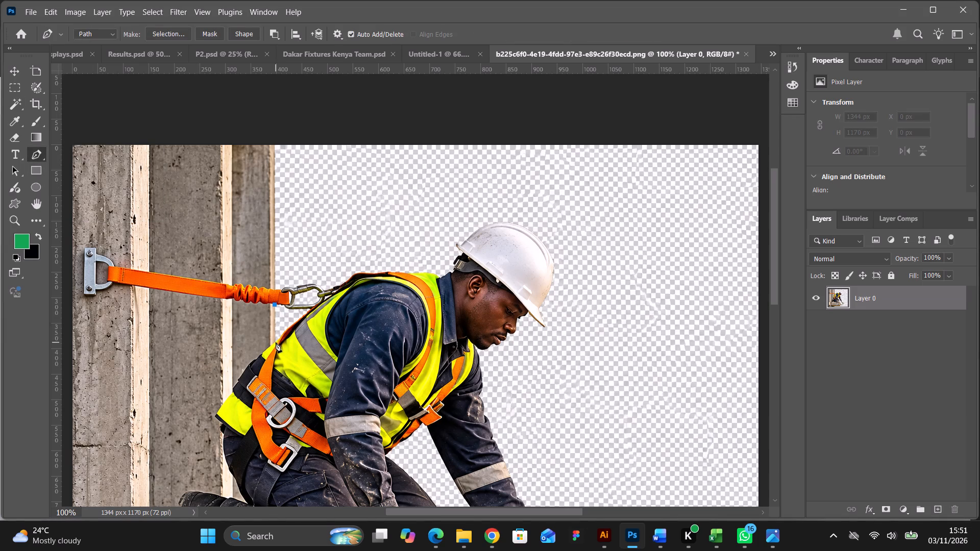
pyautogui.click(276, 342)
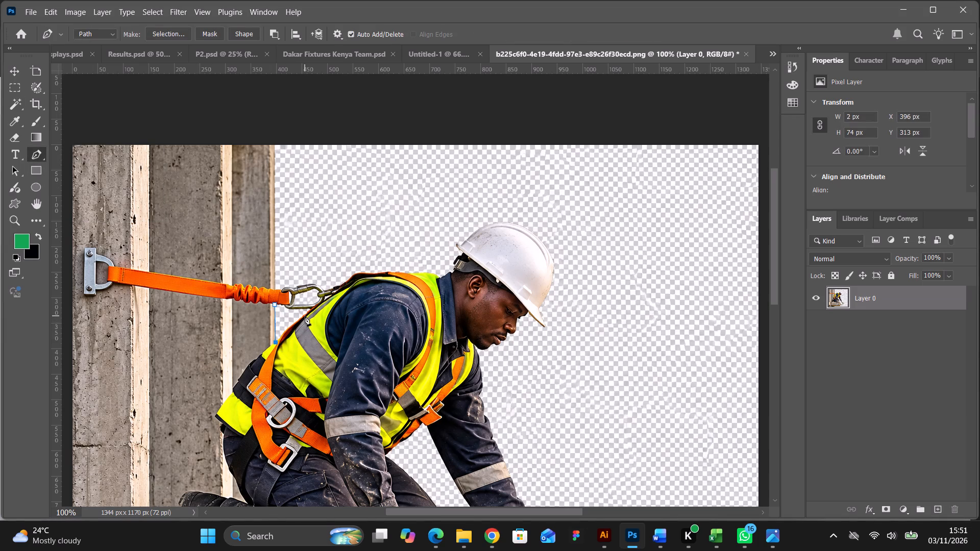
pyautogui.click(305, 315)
pyautogui.click(492, 536)
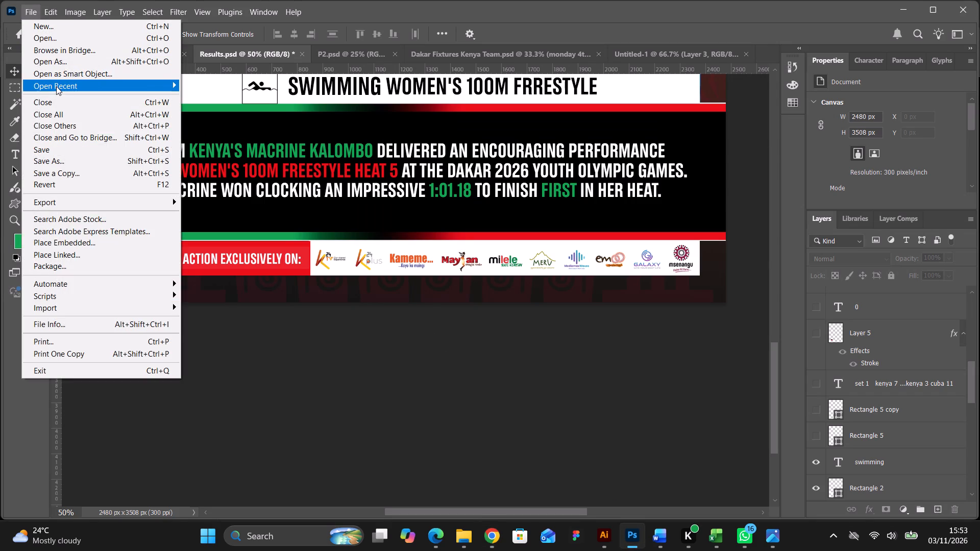
pyautogui.click(235, 86)
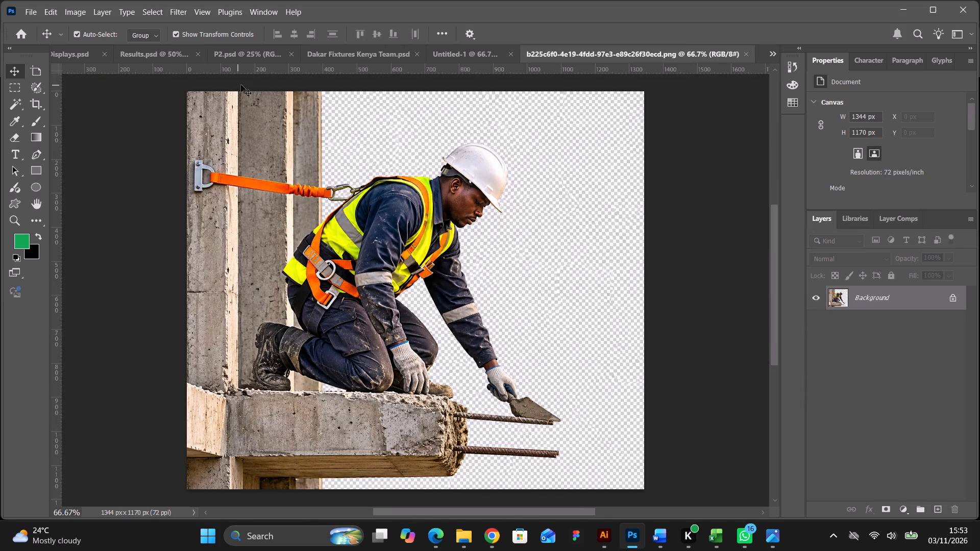
# Unlock the worker image's Background layer so it becomes an editable layer.
pyautogui.click(952, 295)
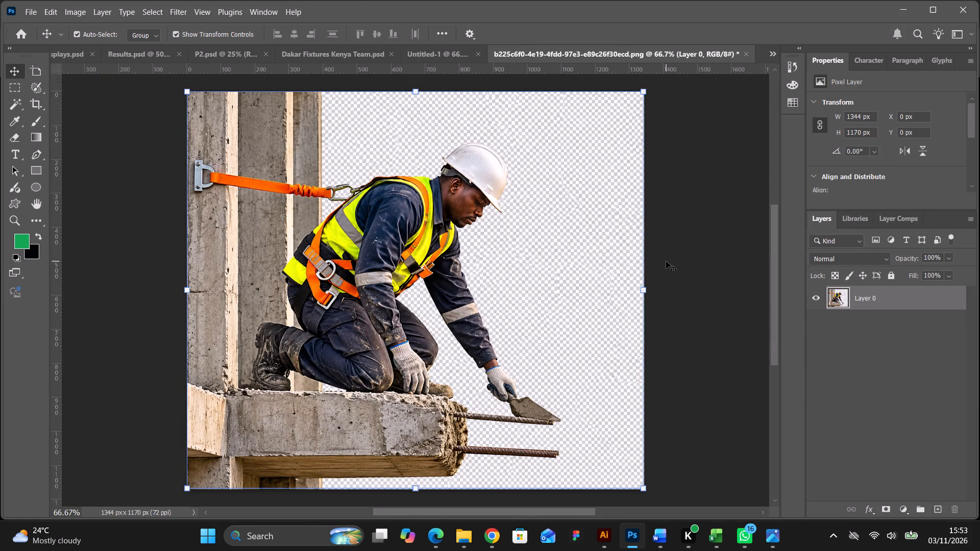
# Start a Pen tool path at the orange harness strap under the chest and trace the vest's lower edge to the near sleeve.
pyautogui.hotkey('ctrl', '=')
pyautogui.hotkey('ctrl', '=')
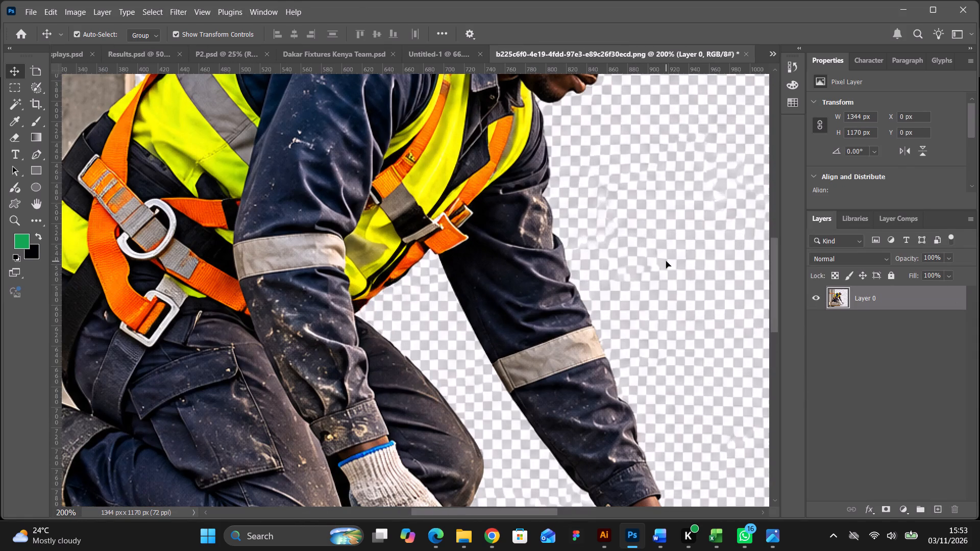
pyautogui.hotkey('ctrl', '=')
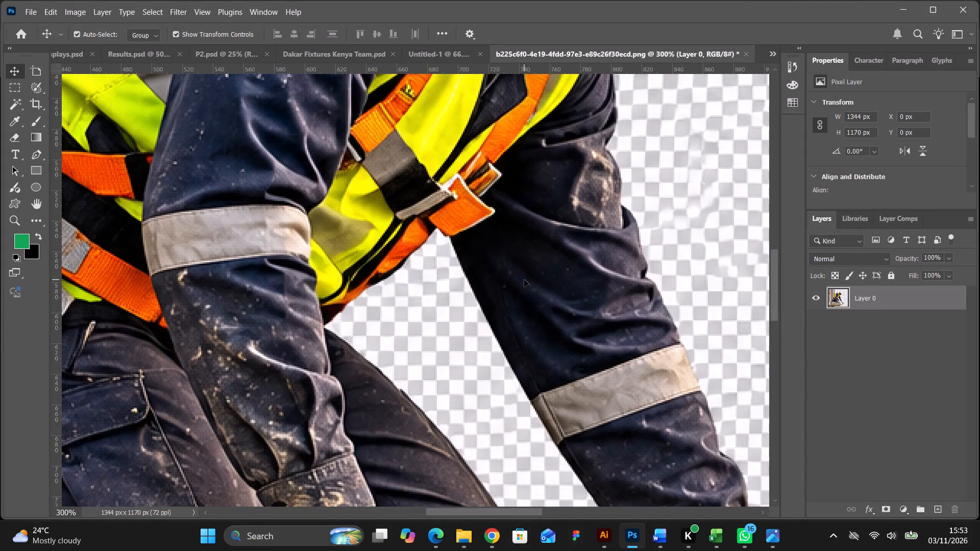
pyautogui.scroll(-18, 662, 274)
pyautogui.scroll(-6, 566, 180)
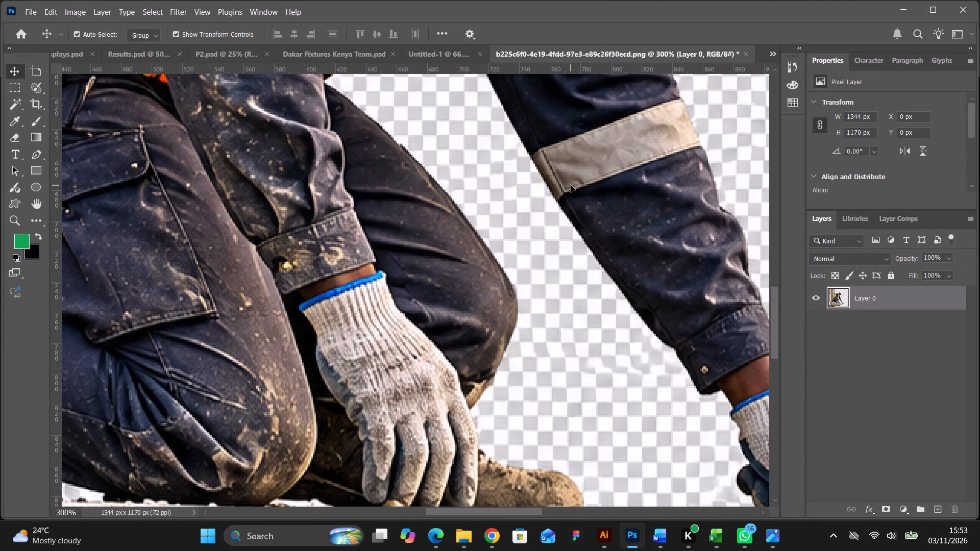
pyautogui.scroll(-6, 571, 185)
pyautogui.scroll(20, 571, 185)
pyautogui.scroll(8, 571, 185)
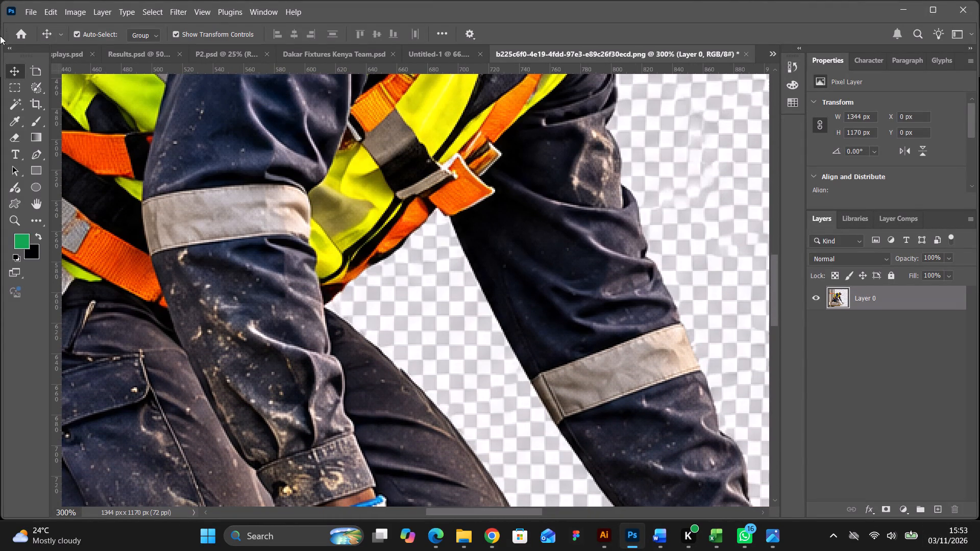
pyautogui.click(35, 153)
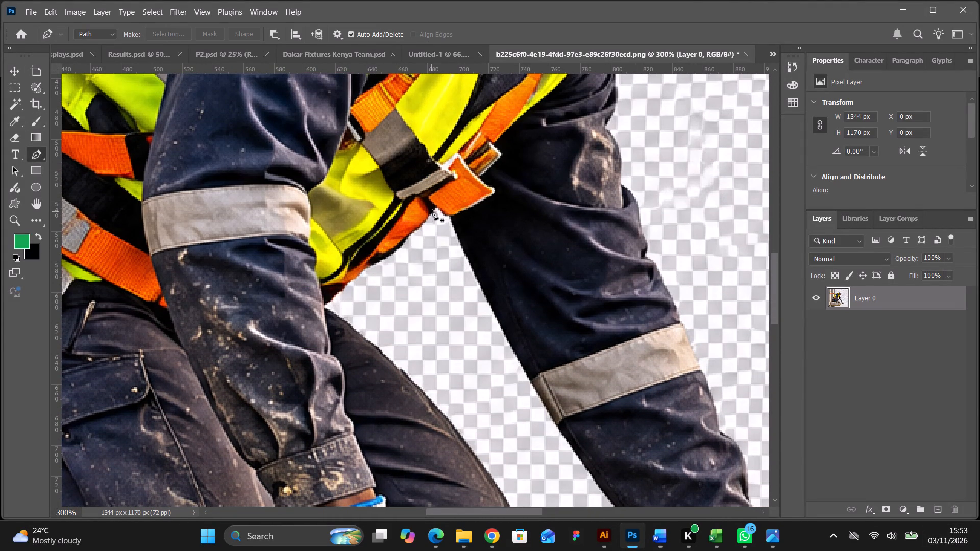
pyautogui.click(437, 208)
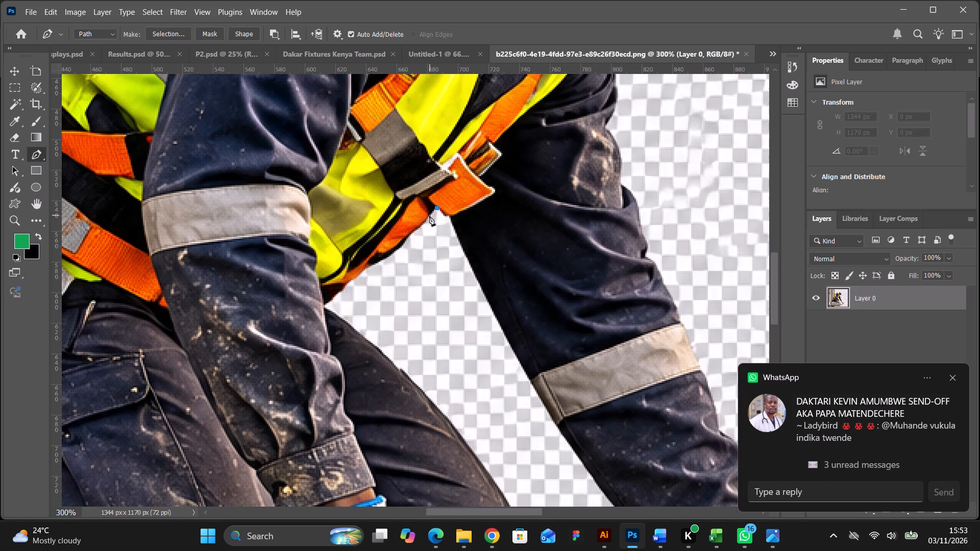
pyautogui.moveTo(429, 216); pyautogui.dragTo(426, 220)
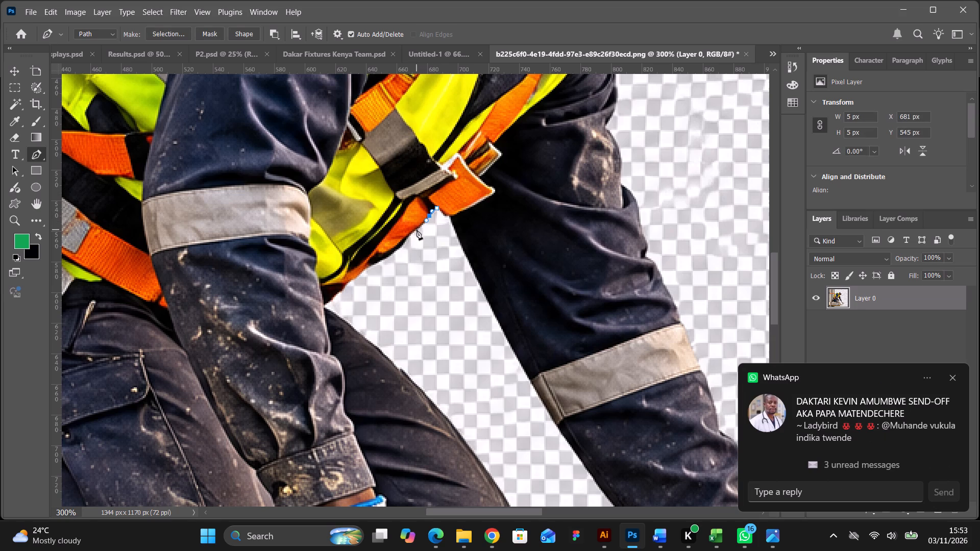
pyautogui.click(415, 230)
pyautogui.moveTo(404, 243); pyautogui.dragTo(402, 248)
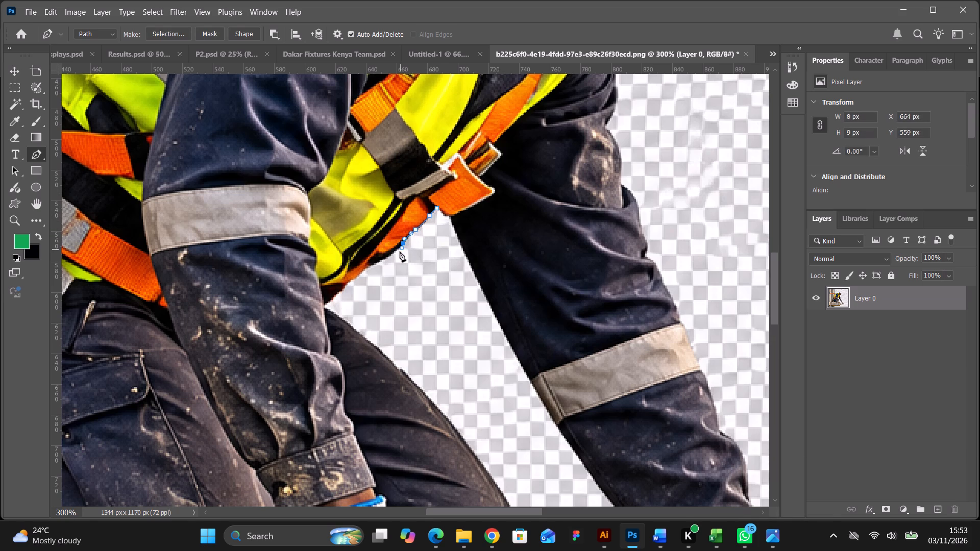
pyautogui.moveTo(384, 258); pyautogui.dragTo(376, 263)
pyautogui.moveTo(376, 263); pyautogui.dragTo(376, 263)
pyautogui.moveTo(357, 273); pyautogui.dragTo(353, 279)
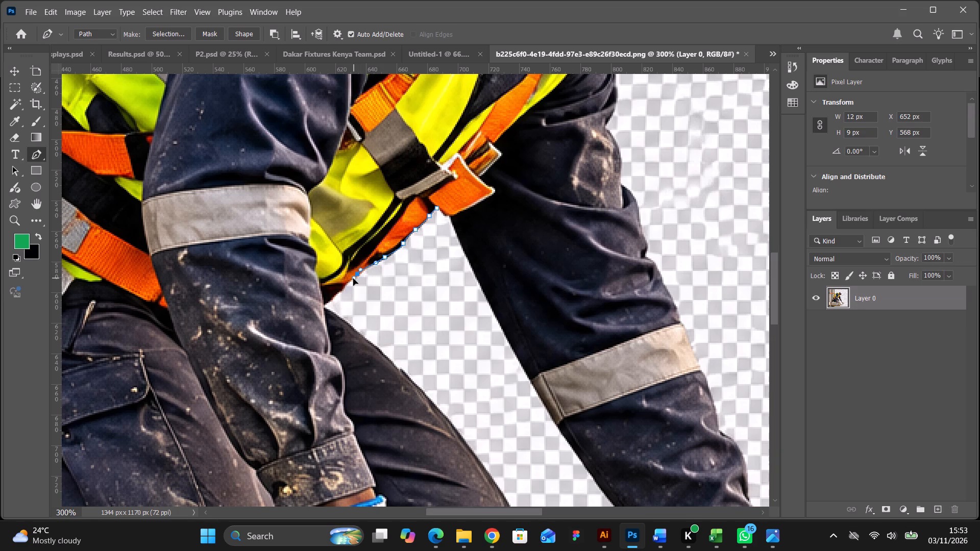
pyautogui.moveTo(353, 279); pyautogui.dragTo(353, 279)
pyautogui.moveTo(336, 293); pyautogui.dragTo(330, 298)
pyautogui.click(323, 306)
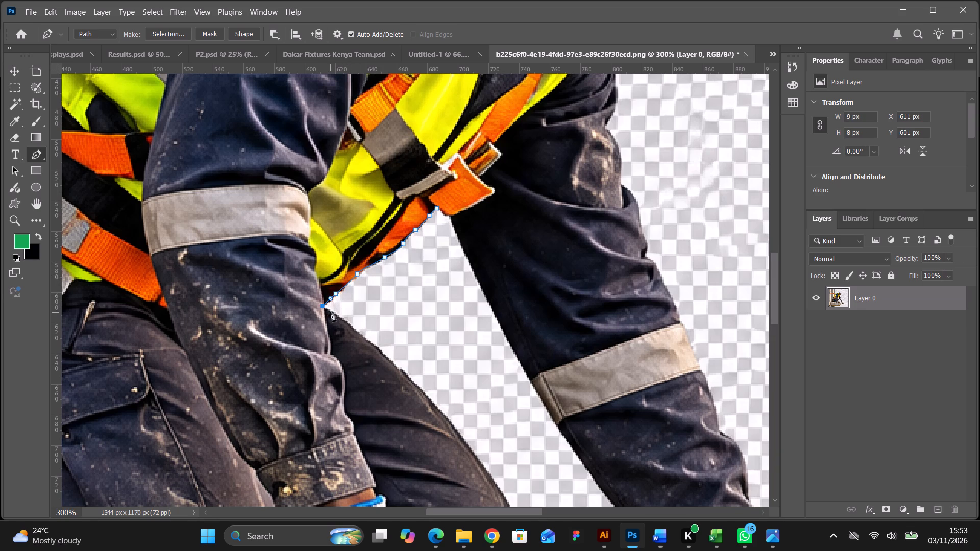
# Continue the path from the sleeve along the thigh and around the bent knee to the edge of the planted glove.
pyautogui.moveTo(331, 312); pyautogui.dragTo(337, 316)
pyautogui.scroll(-13, 354, 309)
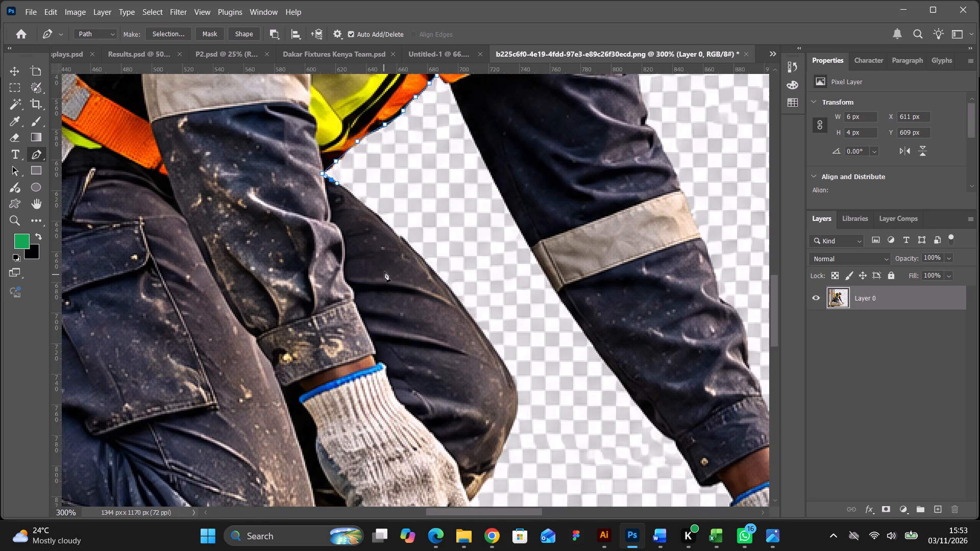
pyautogui.moveTo(389, 228); pyautogui.dragTo(397, 236)
pyautogui.moveTo(397, 236); pyautogui.dragTo(401, 238)
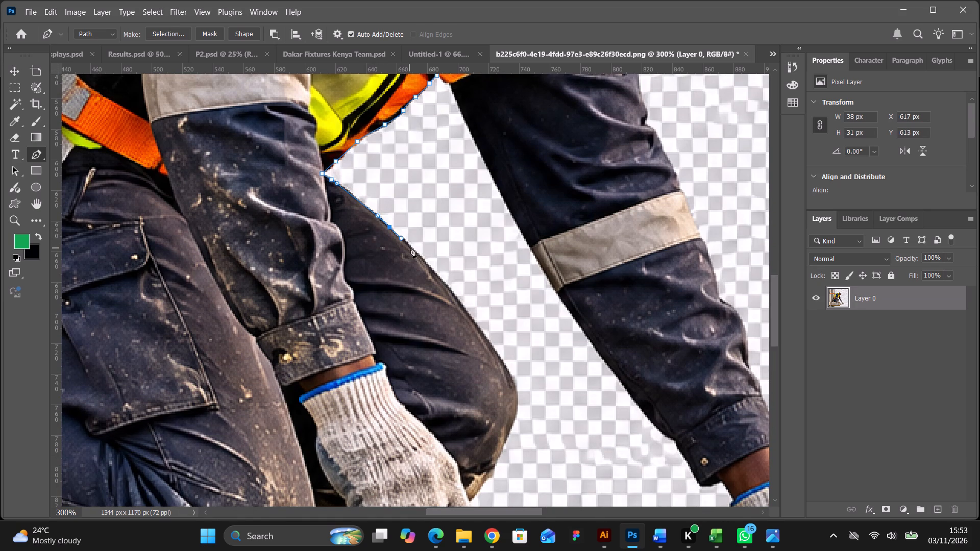
pyautogui.click(410, 247)
pyautogui.scroll(-5, 425, 264)
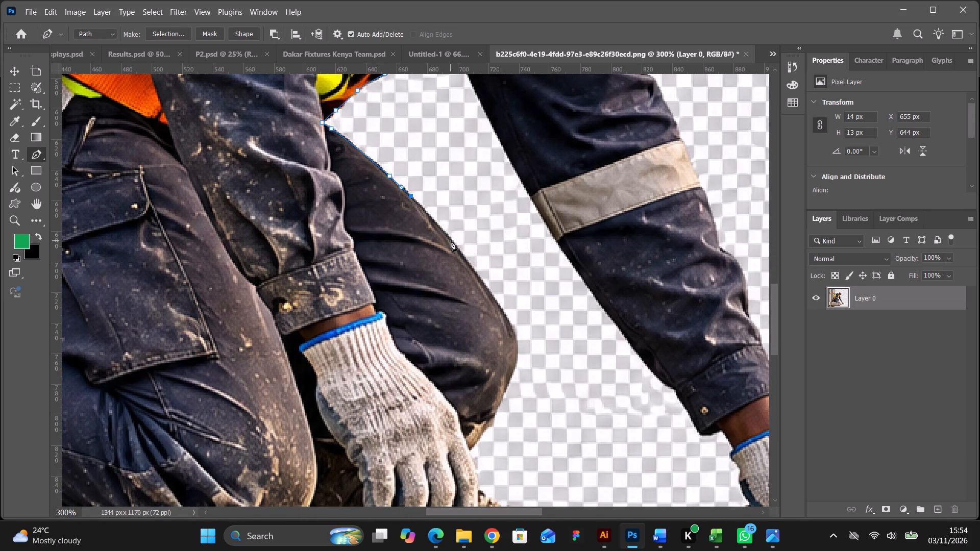
pyautogui.moveTo(451, 241); pyautogui.dragTo(457, 251)
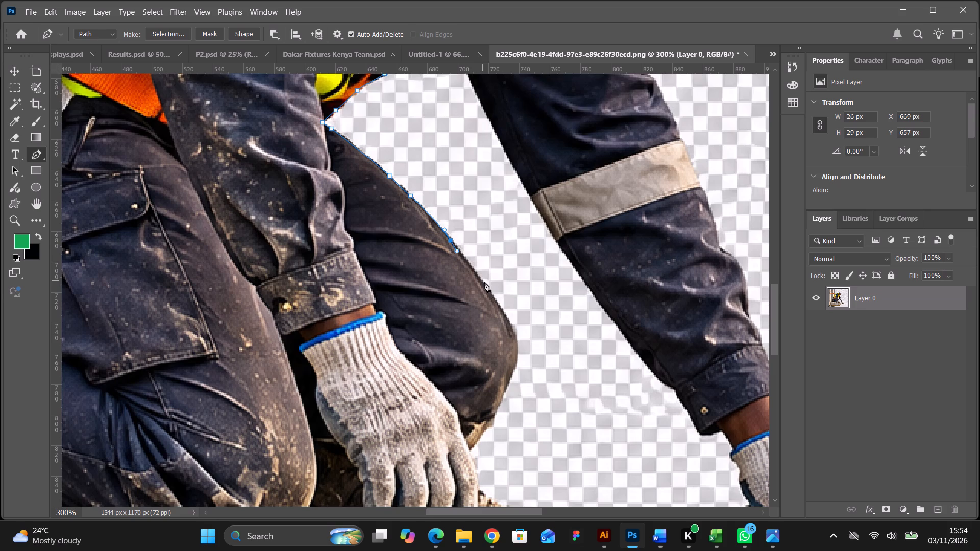
pyautogui.scroll(-6, 488, 289)
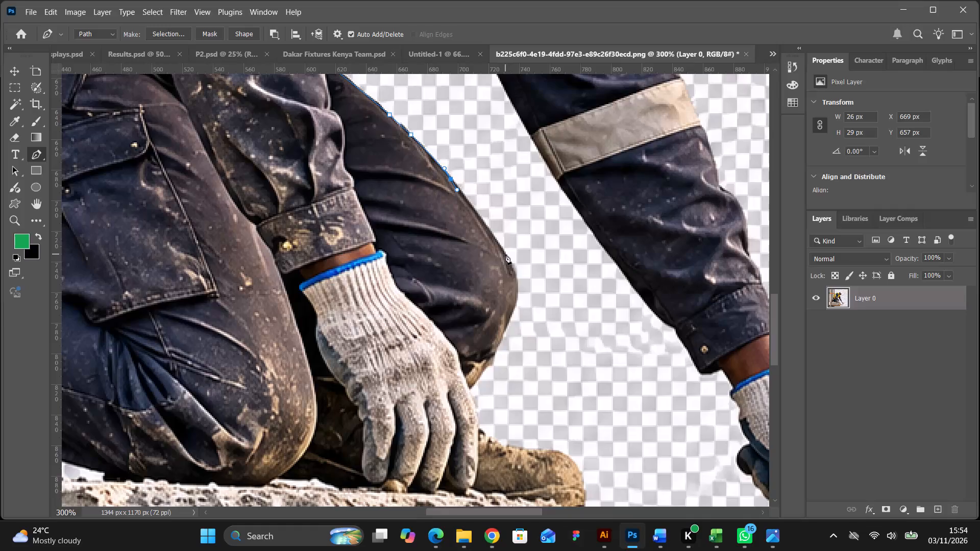
pyautogui.moveTo(505, 254); pyautogui.dragTo(513, 266)
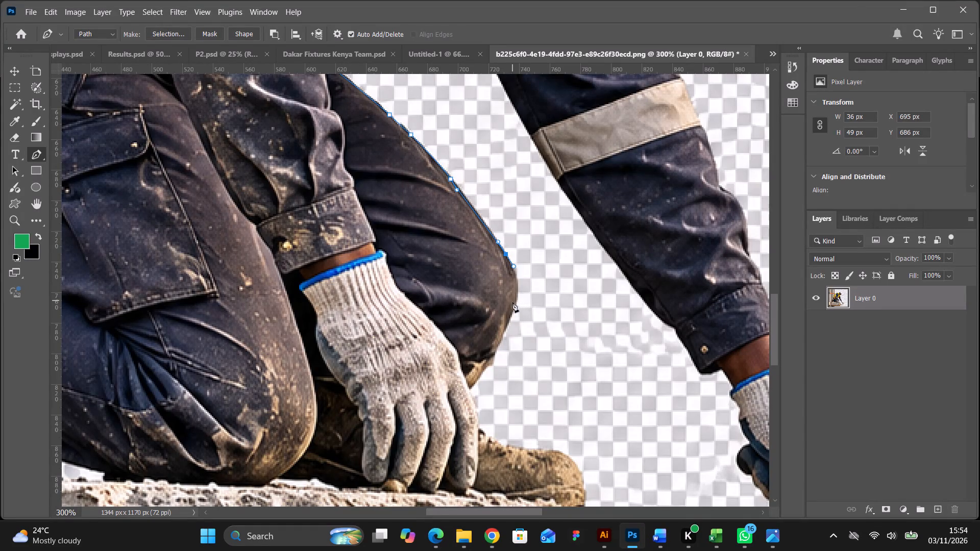
pyautogui.moveTo(515, 307); pyautogui.dragTo(509, 323)
pyautogui.moveTo(509, 323); pyautogui.dragTo(508, 324)
pyautogui.scroll(-6, 508, 324)
pyautogui.moveTo(495, 292); pyautogui.dragTo(489, 302)
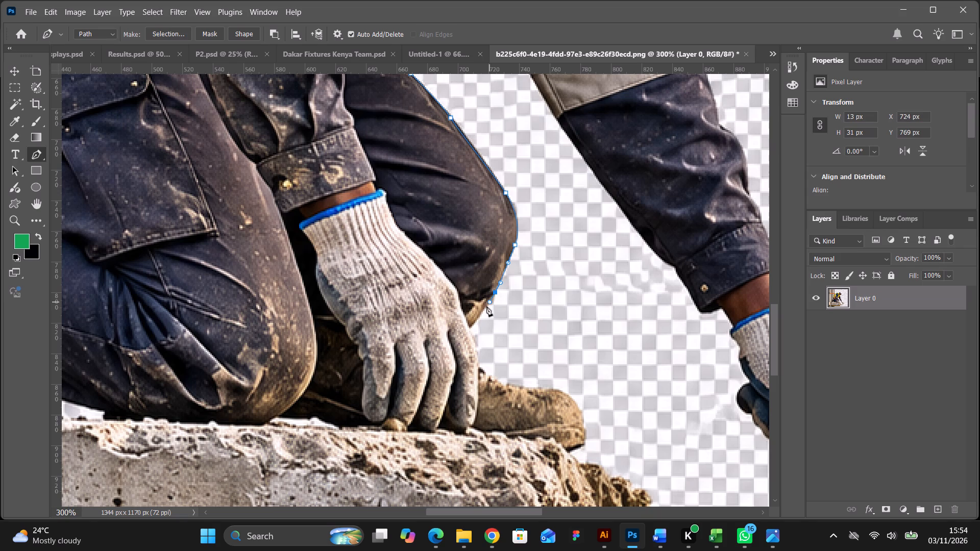
pyautogui.moveTo(478, 316); pyautogui.dragTo(474, 321)
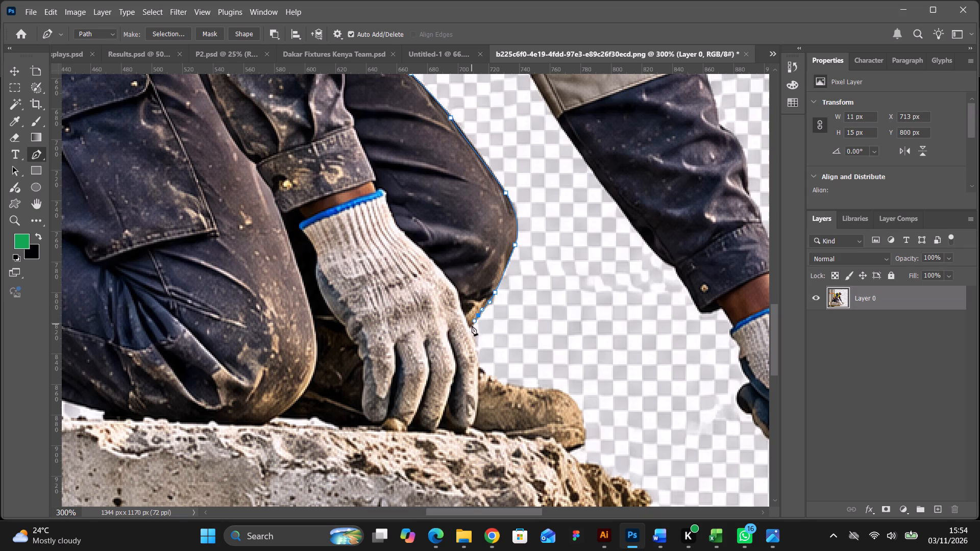
pyautogui.click(469, 328)
# Continue the path down the glove's edge, over the boot and around its toe to the concrete.
pyautogui.scroll(-4, 475, 346)
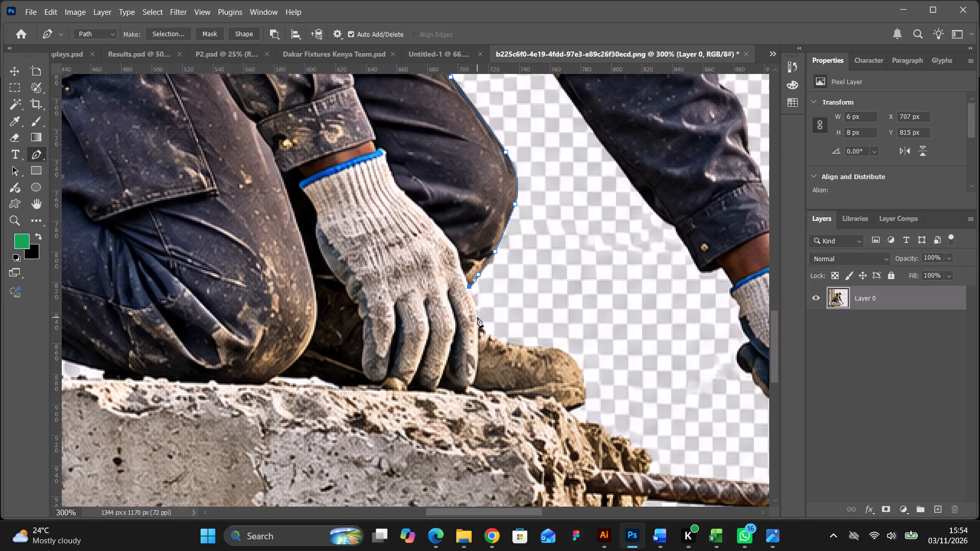
pyautogui.moveTo(476, 316); pyautogui.dragTo(478, 324)
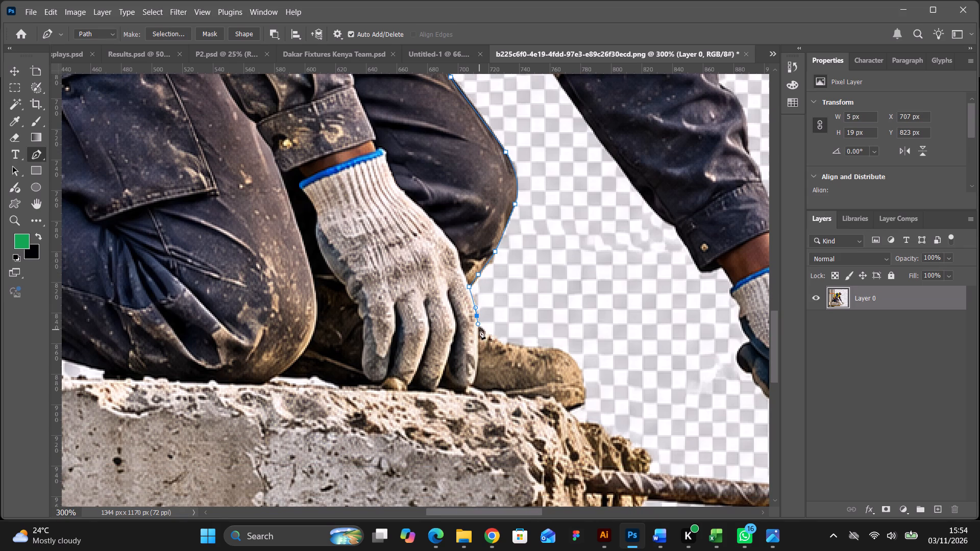
pyautogui.click(480, 329)
pyautogui.moveTo(496, 342); pyautogui.dragTo(504, 345)
pyautogui.moveTo(525, 348); pyautogui.dragTo(535, 350)
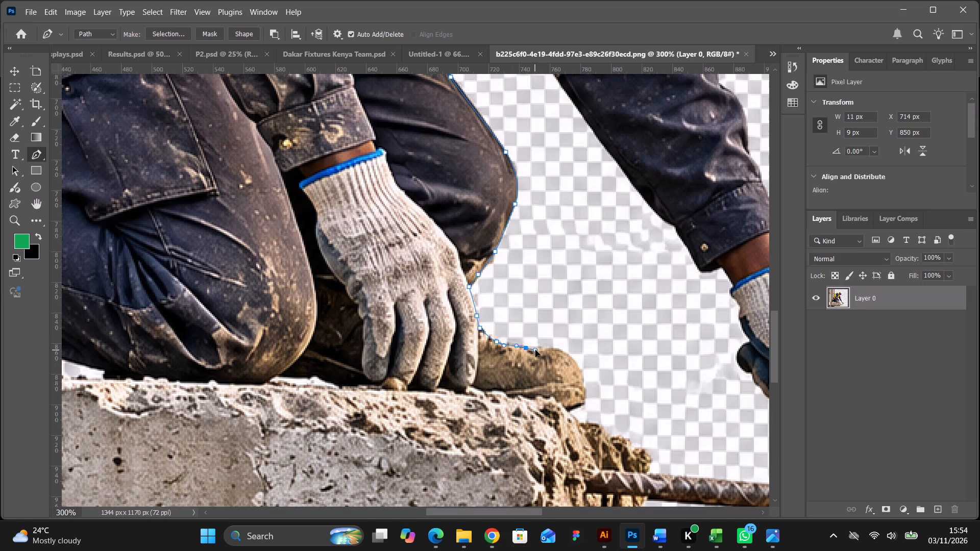
pyautogui.moveTo(535, 350); pyautogui.dragTo(540, 349)
pyautogui.moveTo(565, 354); pyautogui.dragTo(572, 360)
pyautogui.scroll(-3, 576, 360)
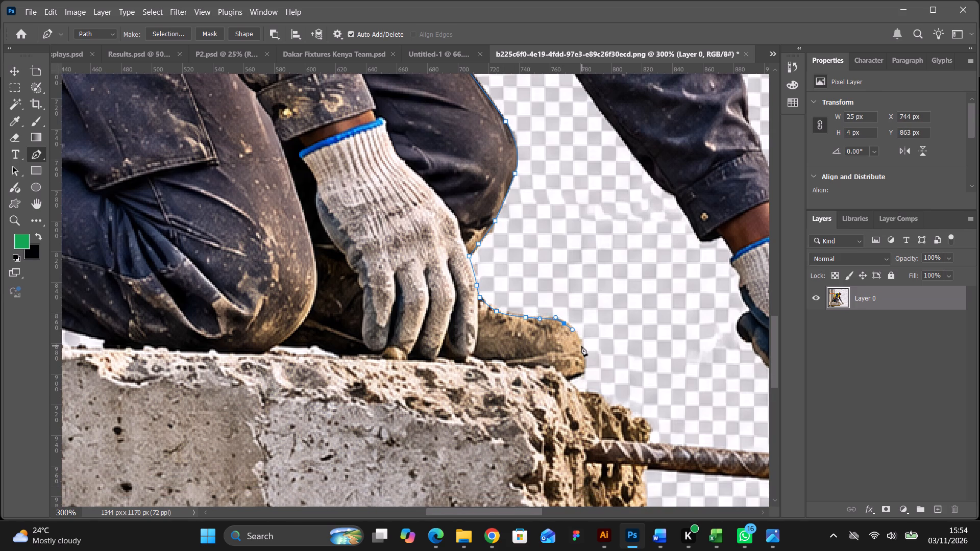
pyautogui.moveTo(581, 346); pyautogui.dragTo(583, 357)
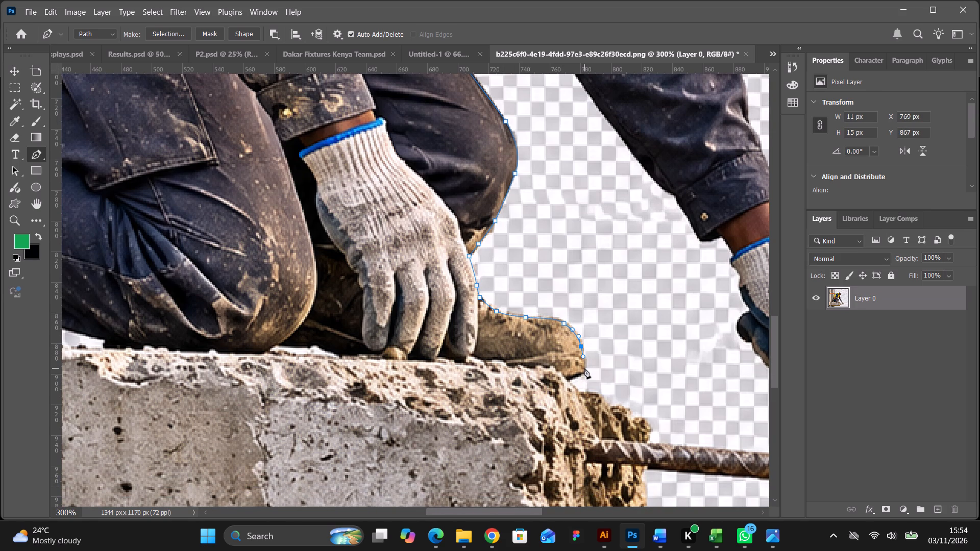
pyautogui.moveTo(584, 368); pyautogui.dragTo(583, 373)
pyautogui.click(575, 378)
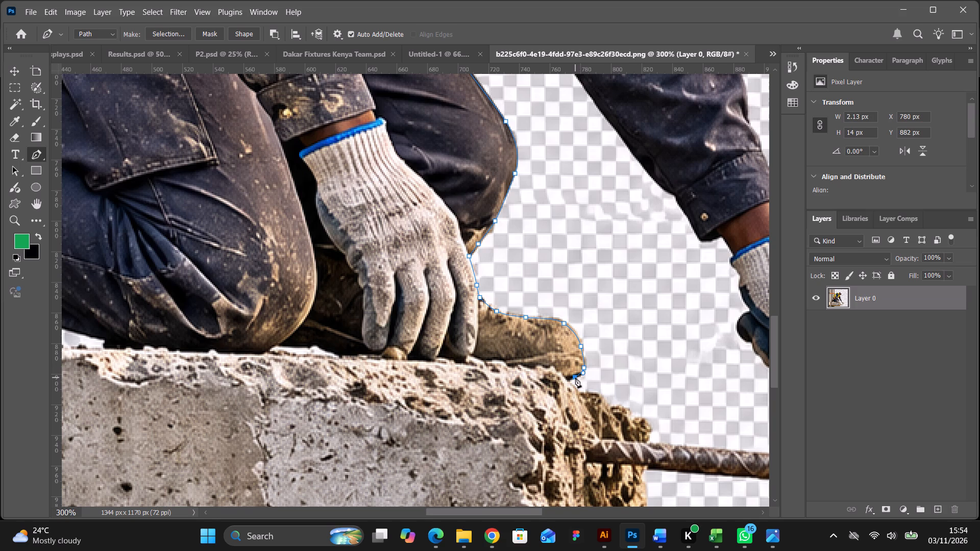
pyautogui.click(569, 381)
# Continue the path from the boot sole along the concrete block's jagged upper edge down to the protruding rebar.
pyautogui.scroll(-5, 584, 386)
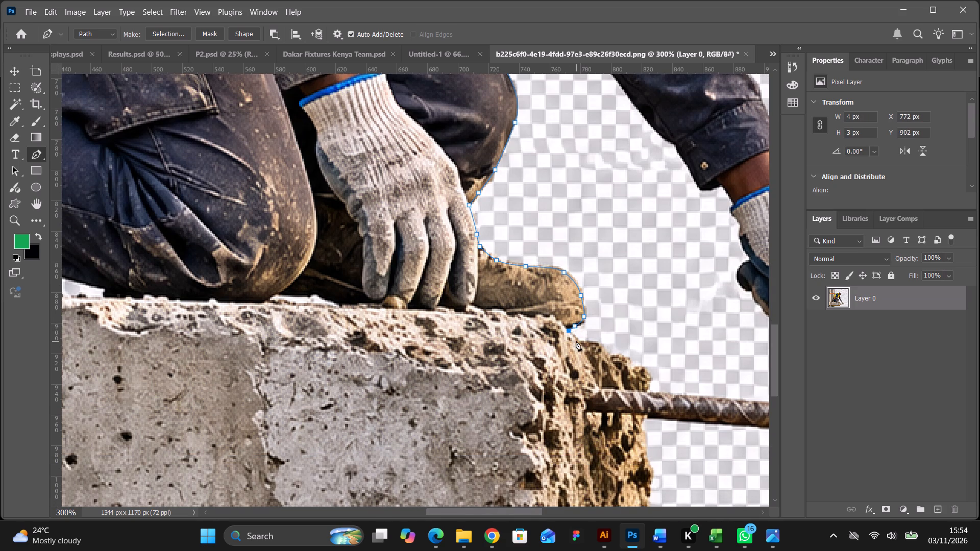
pyautogui.click(576, 338)
pyautogui.click(586, 343)
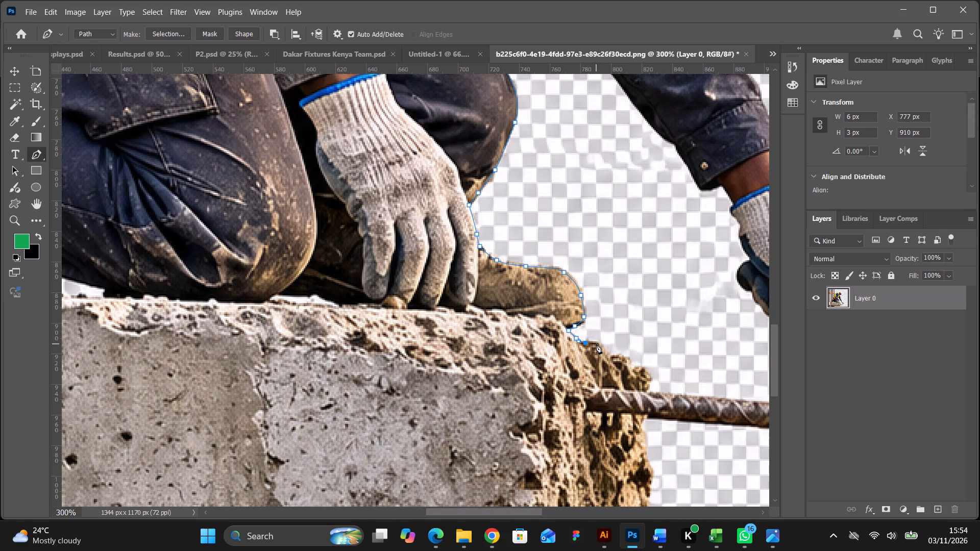
pyautogui.click(596, 344)
pyautogui.click(606, 354)
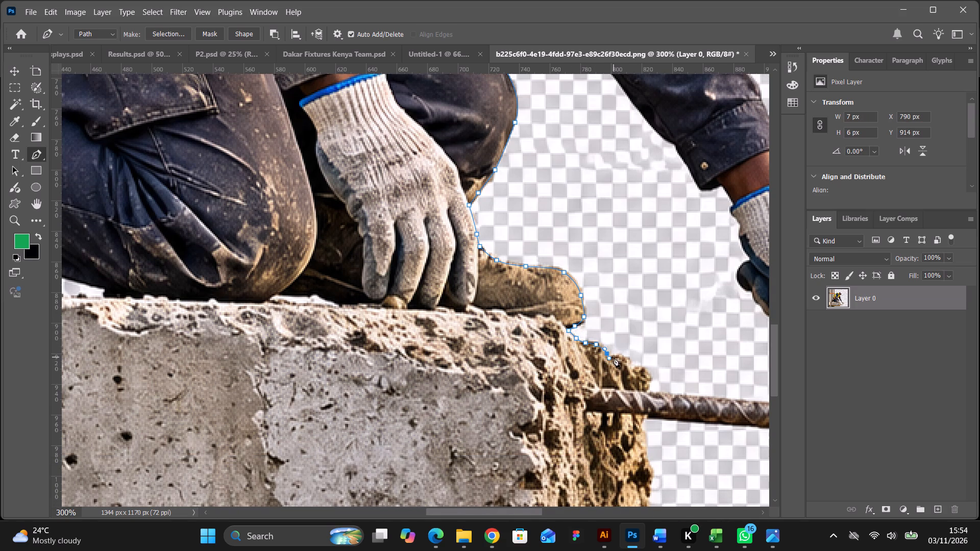
pyautogui.click(621, 355)
pyautogui.click(632, 362)
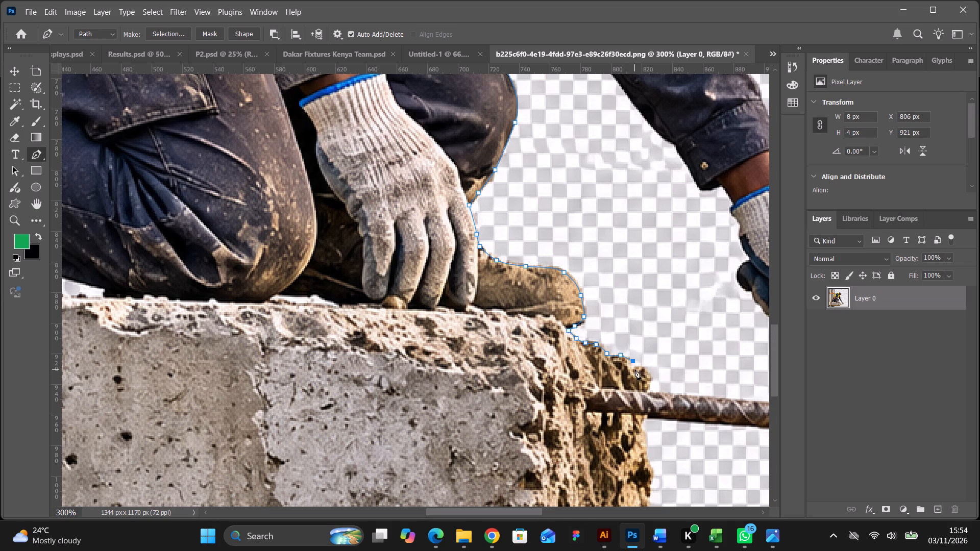
pyautogui.click(633, 366)
pyautogui.click(643, 369)
pyautogui.click(650, 376)
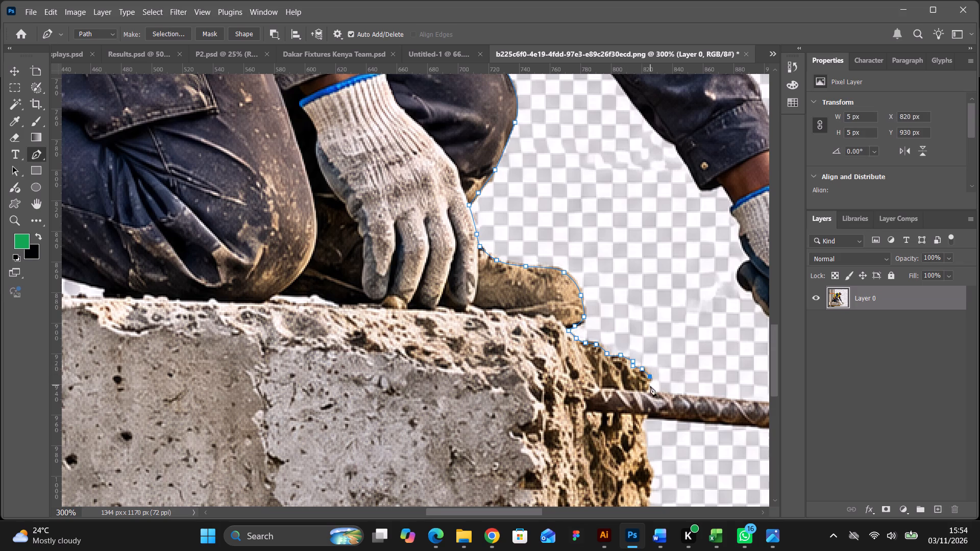
pyautogui.click(649, 391)
# Continue the path along the rebar's upper edge to the trowel, and up the mortar's near edge to the trowel neck.
pyautogui.moveTo(516, 513); pyautogui.dragTo(565, 510)
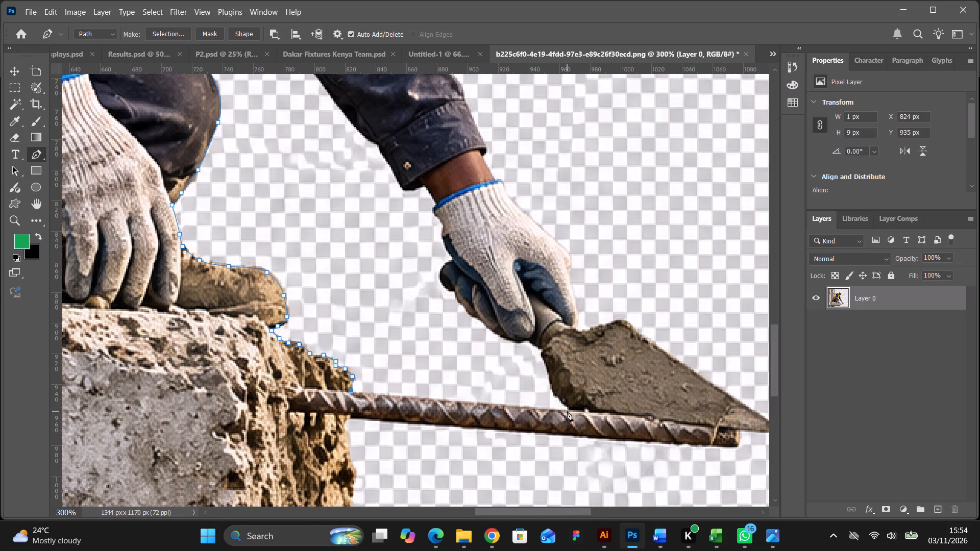
pyautogui.click(568, 410)
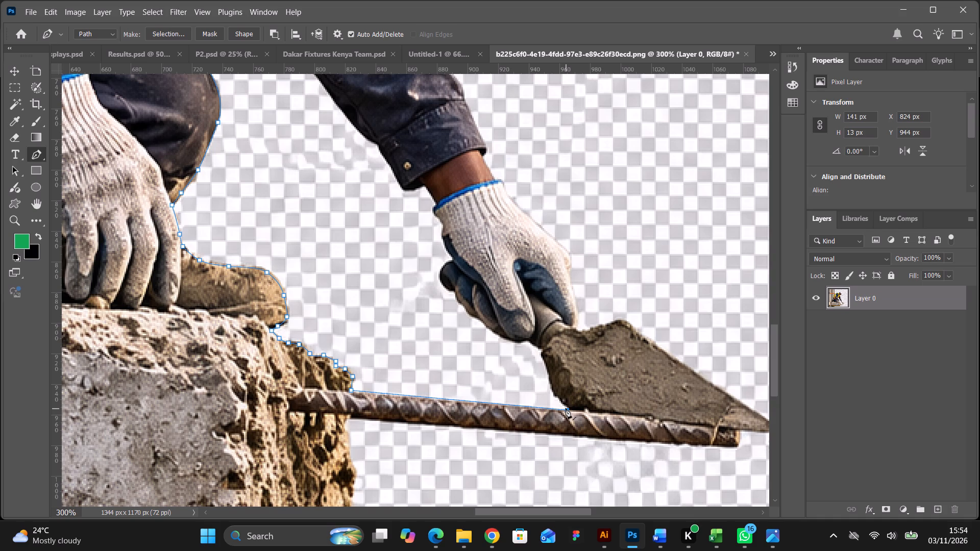
pyautogui.hotkey('ctrl', 'z')
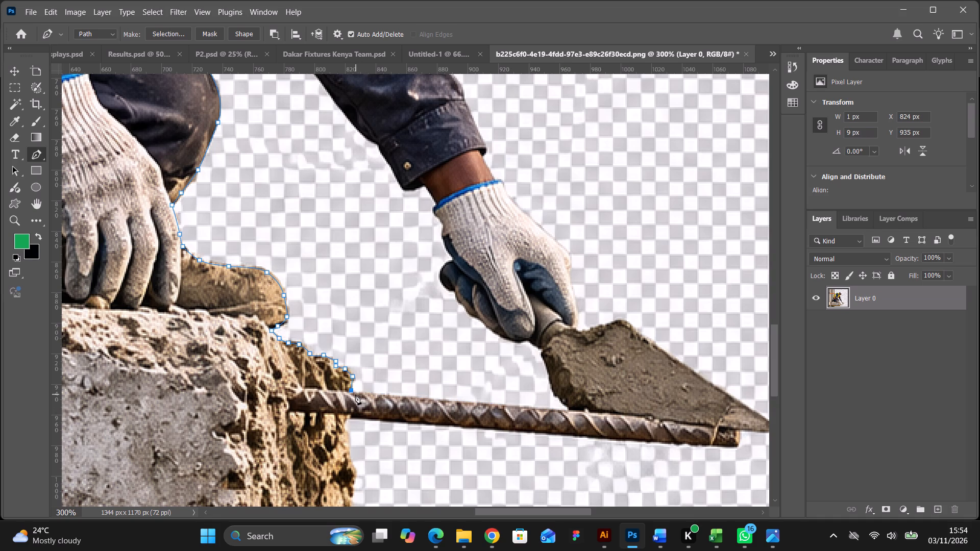
pyautogui.click(354, 394)
pyautogui.click(569, 411)
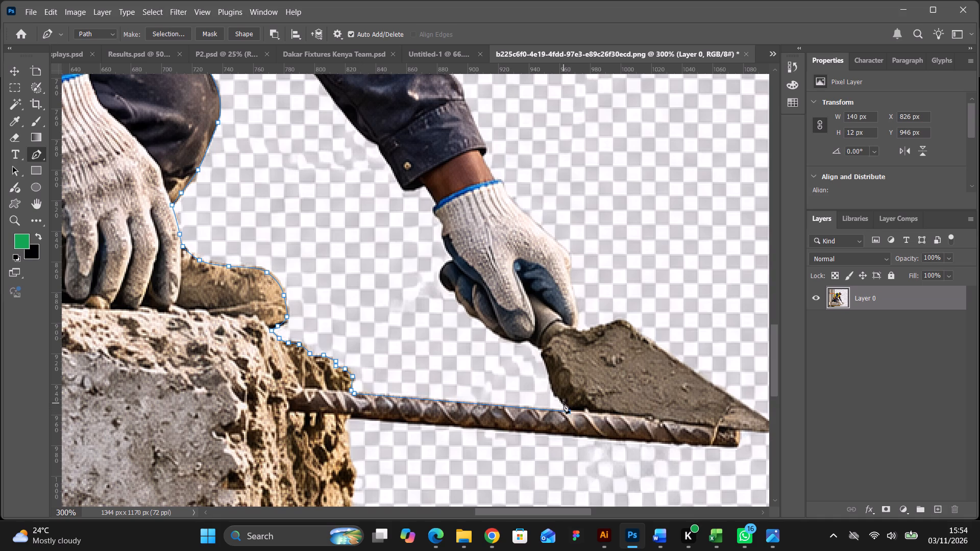
pyautogui.moveTo(563, 403); pyautogui.dragTo(558, 400)
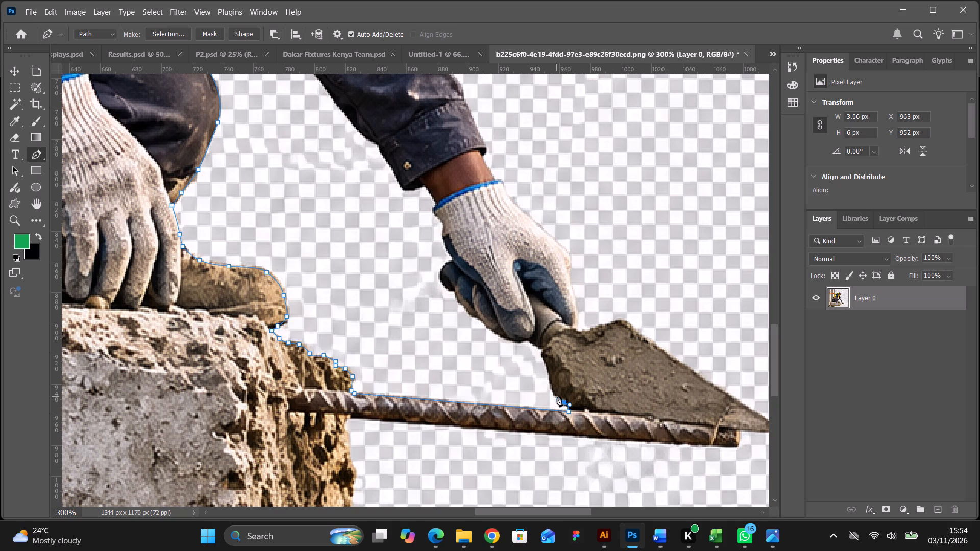
pyautogui.click(556, 395)
pyautogui.moveTo(550, 378); pyautogui.dragTo(550, 373)
pyautogui.moveTo(550, 373); pyautogui.dragTo(547, 366)
pyautogui.click(544, 358)
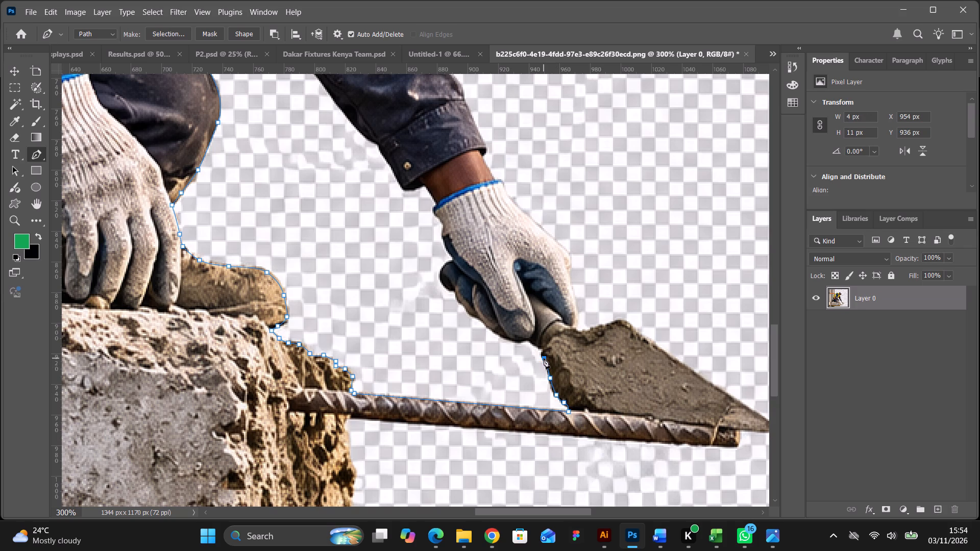
pyautogui.click(542, 353)
pyautogui.click(541, 349)
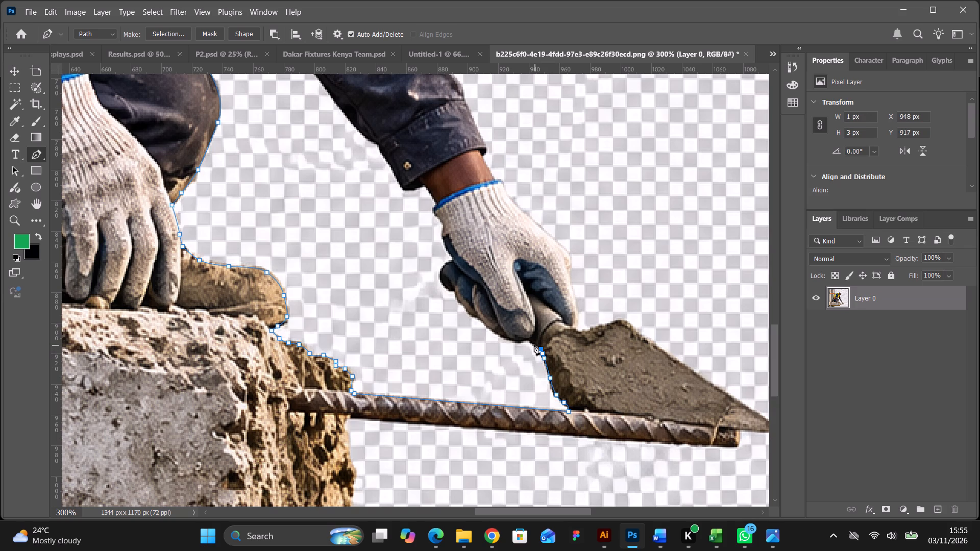
# Continue the path under the gloved fingers gripping the trowel and around the rounded end of its handle.
pyautogui.click(532, 344)
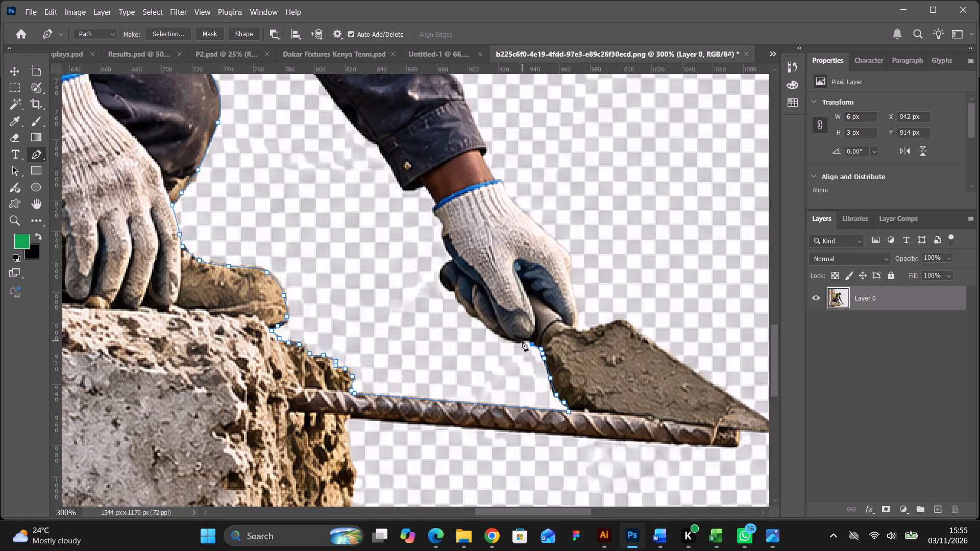
pyautogui.click(523, 341)
pyautogui.moveTo(500, 336); pyautogui.dragTo(494, 332)
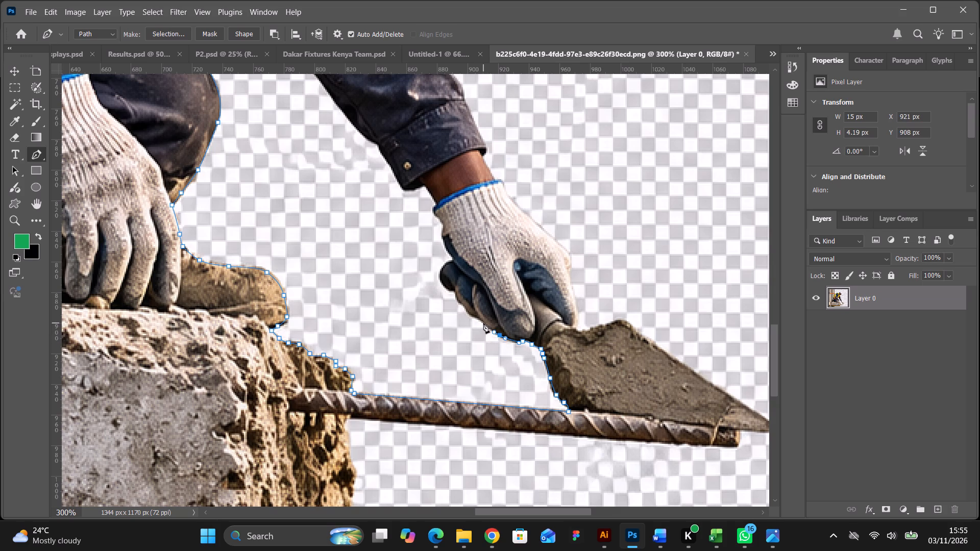
pyautogui.click(483, 323)
pyautogui.moveTo(470, 314); pyautogui.dragTo(465, 309)
pyautogui.click(457, 296)
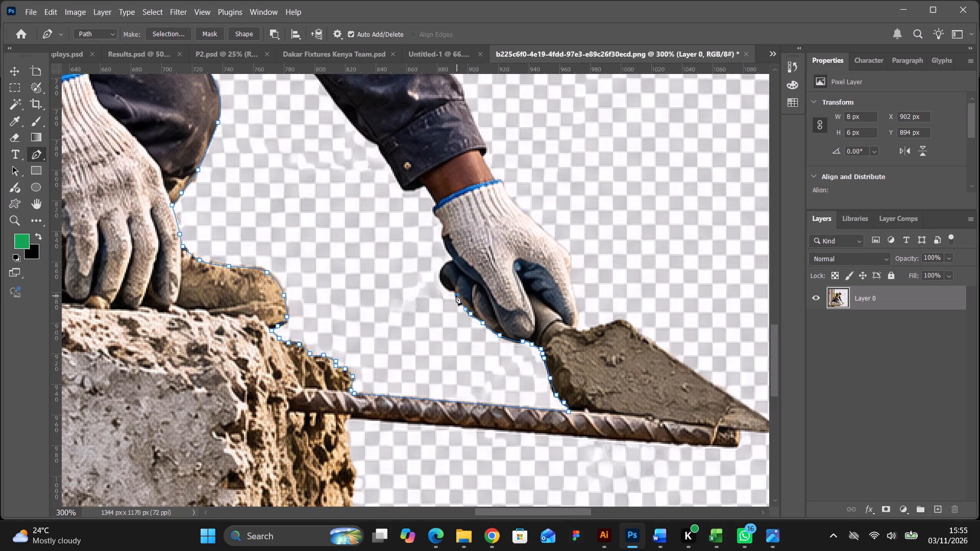
pyautogui.click(452, 290)
pyautogui.moveTo(442, 284); pyautogui.dragTo(439, 279)
pyautogui.moveTo(443, 269); pyautogui.dragTo(448, 264)
pyautogui.click(452, 261)
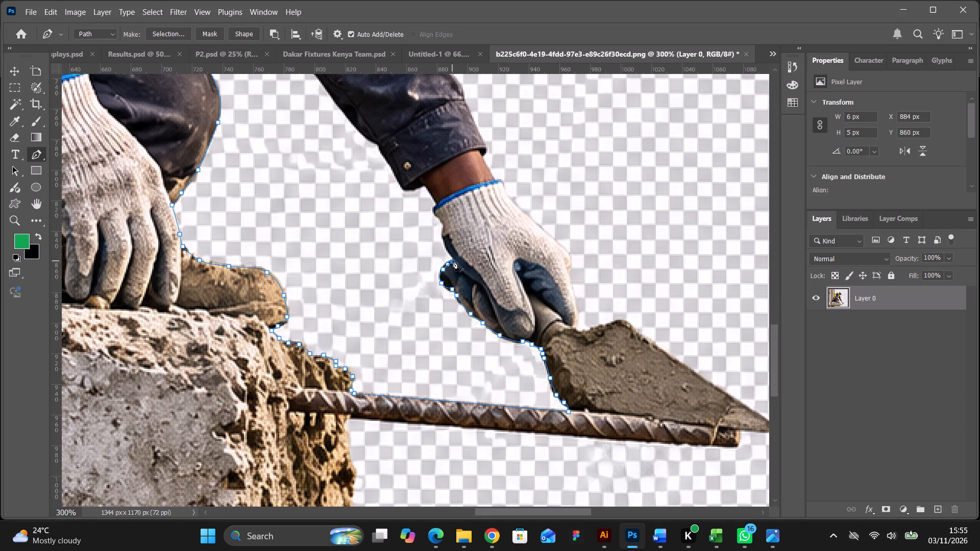
# Continue the path from the trowel handle up the glove's inner edge to its blue-trimmed cuff.
pyautogui.click(450, 254)
pyautogui.click(445, 242)
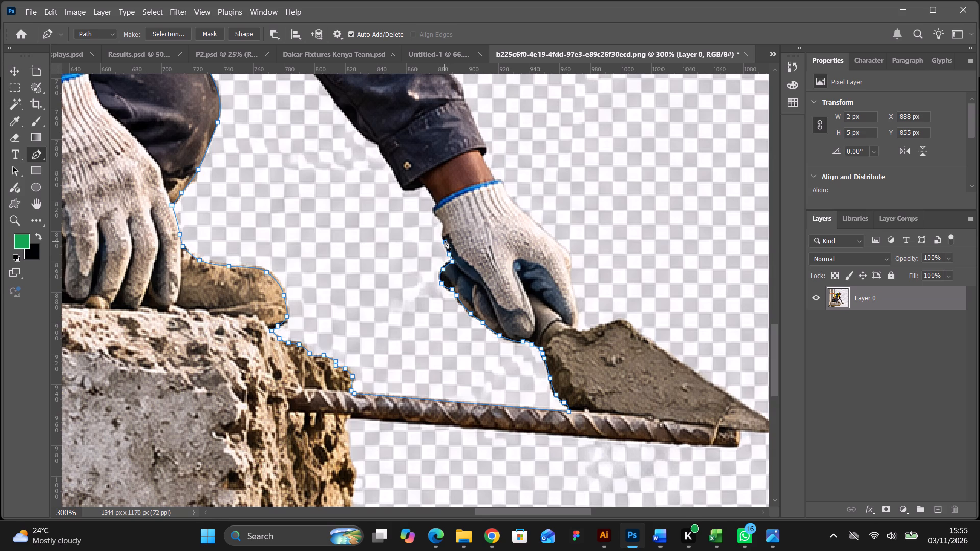
pyautogui.click(442, 232)
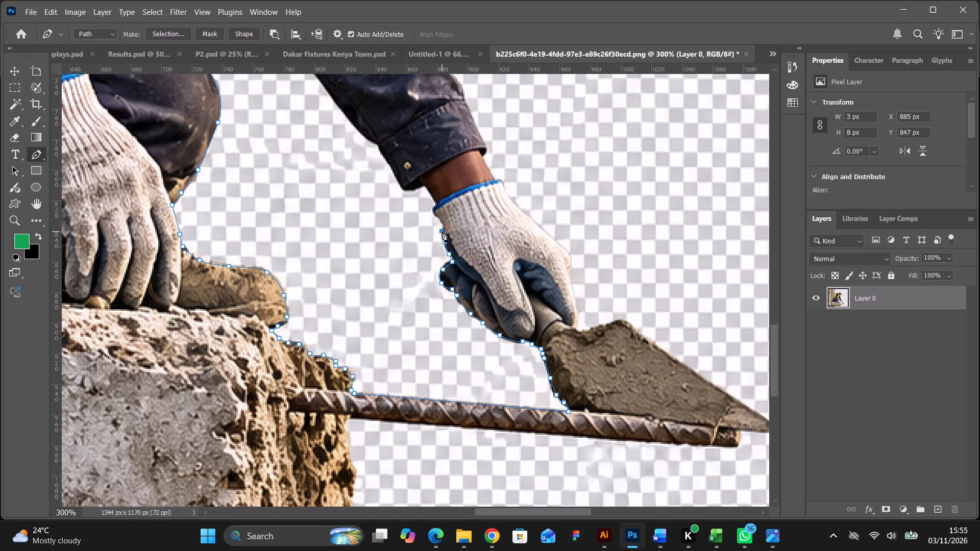
pyautogui.click(444, 226)
pyautogui.click(438, 217)
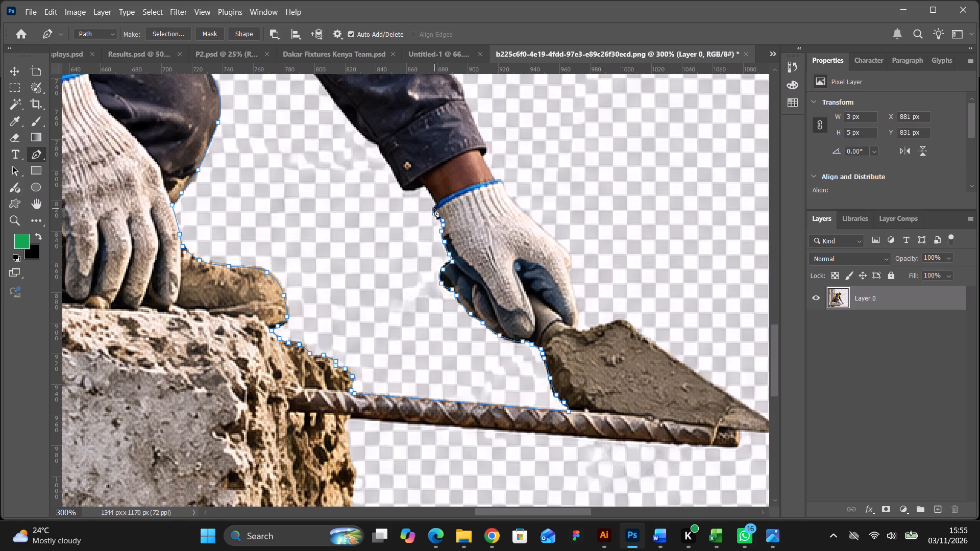
pyautogui.click(433, 209)
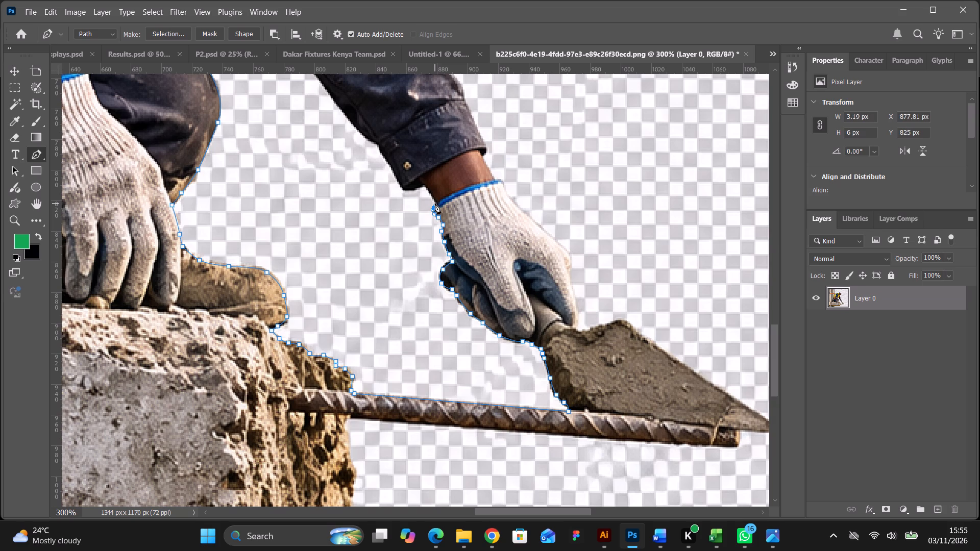
pyautogui.click(436, 203)
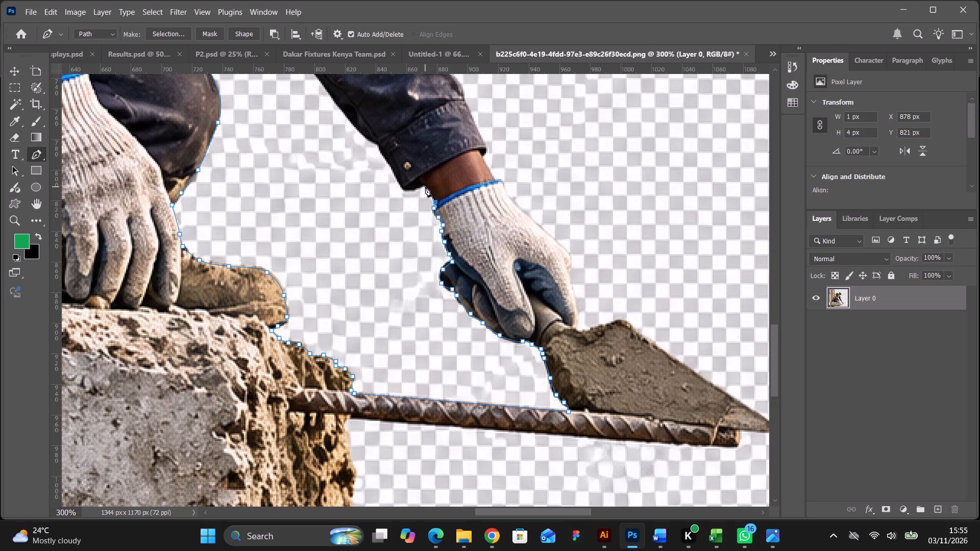
# Continue the path over the bare wrist and around the buttoned sleeve cuff to where it meets the forearm.
pyautogui.click(425, 187)
pyautogui.moveTo(415, 188); pyautogui.dragTo(409, 189)
pyautogui.click(409, 189)
pyautogui.moveTo(402, 187); pyautogui.dragTo(397, 181)
pyautogui.moveTo(390, 165); pyautogui.dragTo(385, 160)
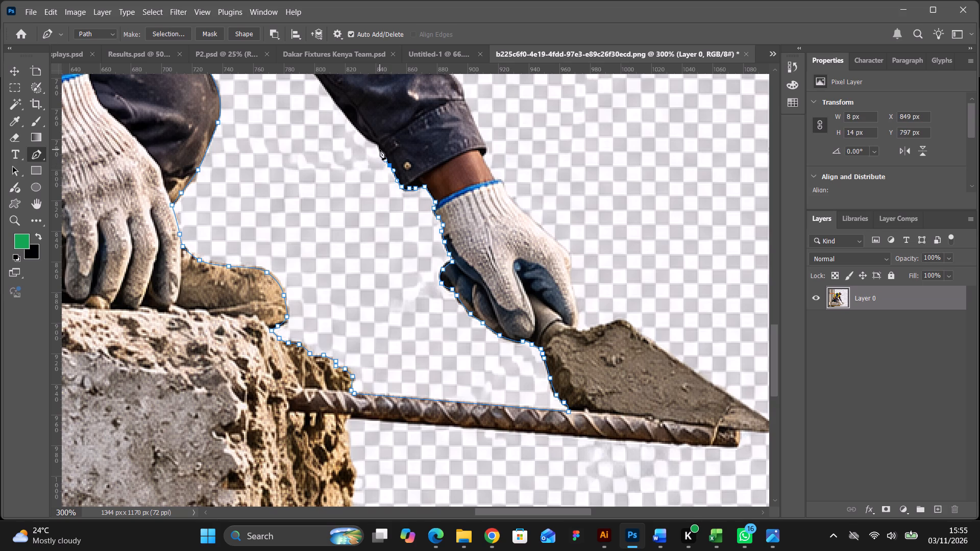
pyautogui.click(380, 149)
pyautogui.click(378, 145)
# Continue the path up the inner edge of the forearm sleeve to just above the beige reflective band.
pyautogui.scroll(2, 377, 142)
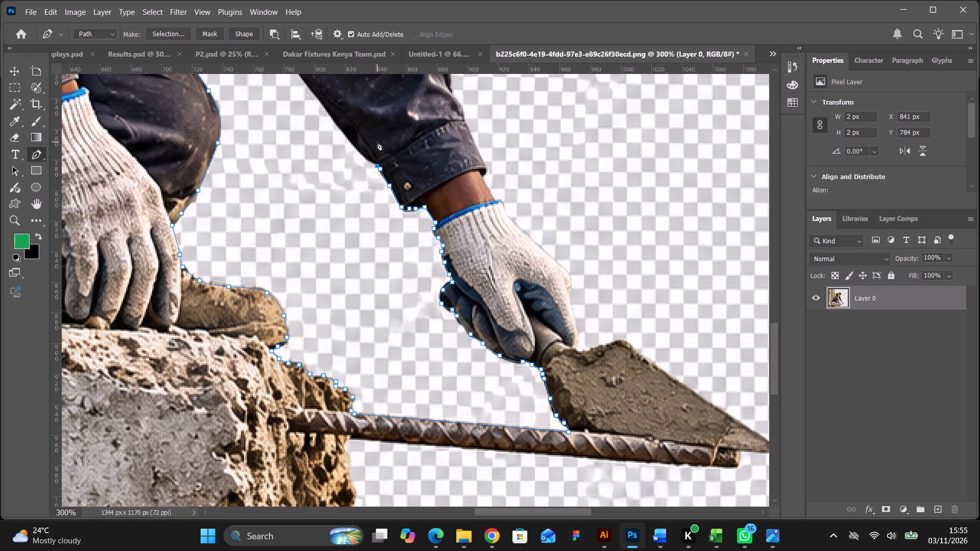
pyautogui.scroll(9, 377, 142)
pyautogui.scroll(17, 362, 241)
pyautogui.scroll(-1, 335, 319)
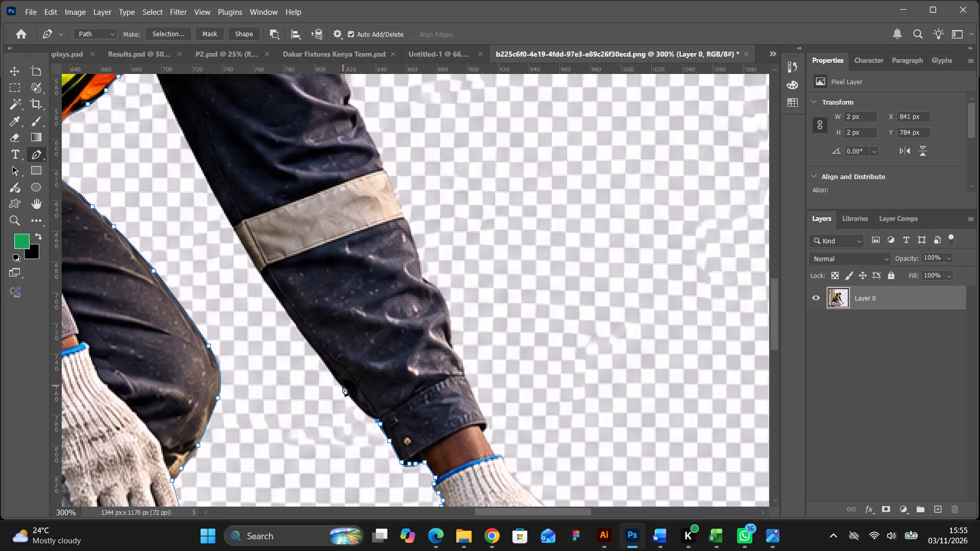
pyautogui.moveTo(342, 386); pyautogui.dragTo(327, 366)
pyautogui.moveTo(284, 305); pyautogui.dragTo(269, 284)
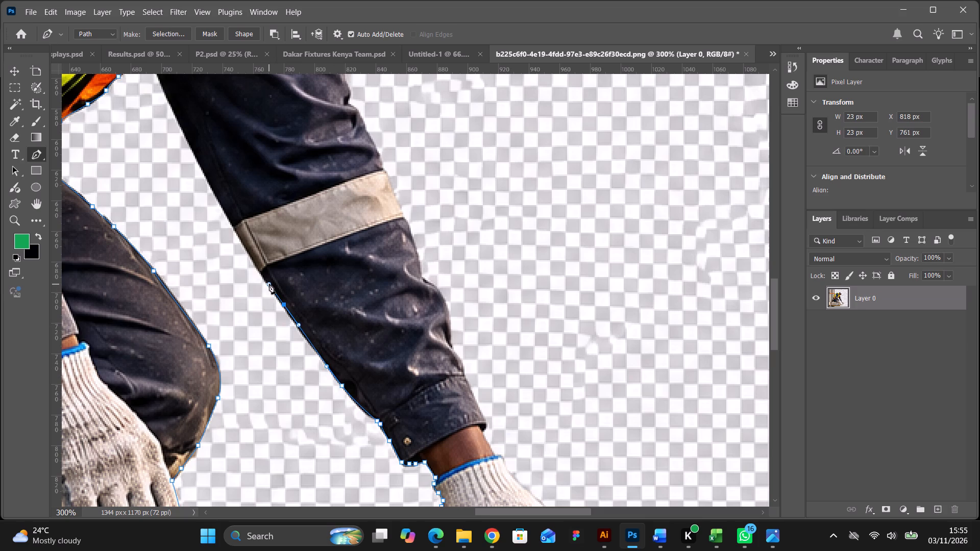
pyautogui.moveTo(227, 213); pyautogui.dragTo(216, 196)
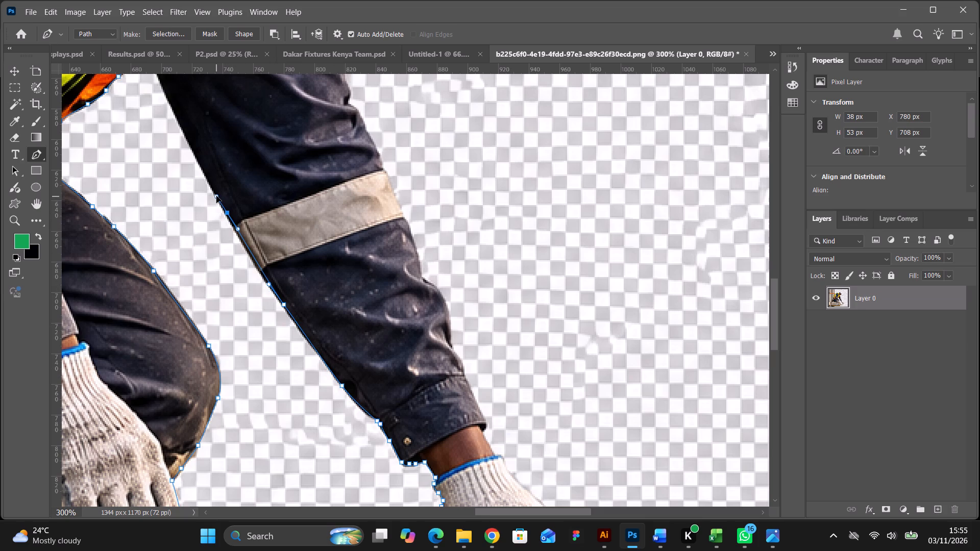
pyautogui.moveTo(216, 196); pyautogui.dragTo(216, 195)
# Continue the path along the upper sleeve to the orange vest hem and close it at its starting point.
pyautogui.scroll(11, 216, 195)
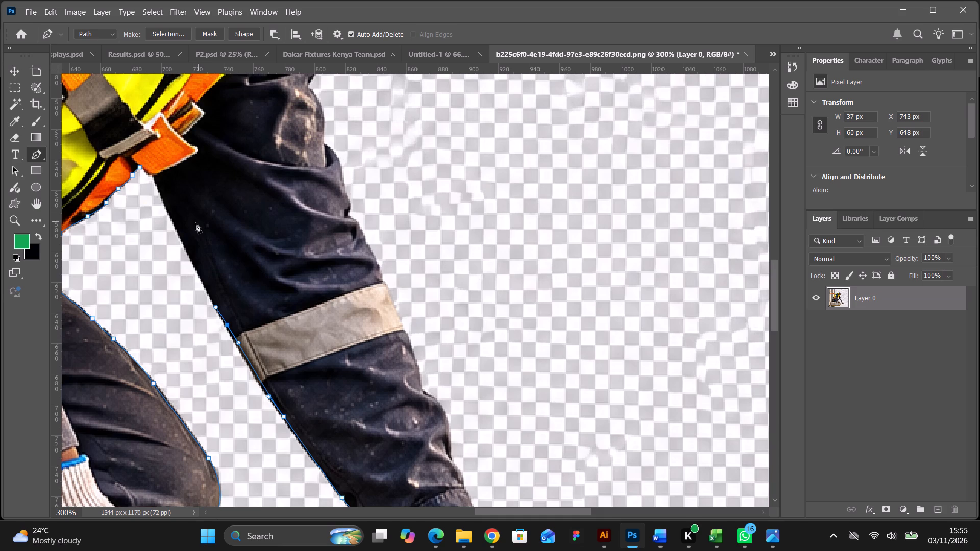
pyautogui.moveTo(180, 235); pyautogui.dragTo(169, 212)
pyautogui.click(156, 183)
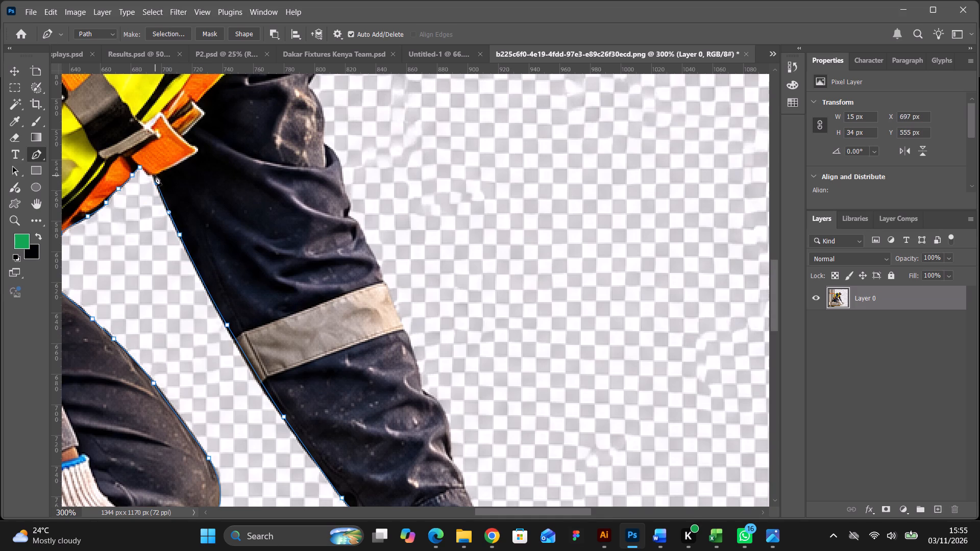
pyautogui.click(155, 176)
pyautogui.click(146, 173)
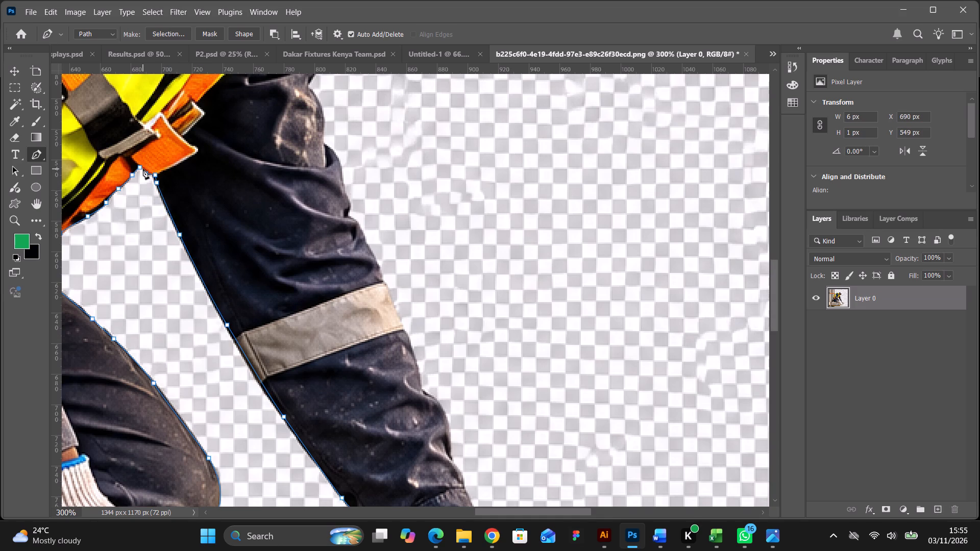
pyautogui.click(143, 169)
pyautogui.click(140, 168)
# Convert the closed path into a new anti-aliased selection with a feather radius of 0 pixels.
pyautogui.rightClick(148, 205)
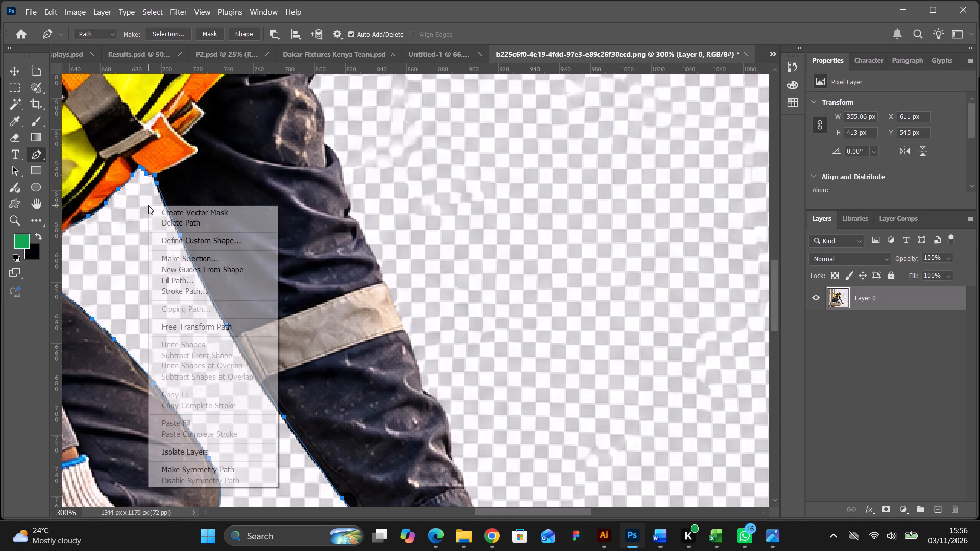
pyautogui.click(175, 256)
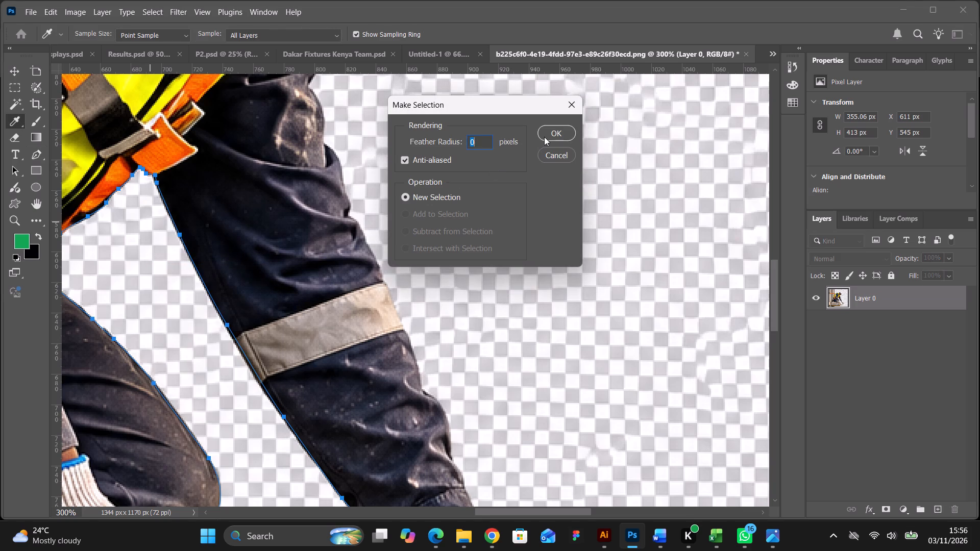
pyautogui.click(547, 134)
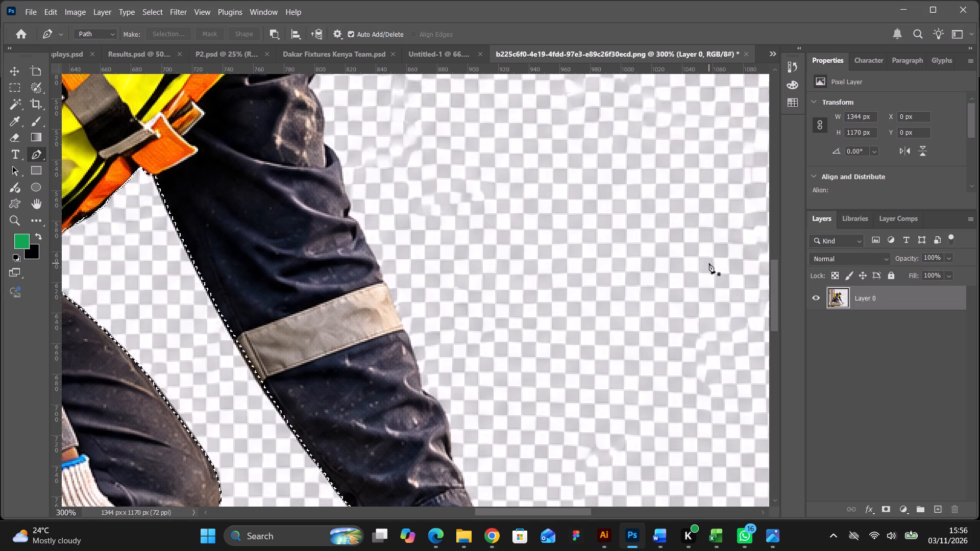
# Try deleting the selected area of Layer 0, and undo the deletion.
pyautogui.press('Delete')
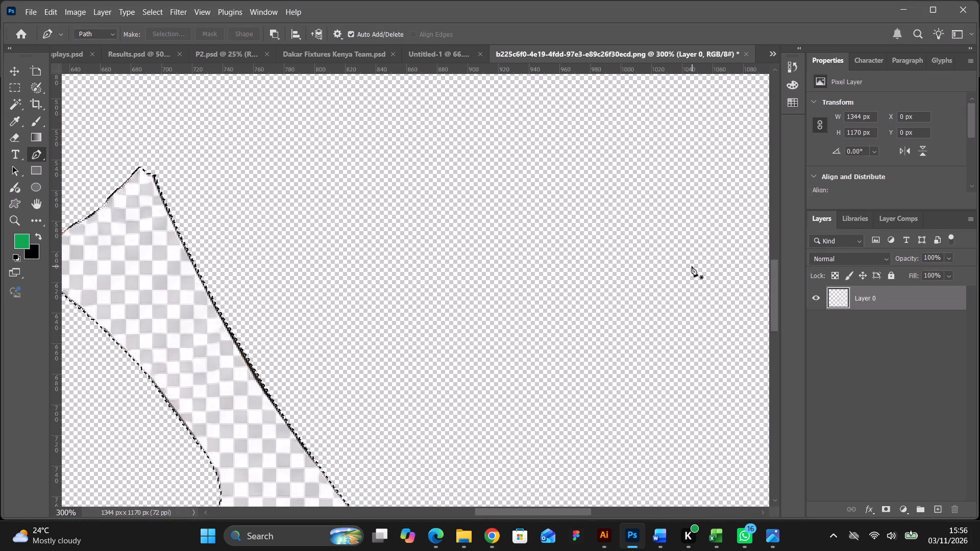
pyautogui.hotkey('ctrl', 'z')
# Invert the selection, delete the checkered background enclosed between the arm, legs and upper rebar, and deselect.
pyautogui.click(156, 12)
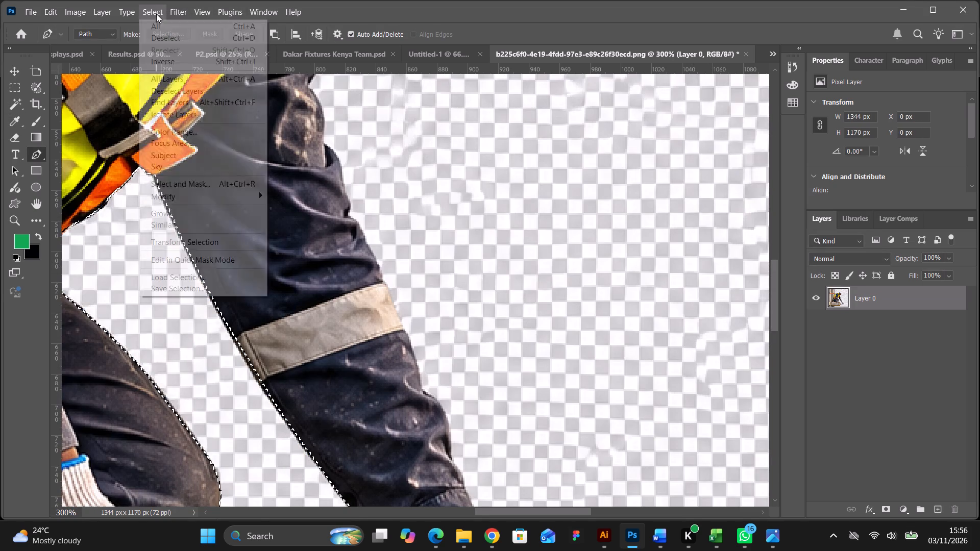
pyautogui.click(187, 65)
pyautogui.press('Delete')
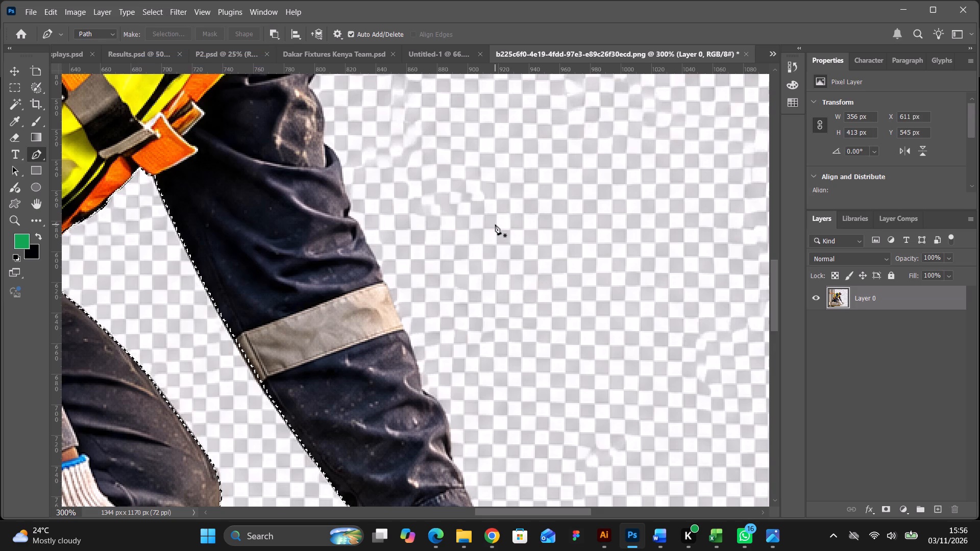
pyautogui.hotkey('ctrl', 'd')
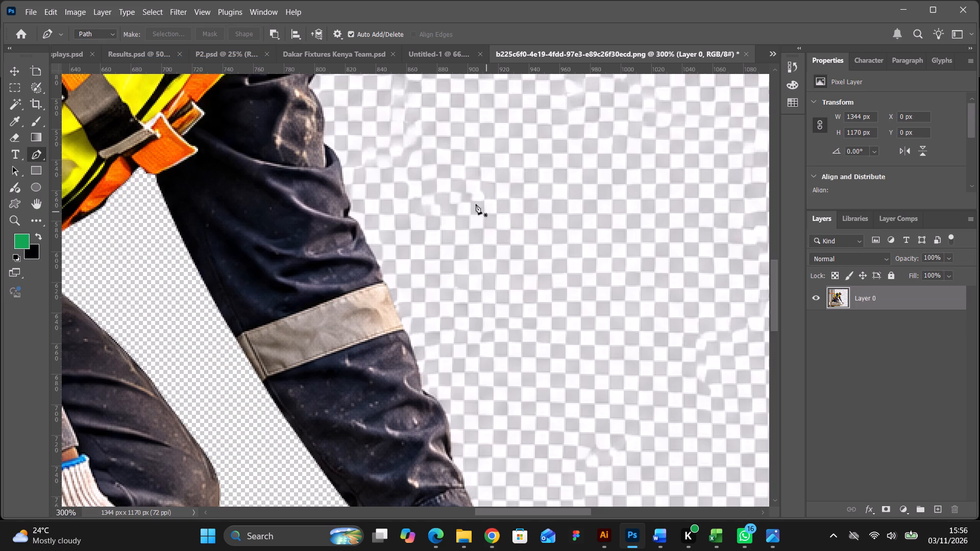
# With the Quick Selection tool in new-selection mode, select the checkered background between the upper and lower rebars.
pyautogui.scroll(-20, 447, 196)
pyautogui.scroll(-8, 447, 196)
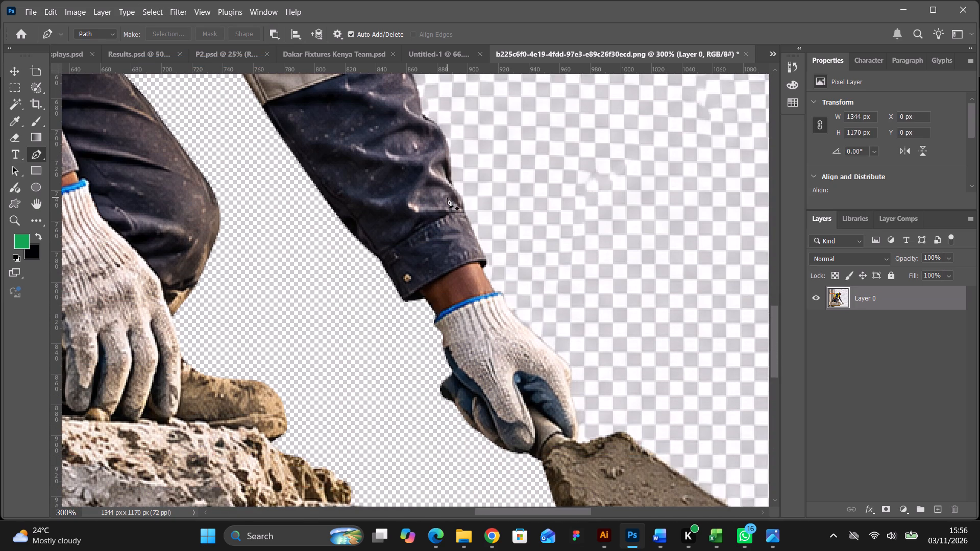
pyautogui.scroll(-9, 447, 197)
pyautogui.scroll(-20, 449, 199)
pyautogui.scroll(-5, 449, 199)
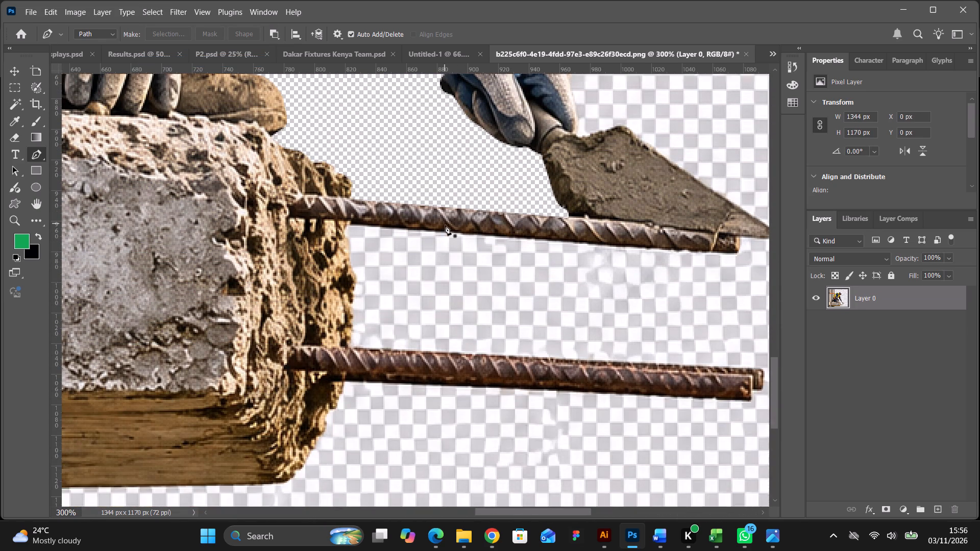
pyautogui.scroll(-5, 406, 375)
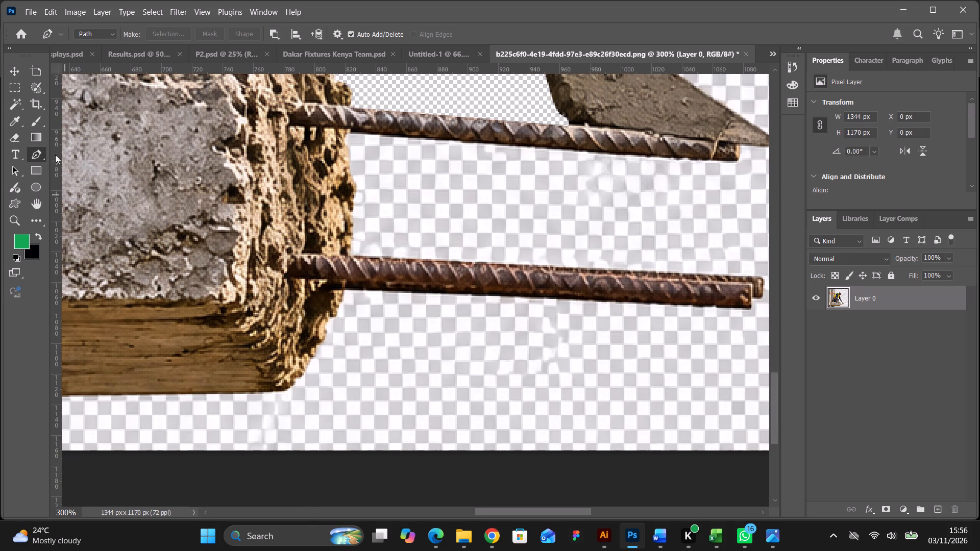
pyautogui.click(37, 86)
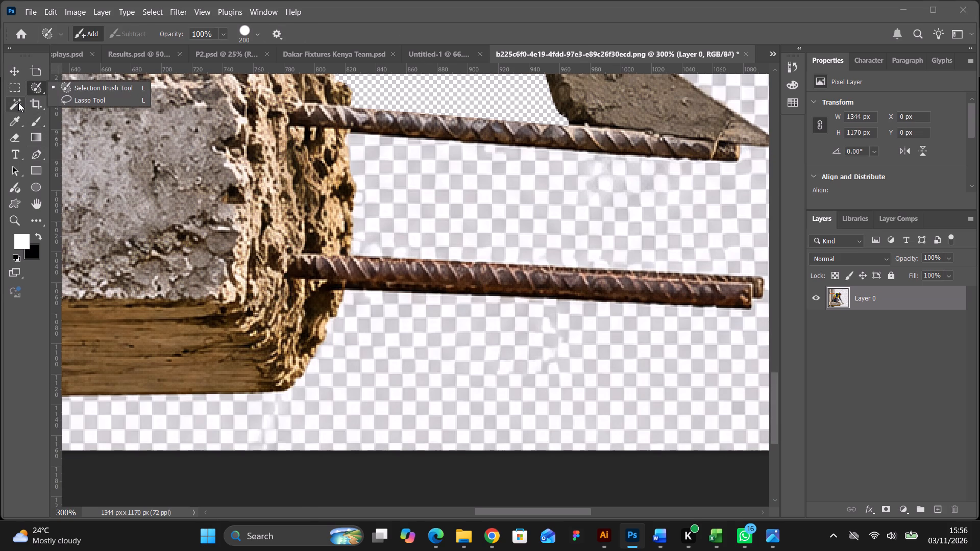
pyautogui.click(18, 103)
pyautogui.click(41, 116)
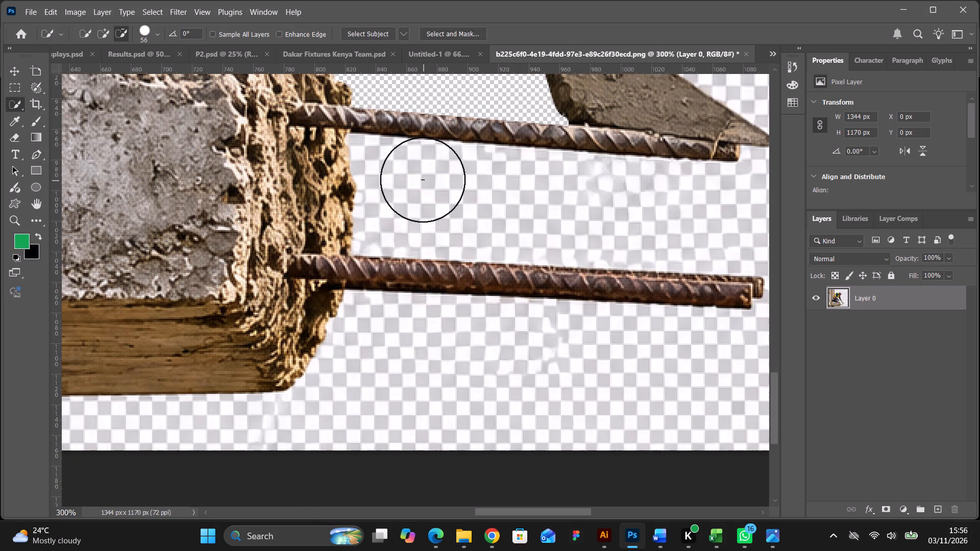
pyautogui.click(422, 180)
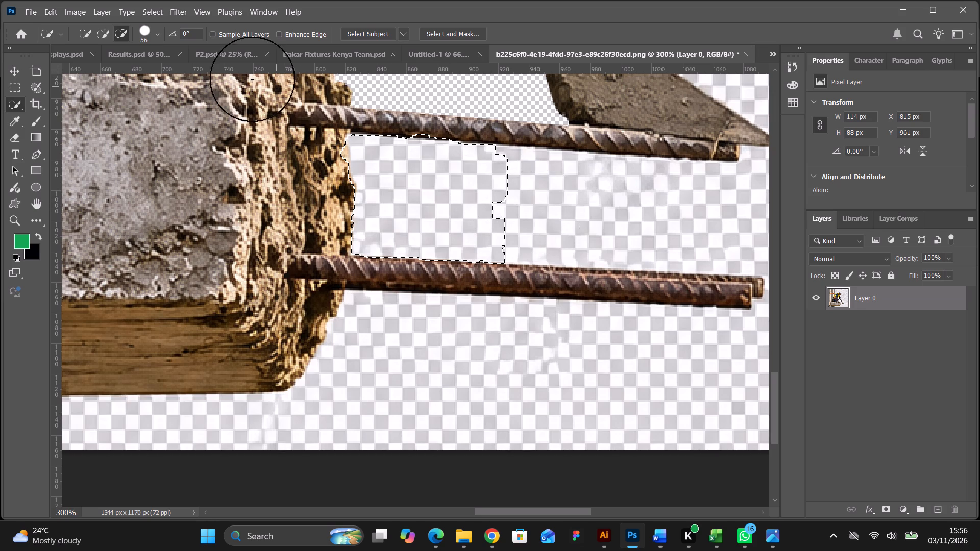
pyautogui.hotkey('ctrl', 'z')
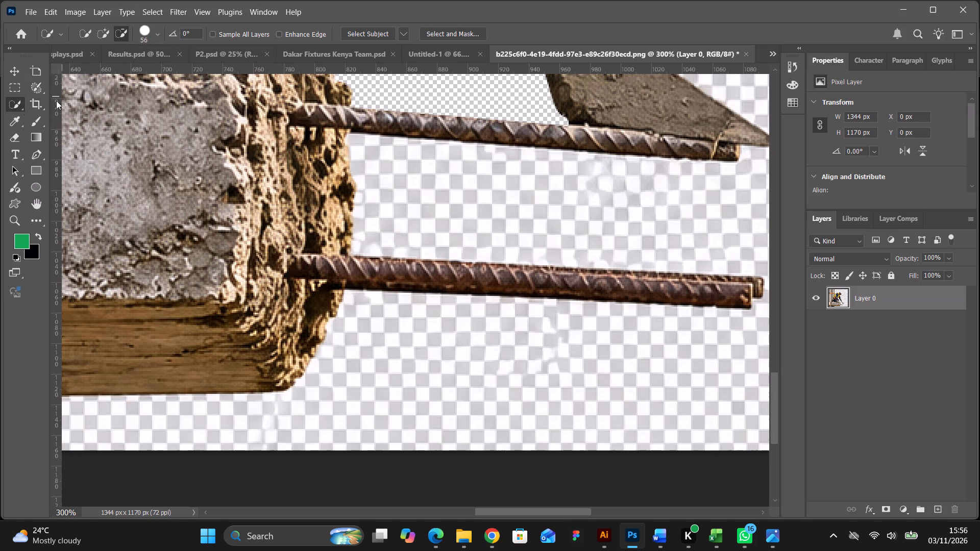
pyautogui.click(89, 40)
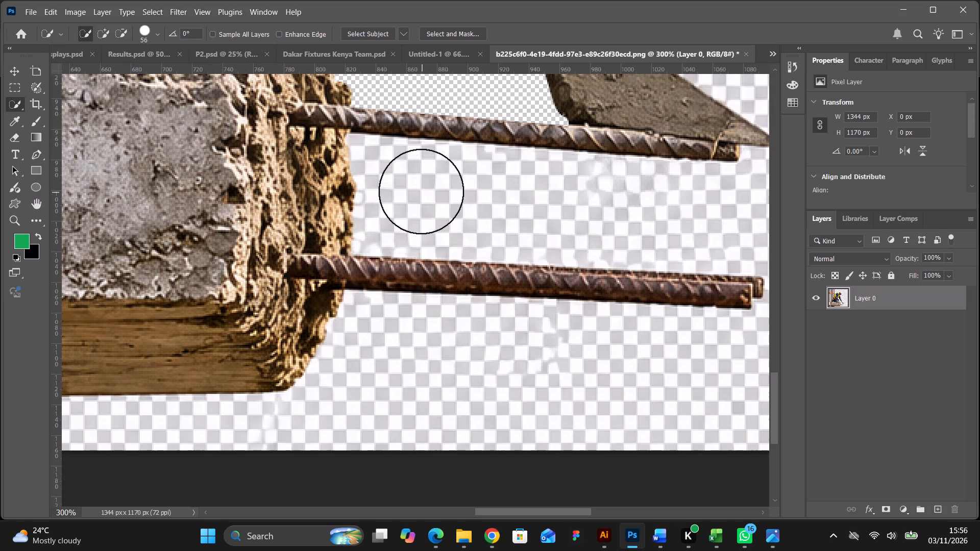
pyautogui.moveTo(421, 191); pyautogui.dragTo(428, 193)
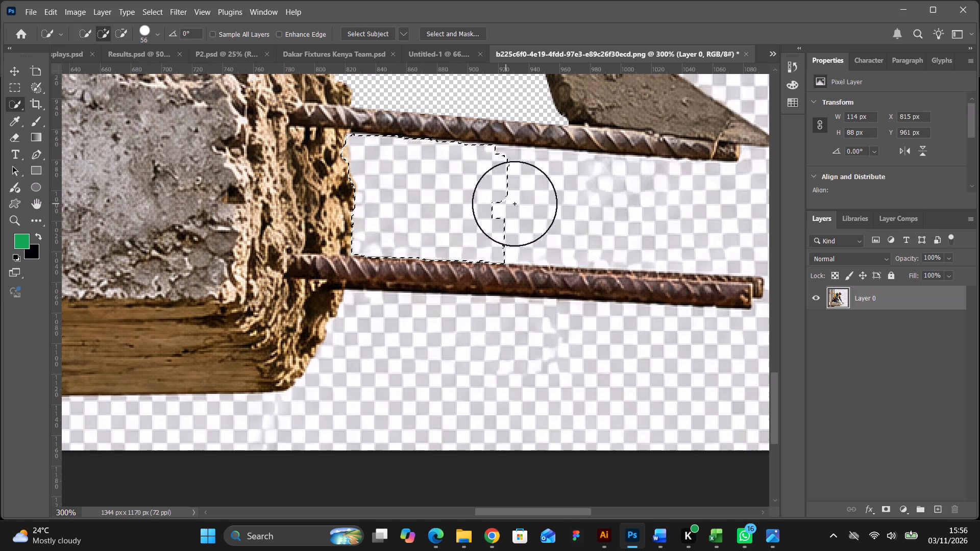
pyautogui.click(541, 202)
pyautogui.click(655, 208)
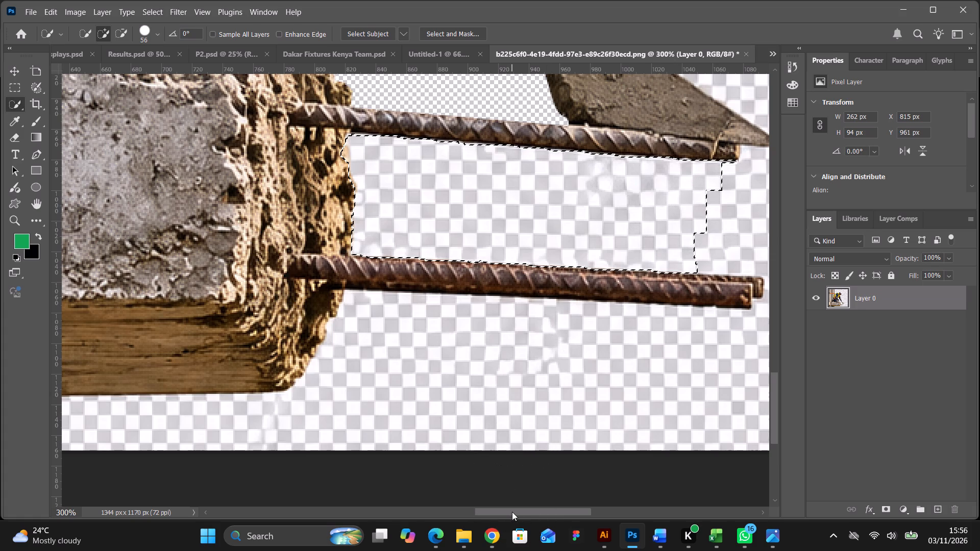
# Extend the selection past the rebar ends and across the background below the lower rebar to the block's edge.
pyautogui.moveTo(512, 512); pyautogui.dragTo(557, 518)
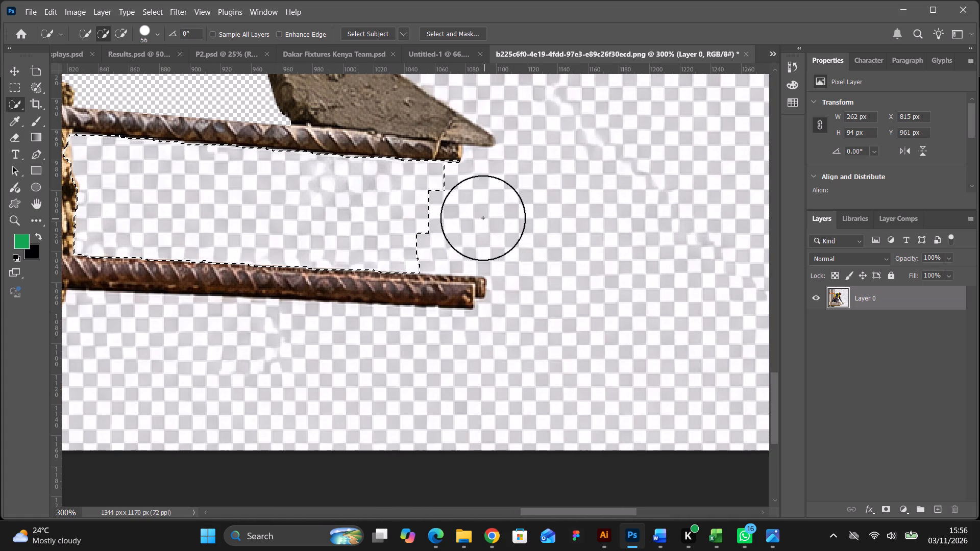
pyautogui.click(478, 213)
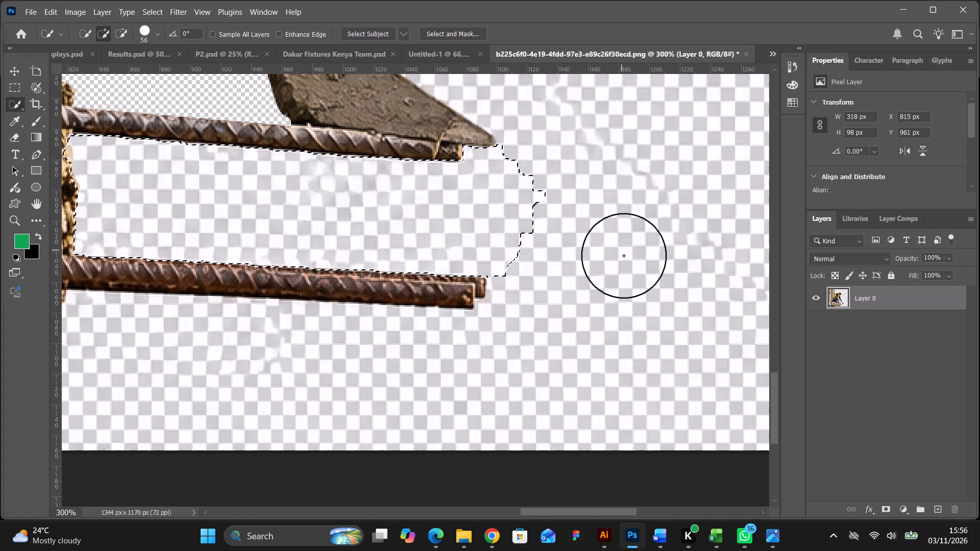
pyautogui.scroll(-4, 624, 264)
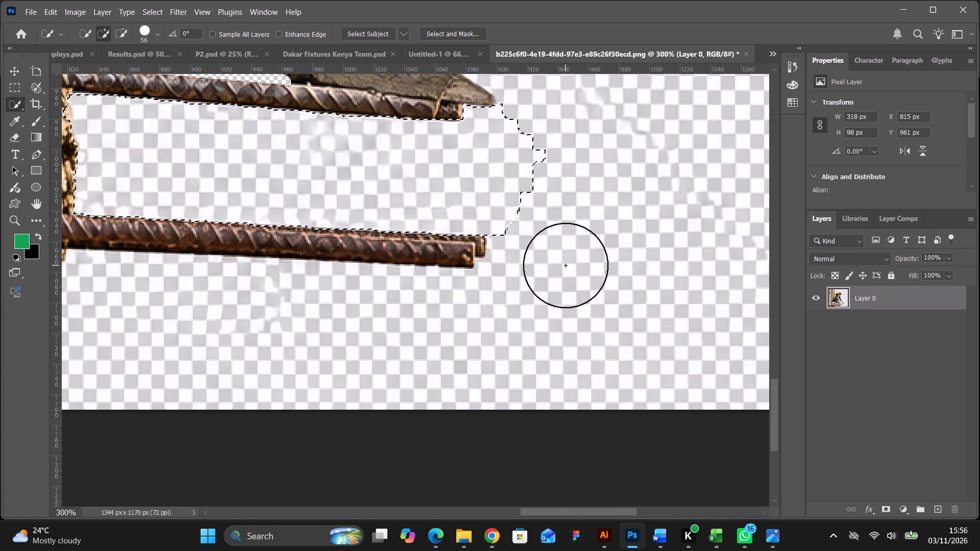
pyautogui.click(566, 265)
pyautogui.click(485, 318)
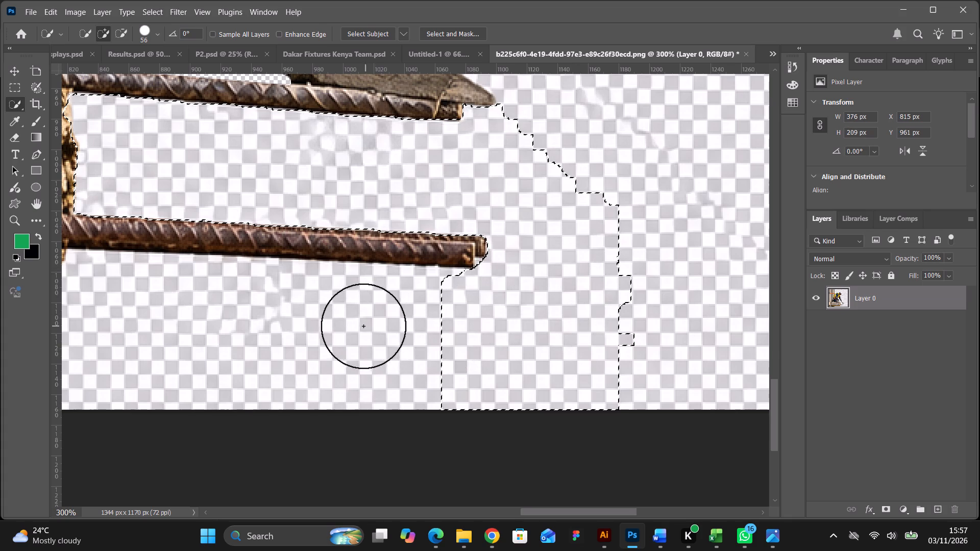
pyautogui.click(360, 326)
pyautogui.click(145, 322)
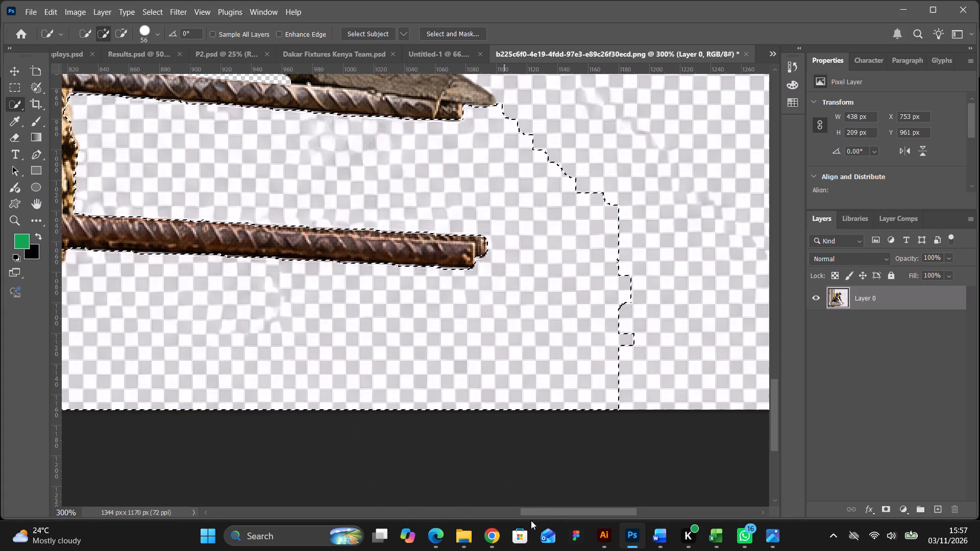
# Add the checkered strip beneath the timber beam to the selection.
pyautogui.moveTo(535, 511); pyautogui.dragTo(437, 494)
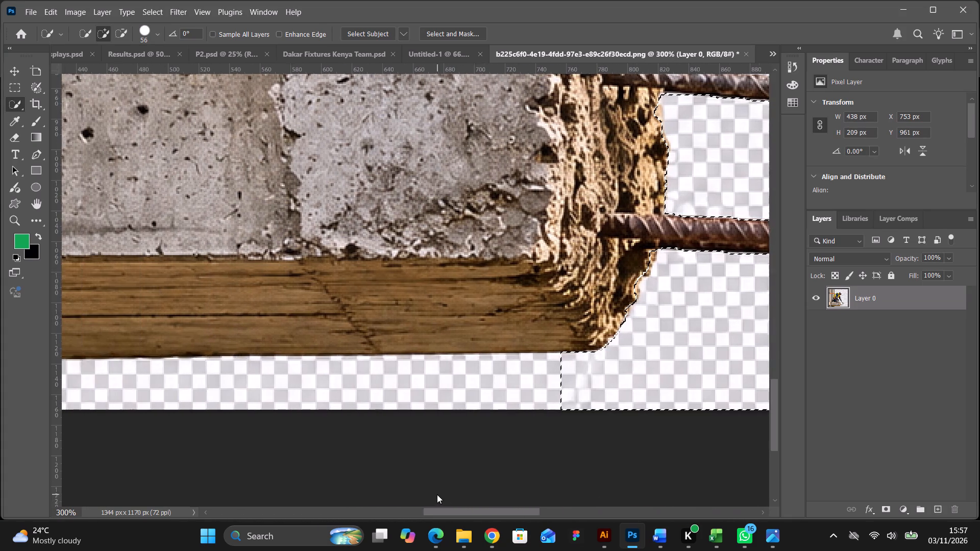
pyautogui.moveTo(437, 494); pyautogui.dragTo(389, 477)
pyautogui.click(381, 400)
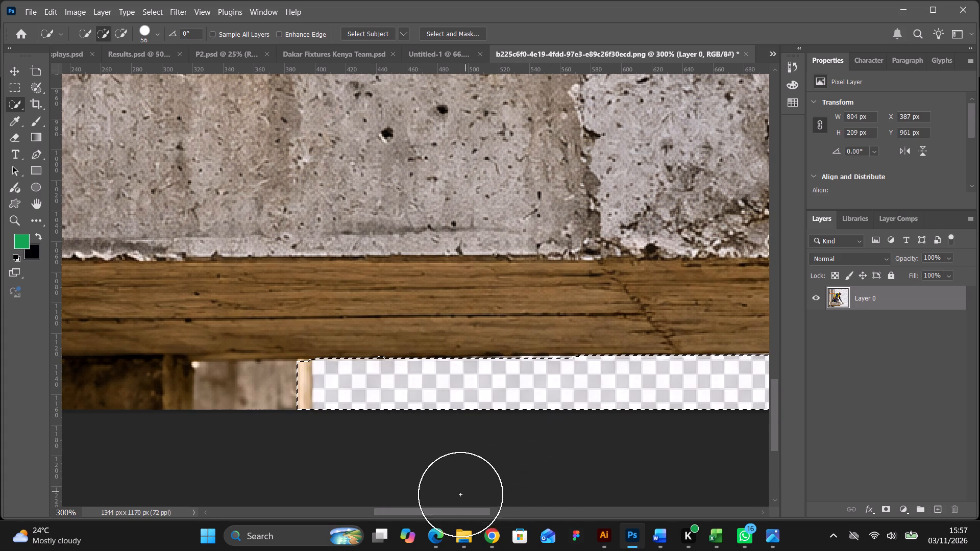
# Extend the Quick Selection across the checkered background beyond the rebar ends and upward past the trowel tip to the image's outer edge.
pyautogui.moveTo(414, 512); pyautogui.dragTo(549, 503)
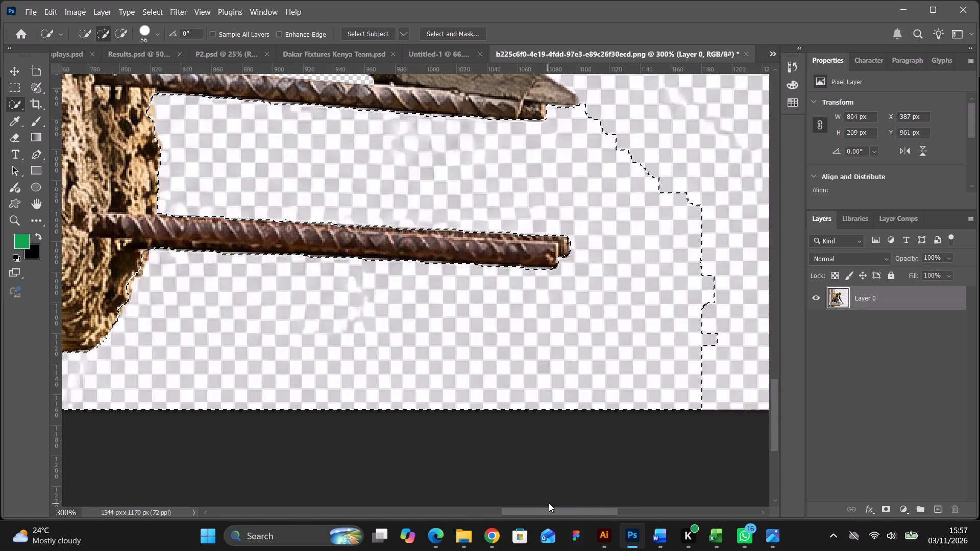
pyautogui.moveTo(549, 503); pyautogui.dragTo(606, 487)
pyautogui.click(432, 286)
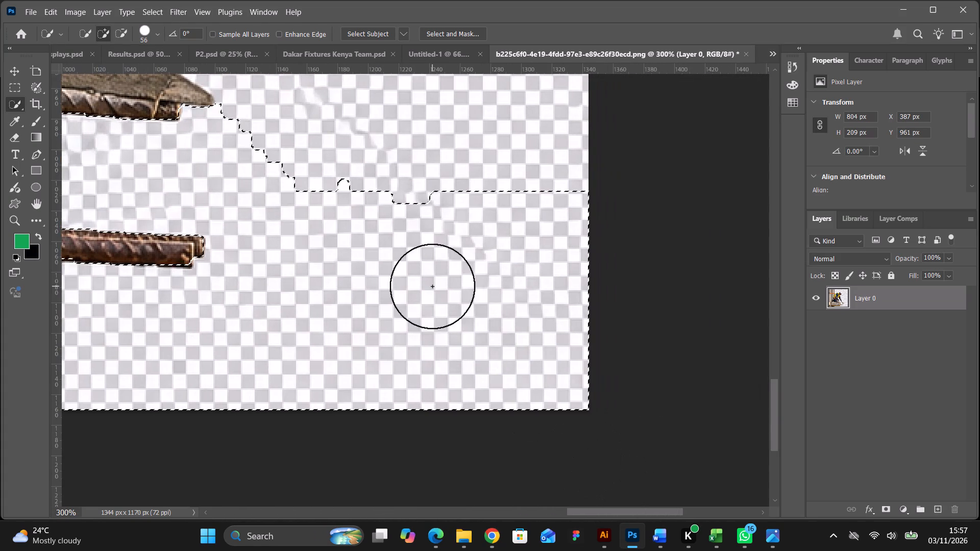
pyautogui.scroll(20, 469, 283)
pyautogui.scroll(1, 469, 283)
pyautogui.click(493, 273)
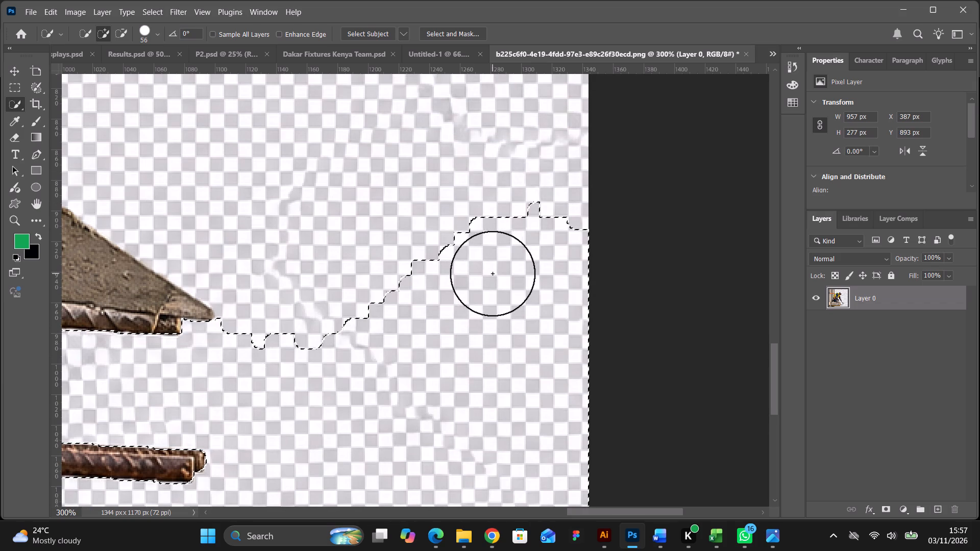
pyautogui.scroll(11, 493, 273)
pyautogui.click(535, 248)
pyautogui.scroll(7, 492, 227)
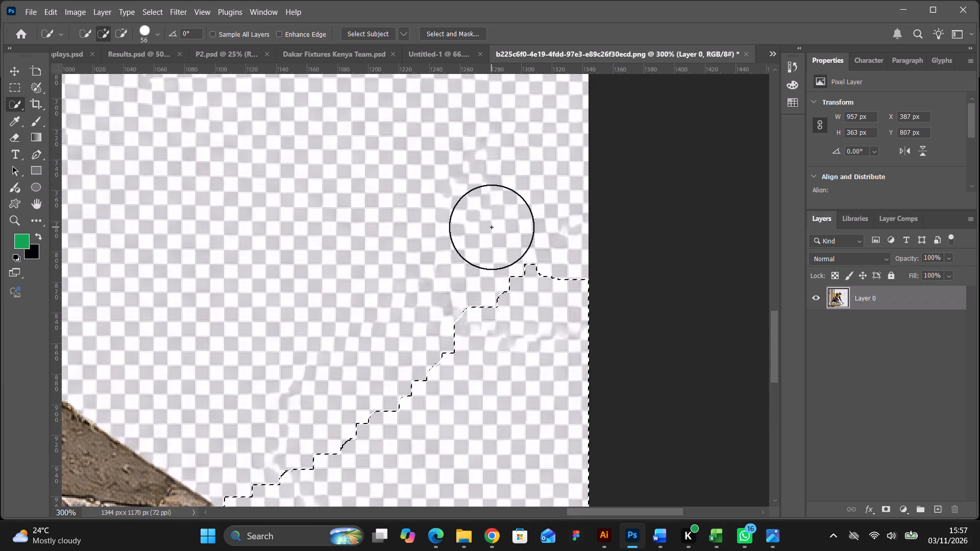
pyautogui.scroll(5, 492, 227)
pyautogui.click(520, 201)
pyautogui.scroll(1, 385, 227)
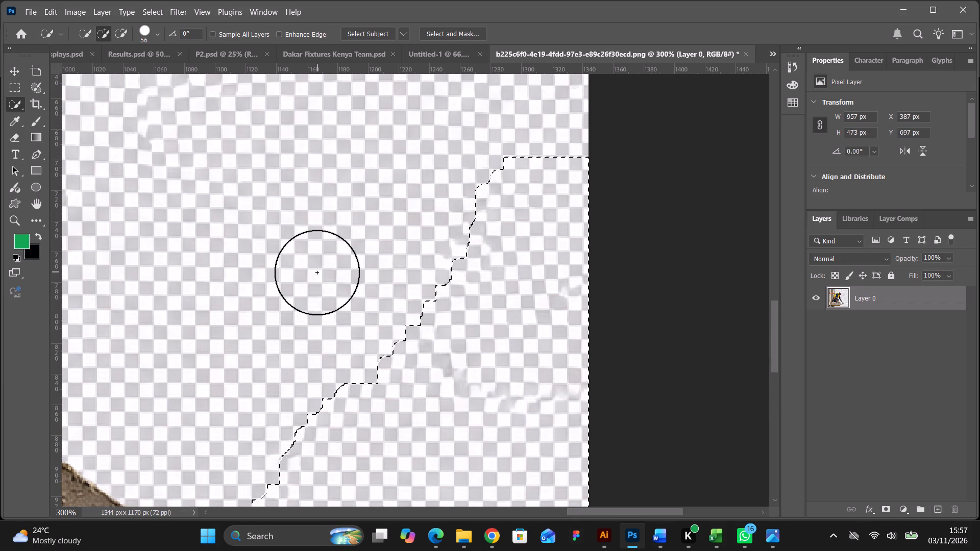
pyautogui.click(317, 272)
pyautogui.click(203, 290)
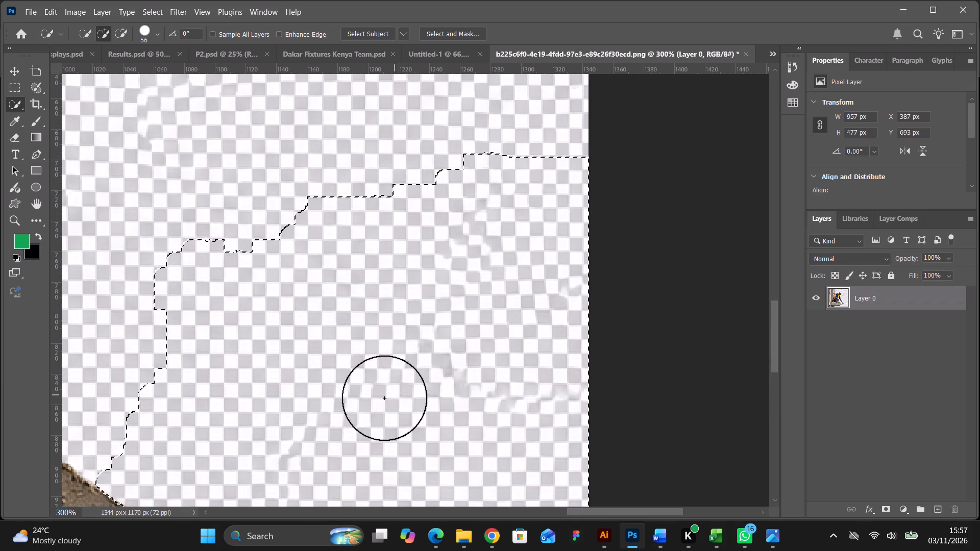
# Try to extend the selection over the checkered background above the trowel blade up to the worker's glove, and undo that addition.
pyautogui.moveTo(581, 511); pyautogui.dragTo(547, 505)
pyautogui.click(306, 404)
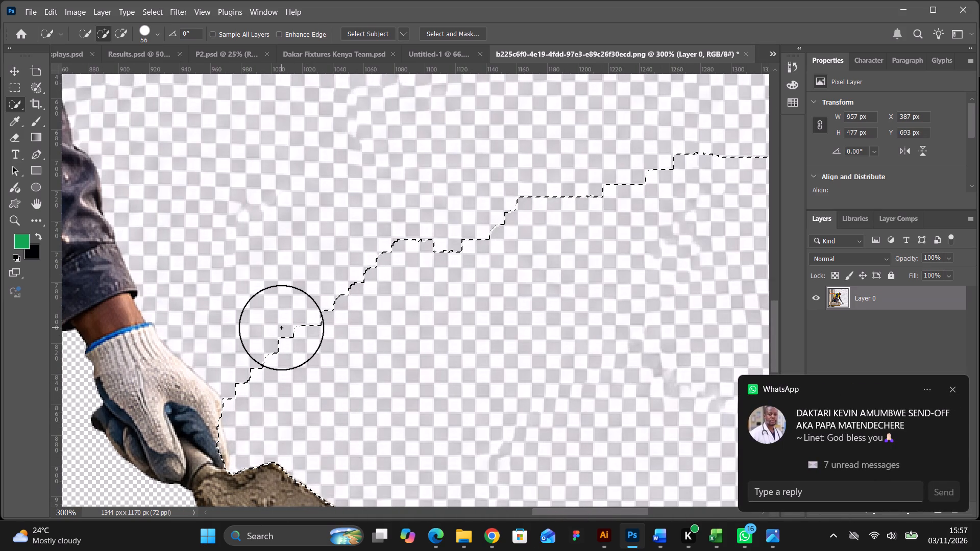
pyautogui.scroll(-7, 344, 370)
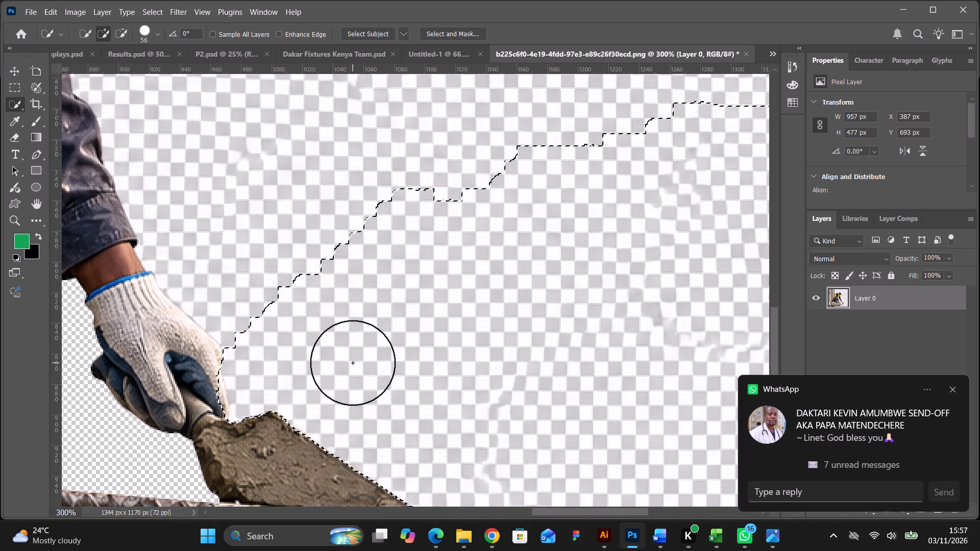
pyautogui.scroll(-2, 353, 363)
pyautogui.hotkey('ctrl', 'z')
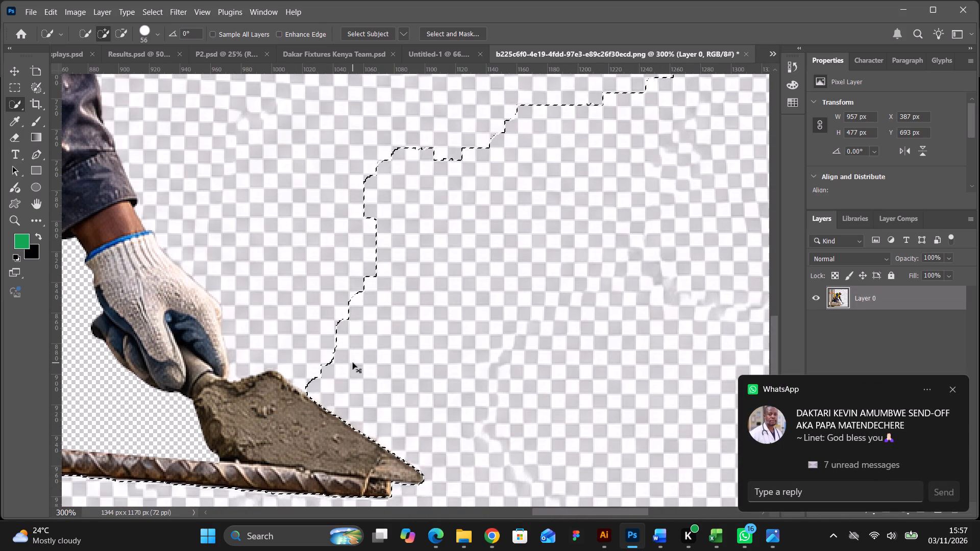
# Delete the selected checkered background around the rebars, trowel tip and timber beam, and deselect.
pyautogui.hotkey('ctrl', '-')
pyautogui.hotkey('ctrl', '-')
pyautogui.hotkey('ctrl', '-')
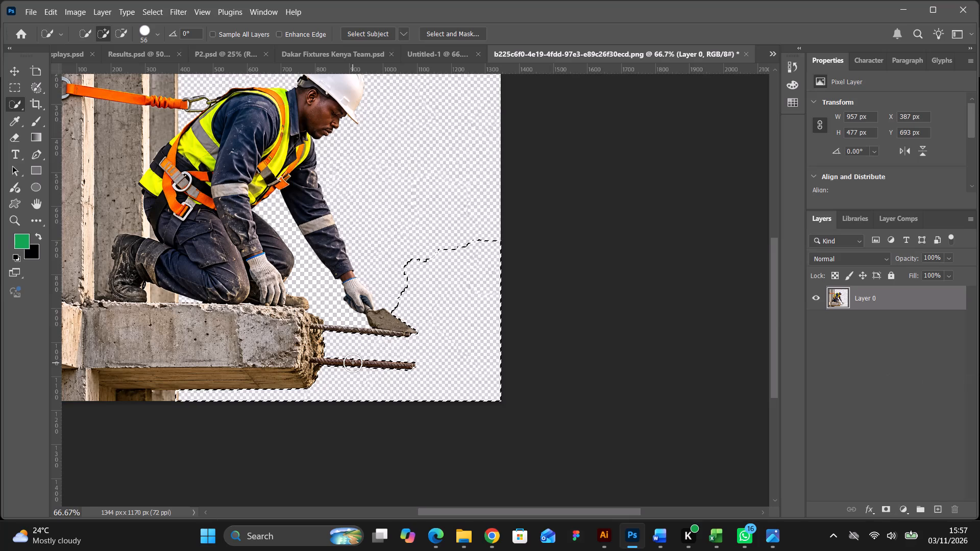
pyautogui.press('Delete')
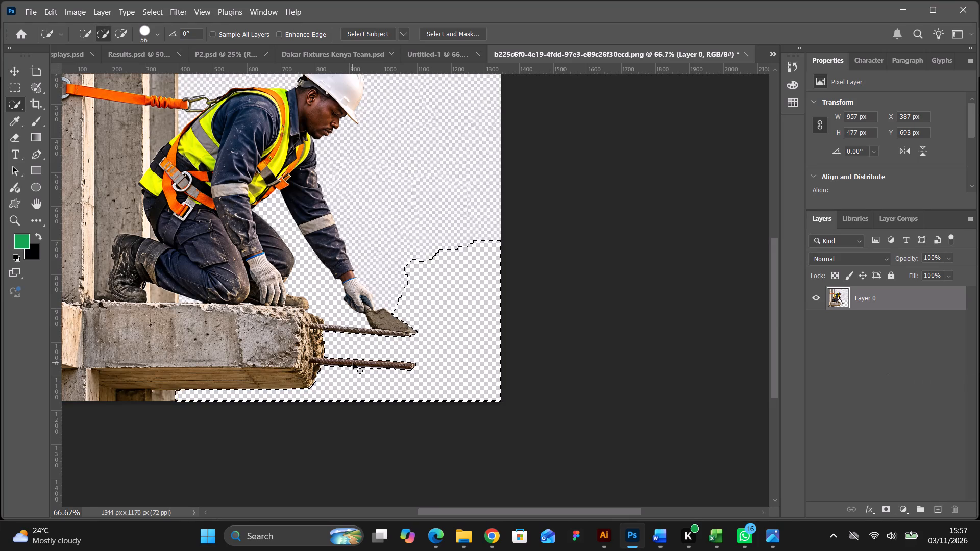
pyautogui.hotkey('ctrl', 'd')
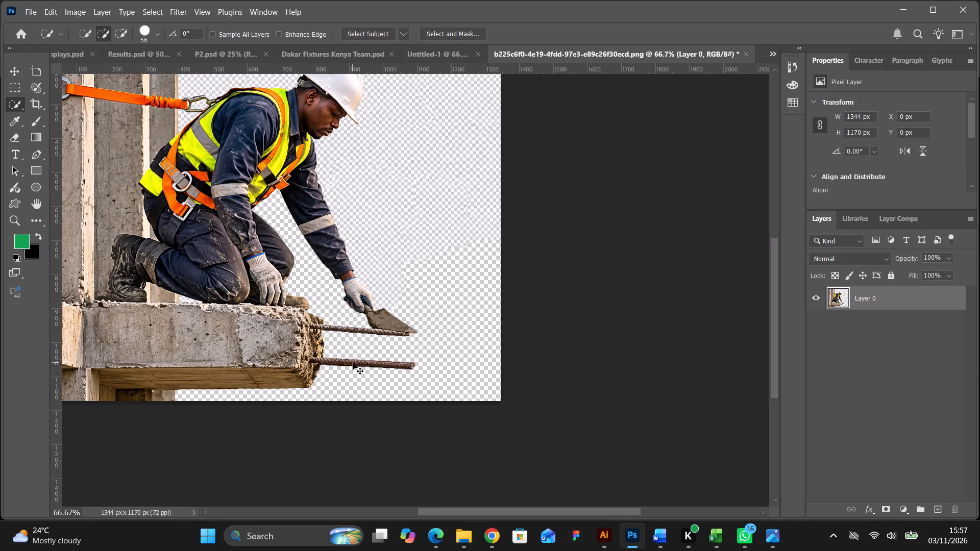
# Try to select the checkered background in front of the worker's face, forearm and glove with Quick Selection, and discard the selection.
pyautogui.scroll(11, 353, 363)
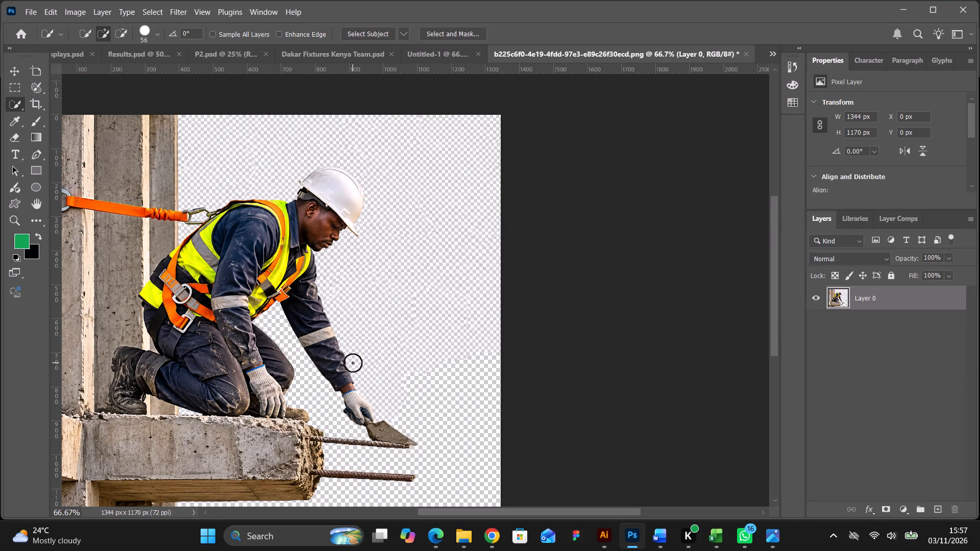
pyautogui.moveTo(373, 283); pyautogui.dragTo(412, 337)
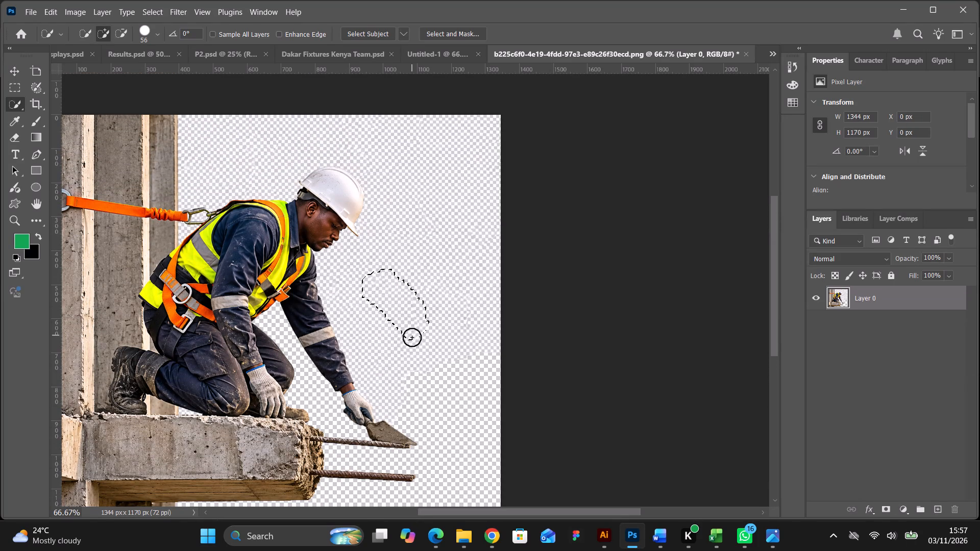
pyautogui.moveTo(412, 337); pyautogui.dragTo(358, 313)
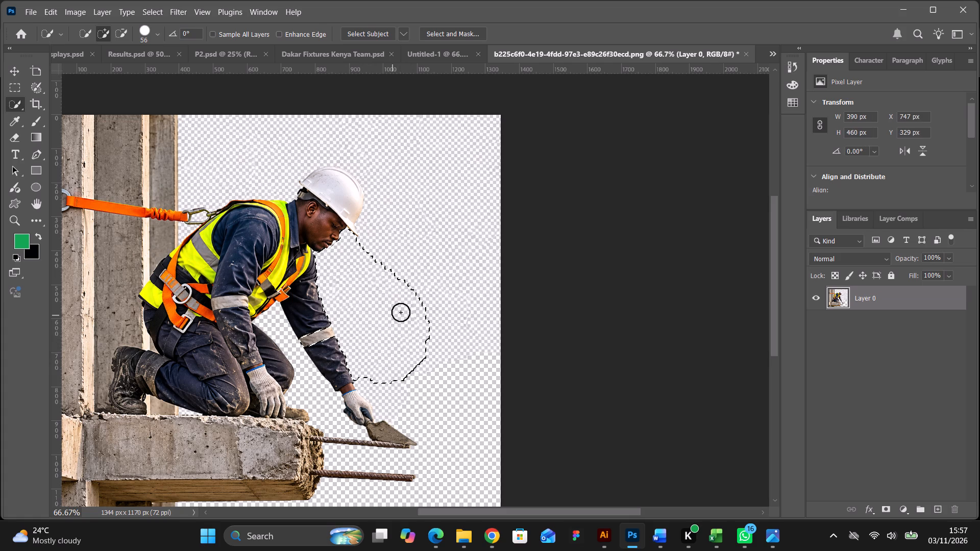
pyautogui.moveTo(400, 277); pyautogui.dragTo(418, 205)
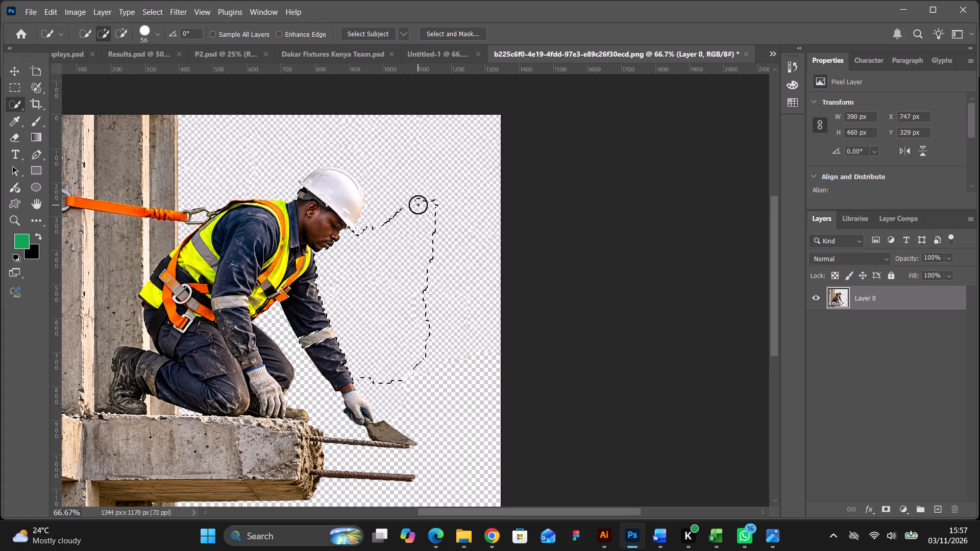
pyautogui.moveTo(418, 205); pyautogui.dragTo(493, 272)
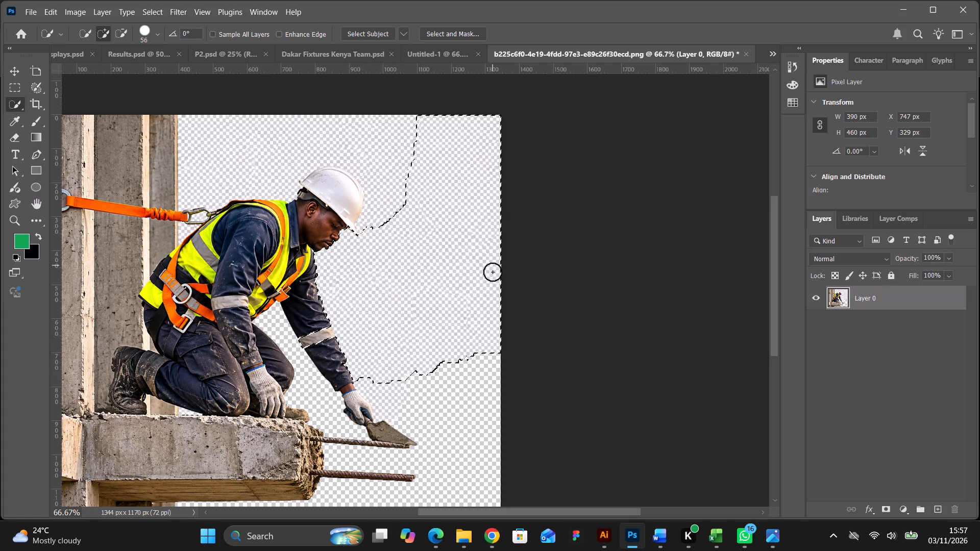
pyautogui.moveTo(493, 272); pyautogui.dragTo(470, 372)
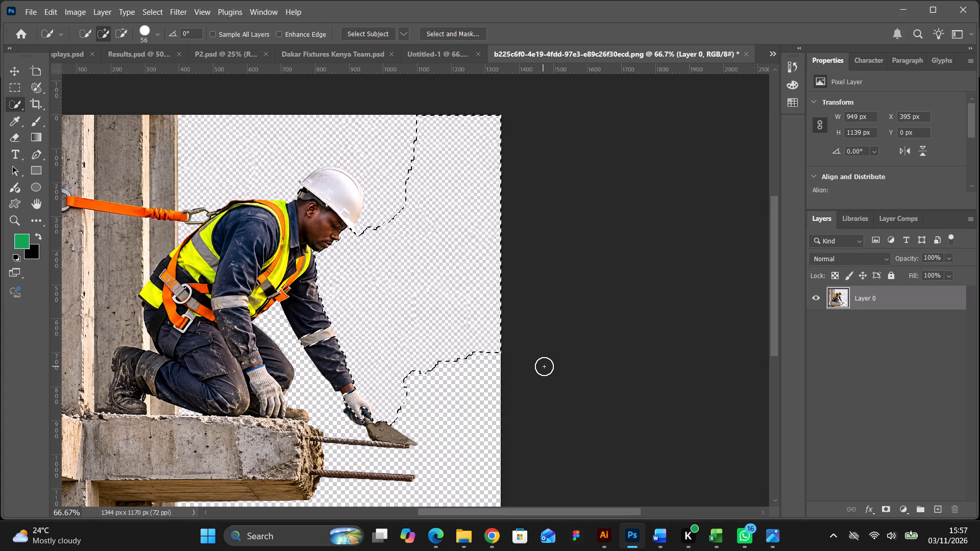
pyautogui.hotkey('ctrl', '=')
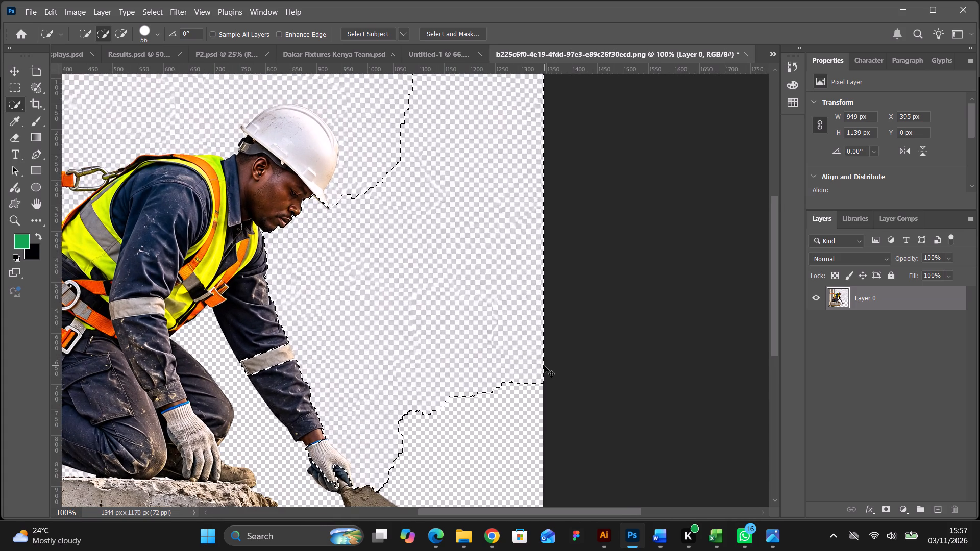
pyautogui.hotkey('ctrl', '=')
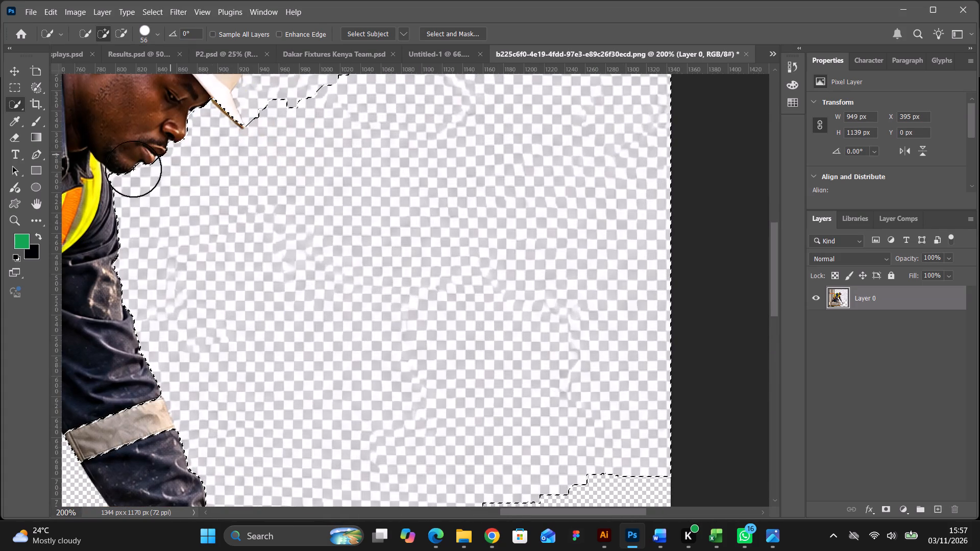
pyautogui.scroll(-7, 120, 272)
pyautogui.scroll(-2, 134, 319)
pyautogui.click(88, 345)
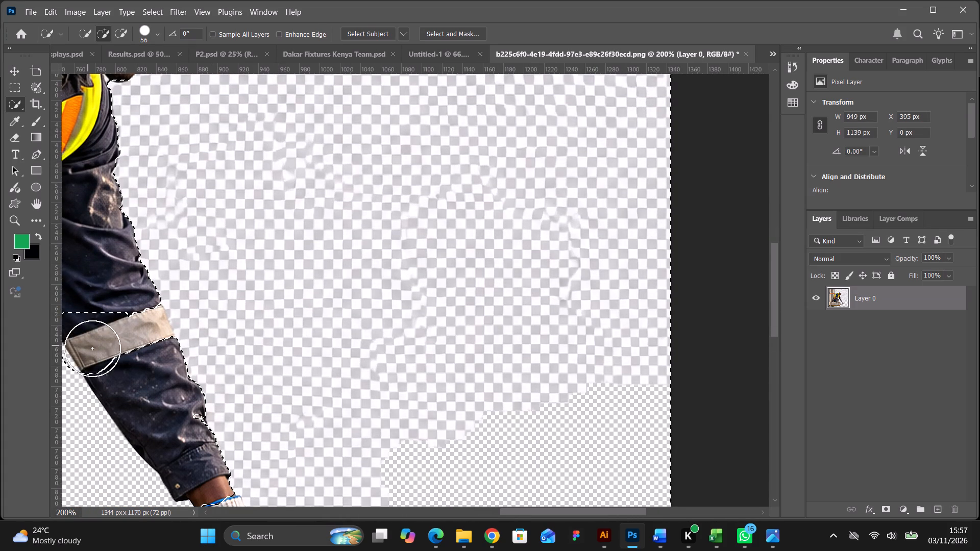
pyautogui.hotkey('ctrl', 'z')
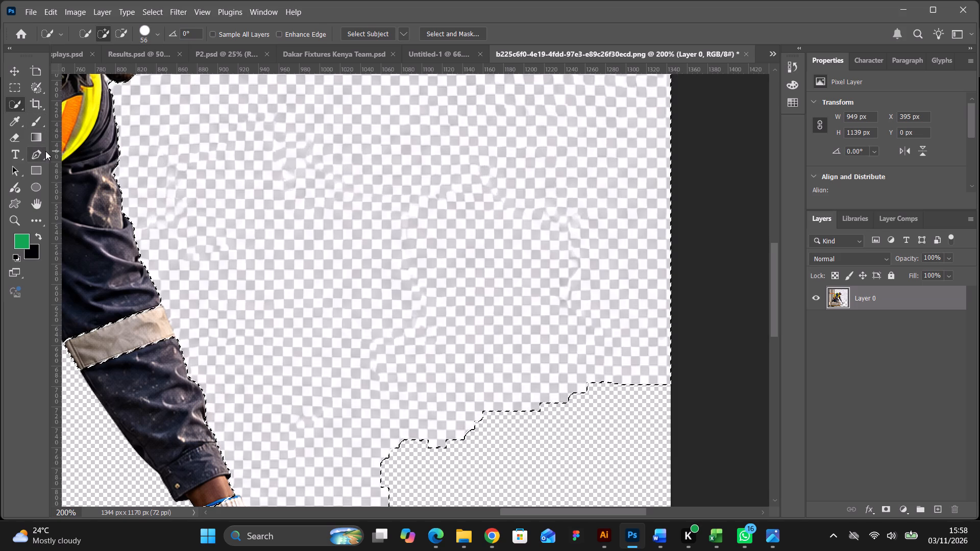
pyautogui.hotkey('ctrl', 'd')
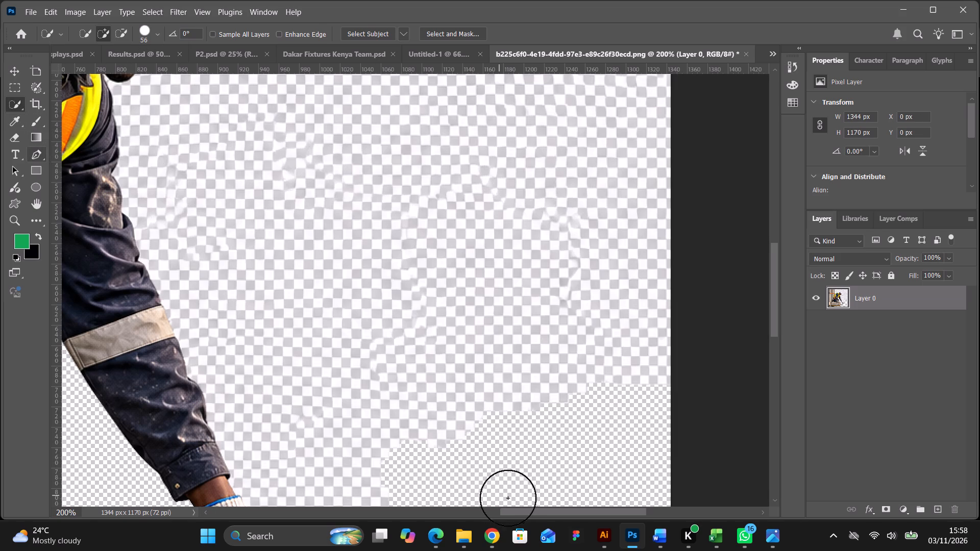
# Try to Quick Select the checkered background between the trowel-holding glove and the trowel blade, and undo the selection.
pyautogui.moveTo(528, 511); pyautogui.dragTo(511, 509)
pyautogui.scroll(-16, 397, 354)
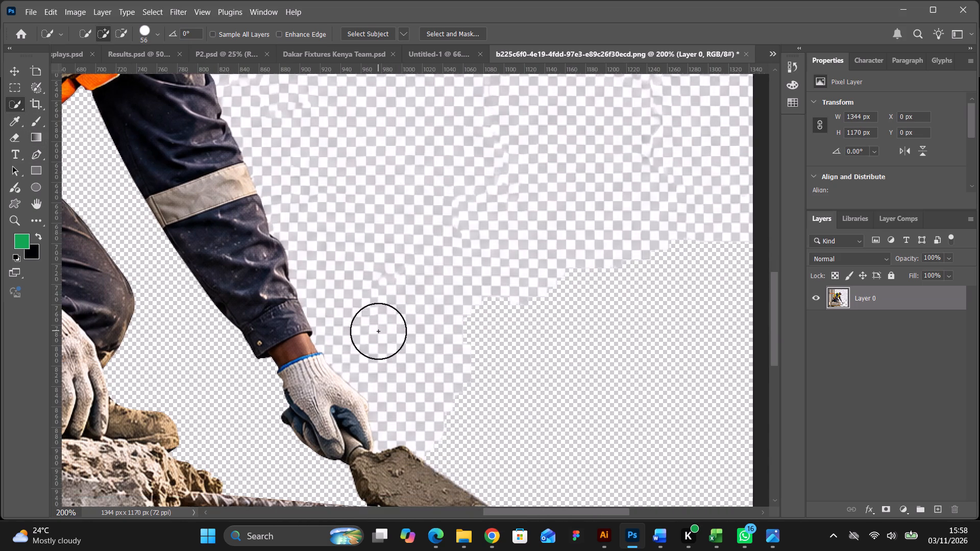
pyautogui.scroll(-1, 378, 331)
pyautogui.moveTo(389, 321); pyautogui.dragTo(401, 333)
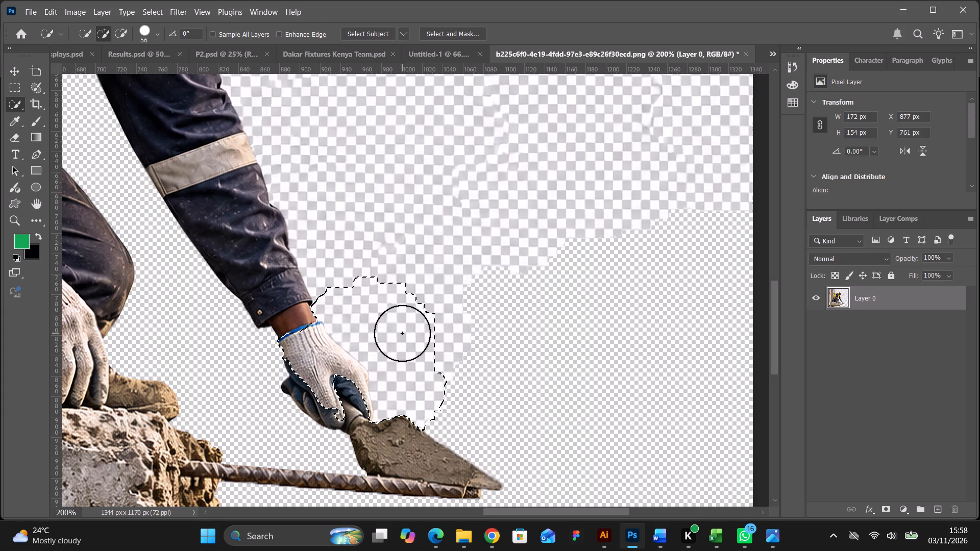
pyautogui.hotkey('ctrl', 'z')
# Start a Pen path at the cuff of the trowel-holding glove and trace the glove's outer edge to the knuckle.
pyautogui.click(34, 154)
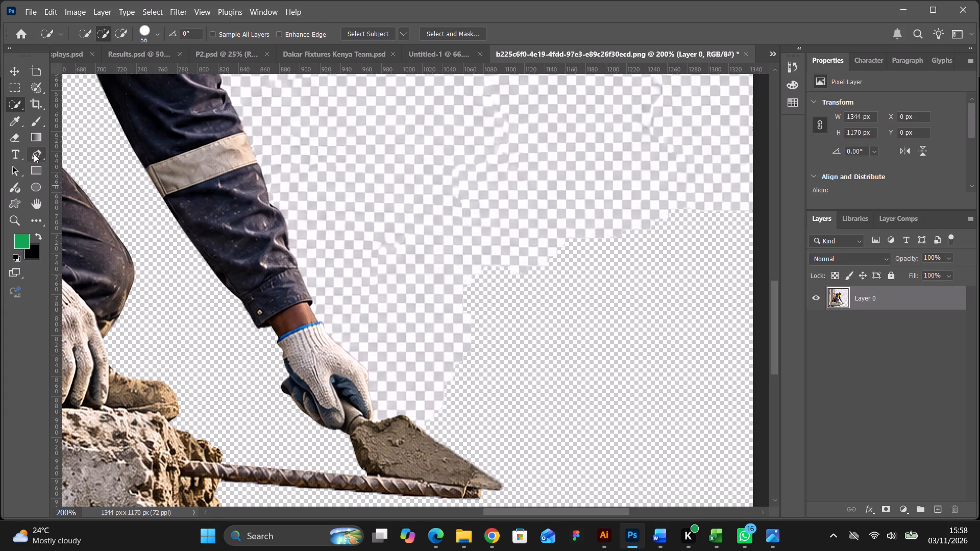
pyautogui.click(323, 323)
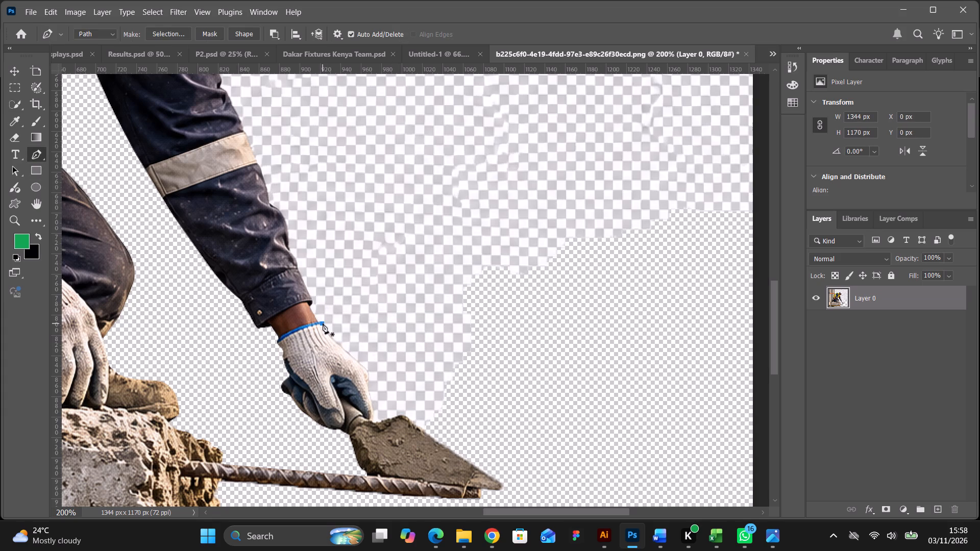
pyautogui.hotkey('ctrl', '-')
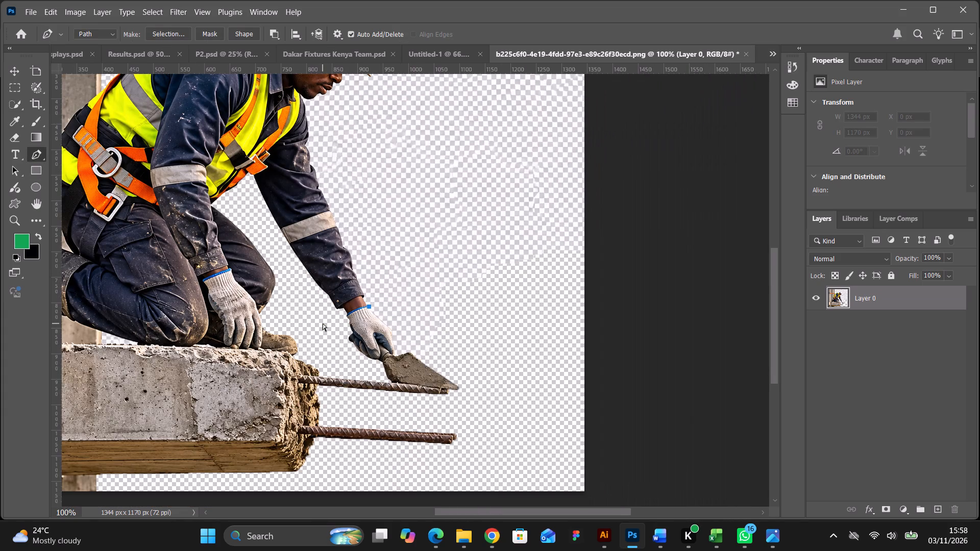
pyautogui.hotkey('ctrl', '=')
pyautogui.hotkey('ctrl', '=')
pyautogui.hotkey('ctrl', '=')
pyautogui.scroll(-6, 312, 309)
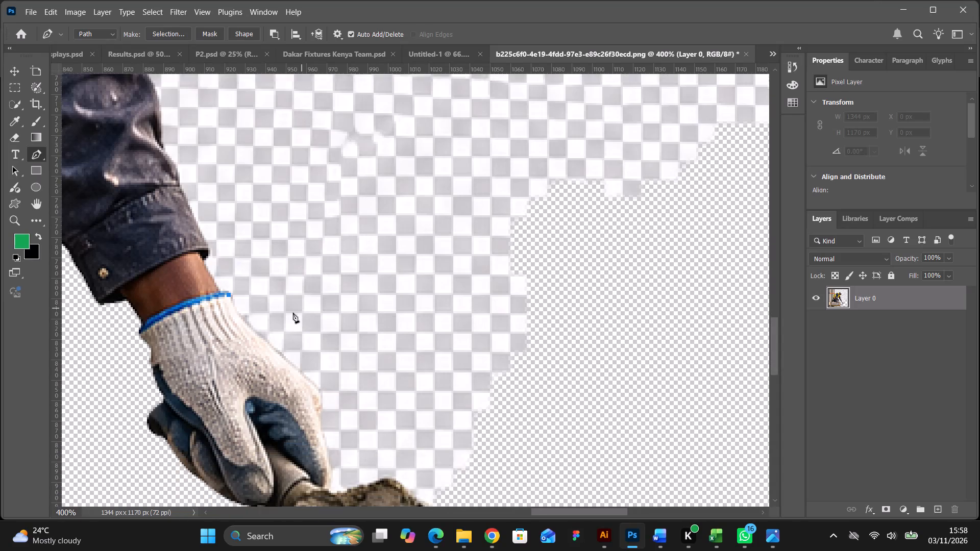
pyautogui.scroll(-9, 293, 313)
pyautogui.moveTo(230, 204); pyautogui.dragTo(232, 209)
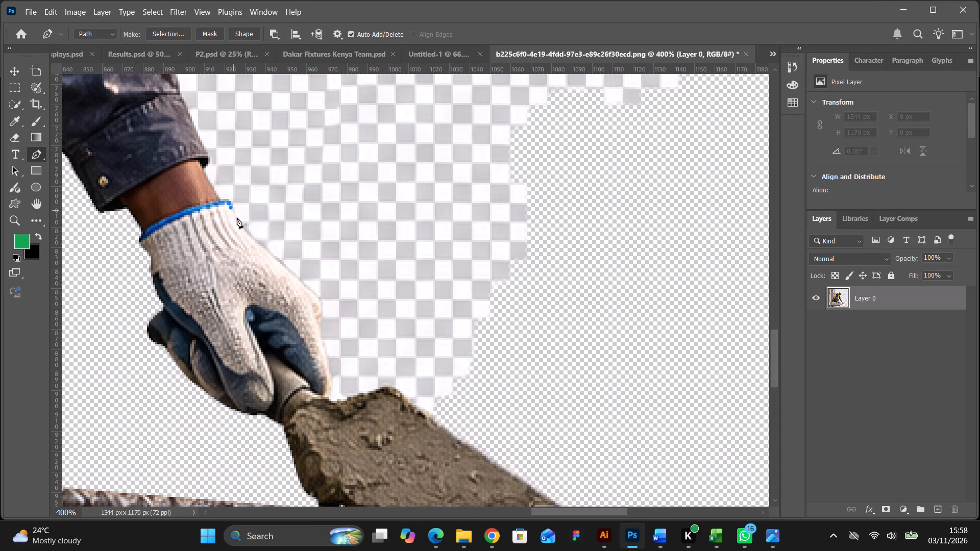
pyautogui.moveTo(237, 220); pyautogui.dragTo(241, 227)
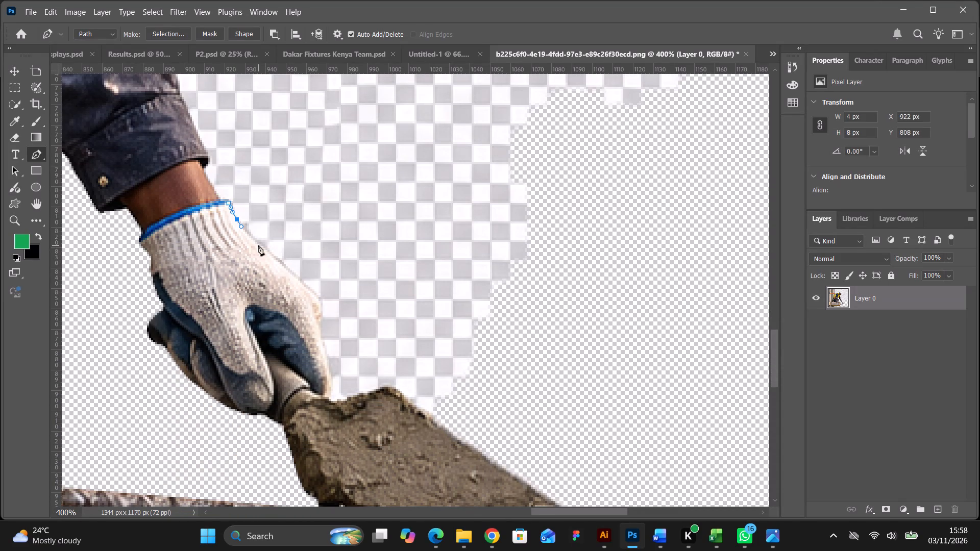
pyautogui.moveTo(264, 248); pyautogui.dragTo(273, 255)
pyautogui.moveTo(296, 277); pyautogui.dragTo(304, 283)
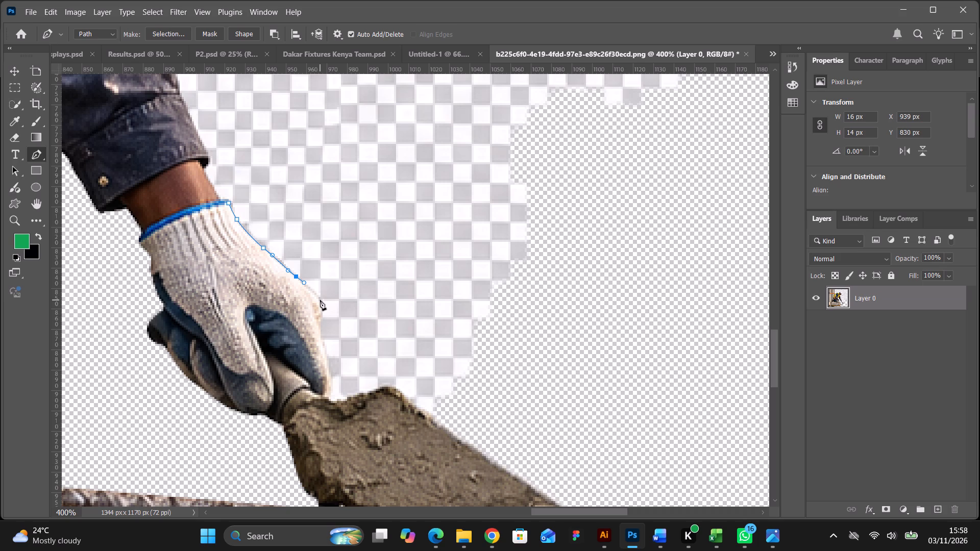
pyautogui.moveTo(320, 300); pyautogui.dragTo(322, 305)
pyautogui.click(322, 314)
# Continue the Pen path from the glove's knuckle along the finger edge down to the mortar on the trowel.
pyautogui.moveTo(320, 334); pyautogui.dragTo(322, 344)
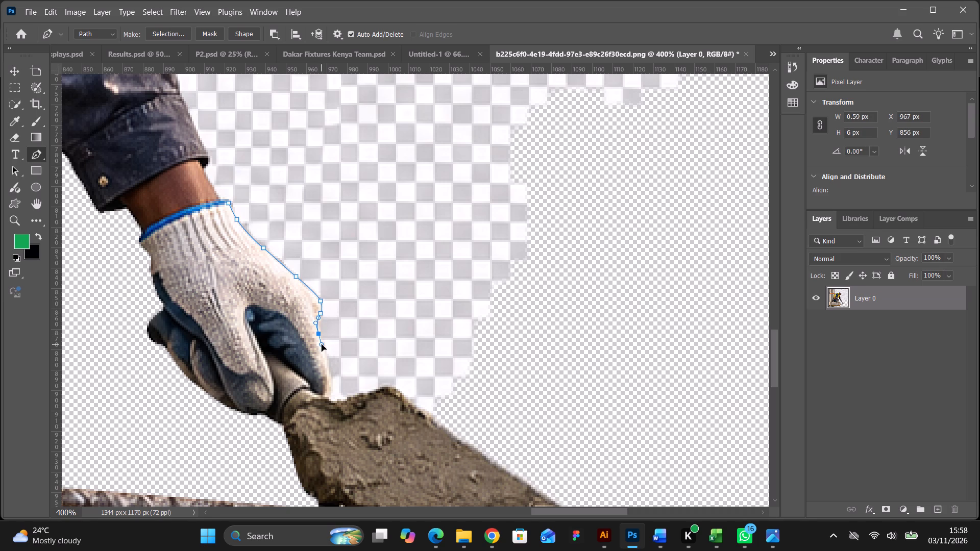
pyautogui.moveTo(322, 344); pyautogui.dragTo(321, 344)
pyautogui.hotkey('ctrl', 'z')
pyautogui.moveTo(321, 335); pyautogui.dragTo(324, 350)
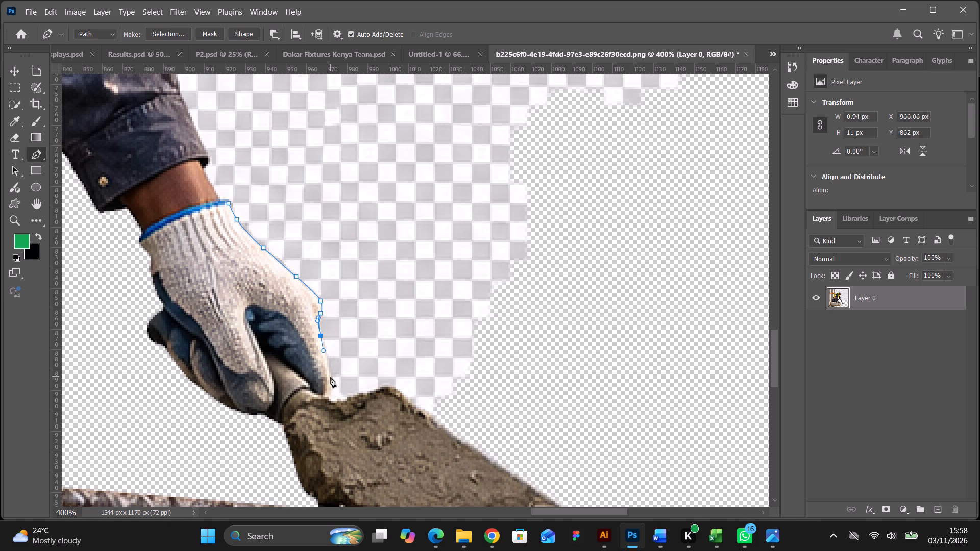
pyautogui.moveTo(330, 377); pyautogui.dragTo(330, 384)
pyautogui.click(330, 396)
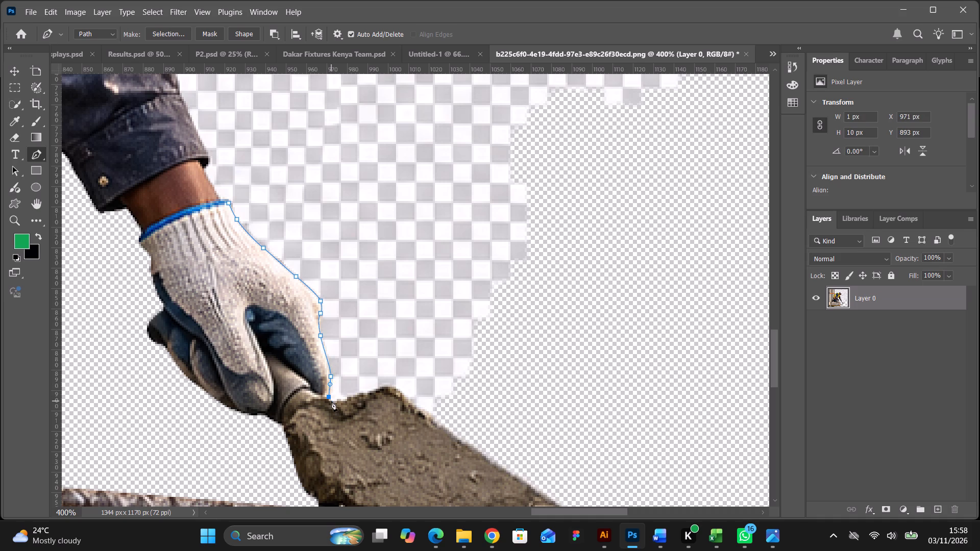
# Trace the Pen path along the mortar's upper edge and partway down the trowel blade's sloping edge.
pyautogui.click(331, 401)
pyautogui.click(341, 400)
pyautogui.click(356, 396)
pyautogui.click(369, 392)
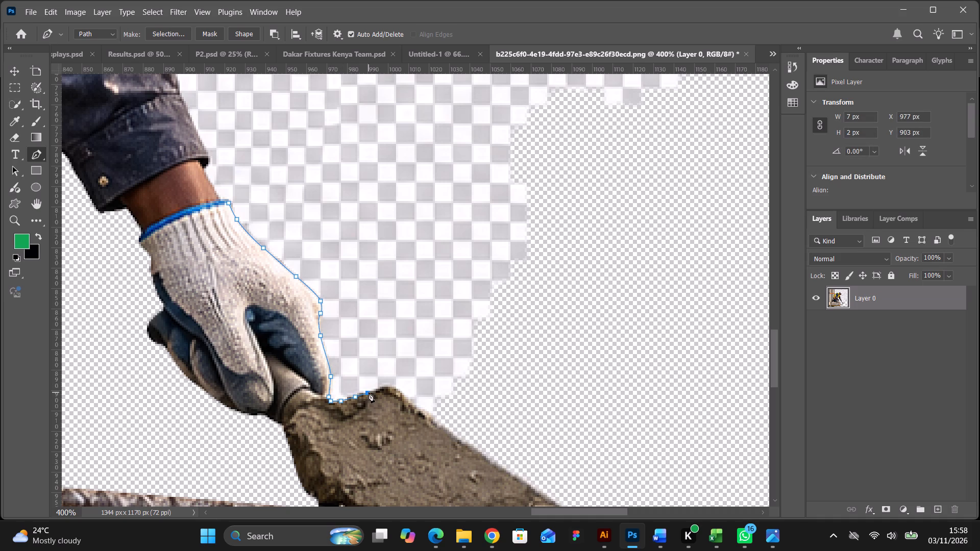
pyautogui.click(379, 388)
pyautogui.click(388, 387)
pyautogui.moveTo(406, 396); pyautogui.dragTo(414, 407)
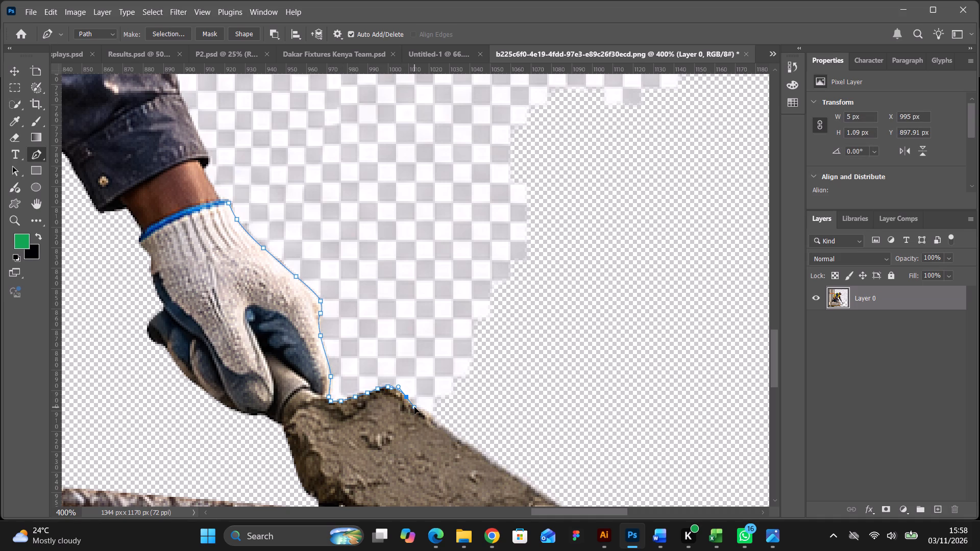
pyautogui.click(434, 420)
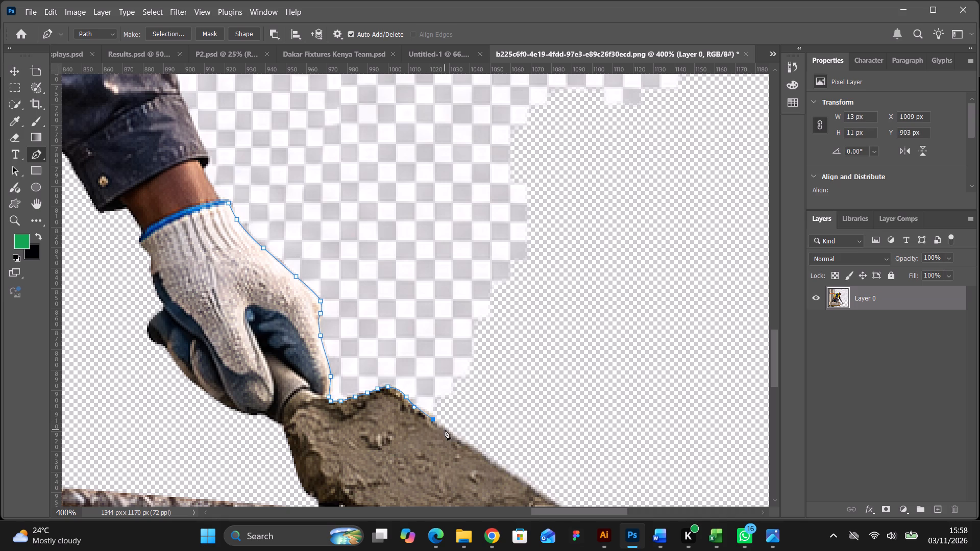
pyautogui.click(445, 430)
# Route the Pen path away from the trowel and up through the checkered background in front of the worker to helmet-brim height.
pyautogui.click(498, 397)
pyautogui.scroll(11, 554, 329)
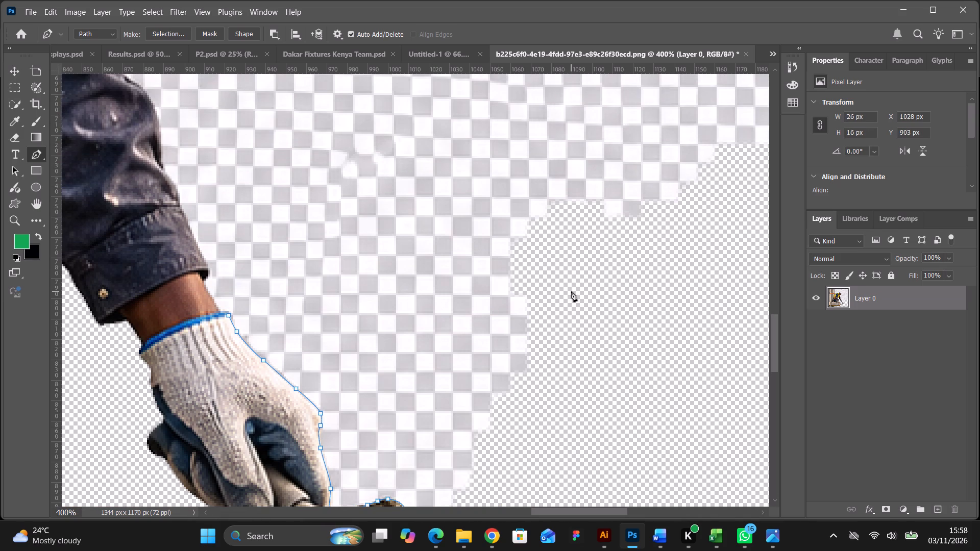
pyautogui.click(571, 291)
pyautogui.click(587, 287)
pyautogui.click(602, 280)
pyautogui.click(586, 222)
pyautogui.click(519, 183)
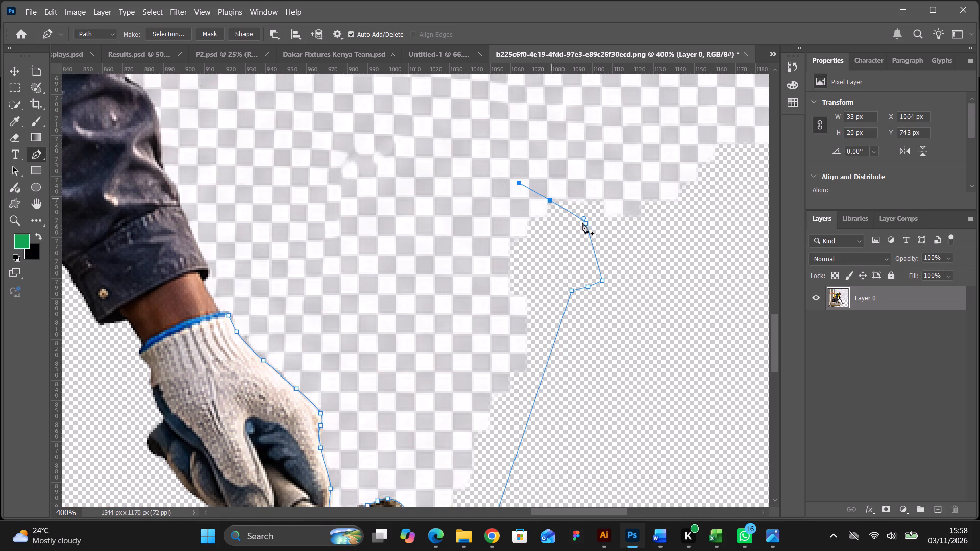
pyautogui.scroll(20, 586, 232)
pyautogui.scroll(20, 586, 232)
pyautogui.scroll(7, 586, 232)
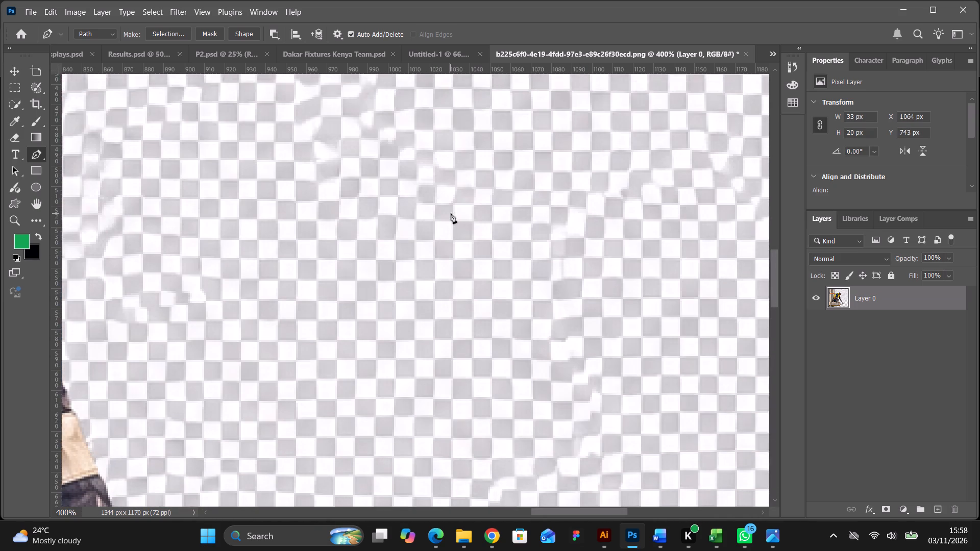
pyautogui.scroll(-11, 451, 213)
pyautogui.click(353, 219)
pyautogui.scroll(20, 209, 268)
pyautogui.scroll(2, 209, 268)
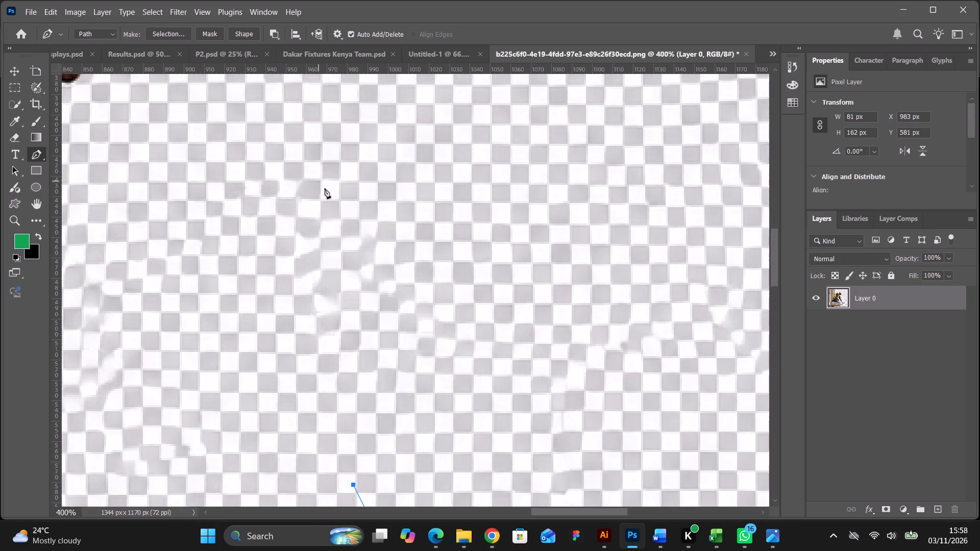
pyautogui.scroll(20, 325, 188)
pyautogui.click(403, 188)
pyautogui.scroll(16, 383, 173)
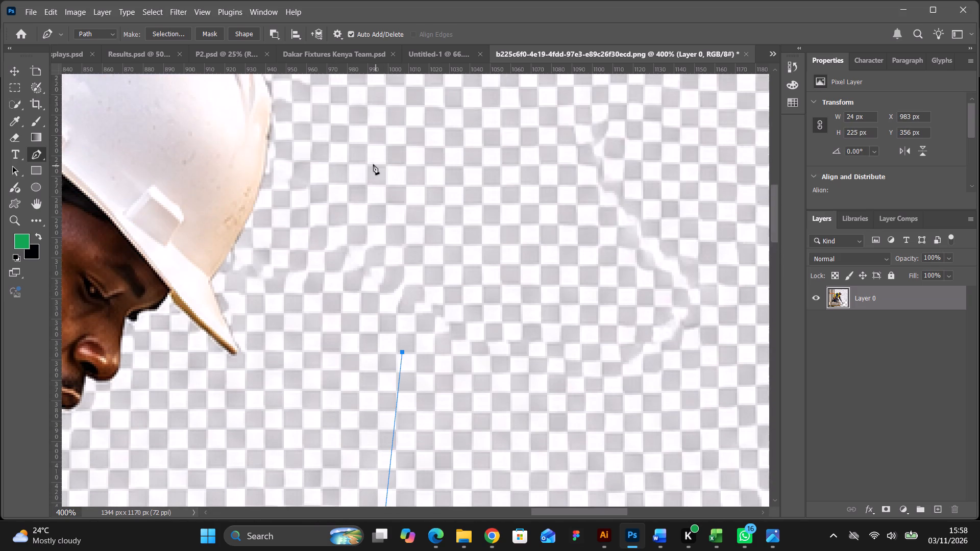
pyautogui.scroll(18, 373, 164)
# Route the Pen path loosely over the white helmet through the checkered background and down to the helmet's rear strap.
pyautogui.hotkey('ctrl', '-')
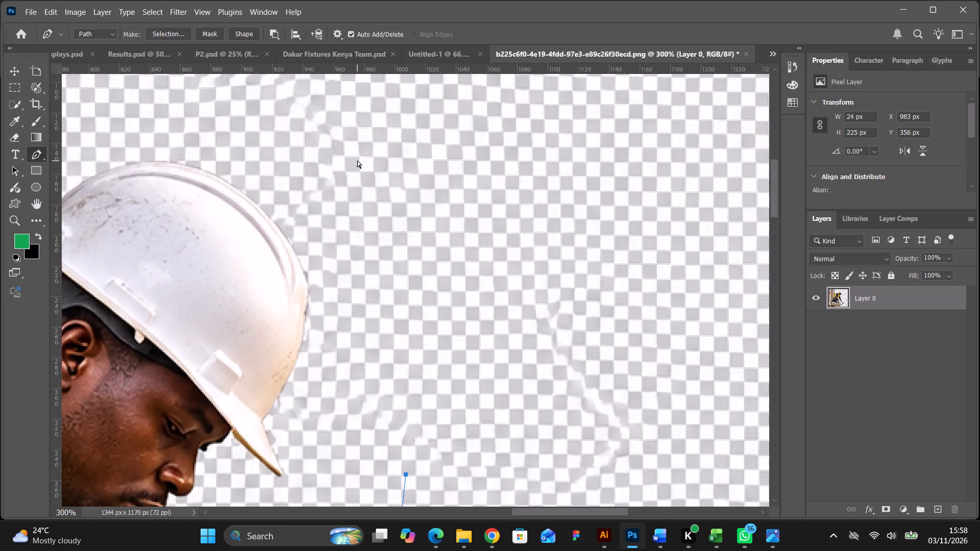
pyautogui.hotkey('ctrl', '-')
pyautogui.scroll(5, 359, 165)
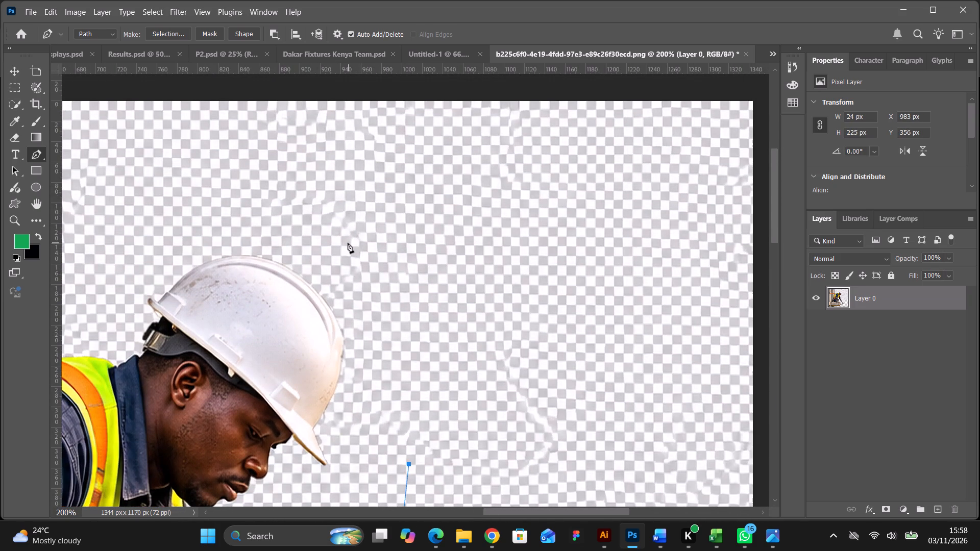
pyautogui.click(348, 243)
pyautogui.click(294, 235)
pyautogui.click(231, 215)
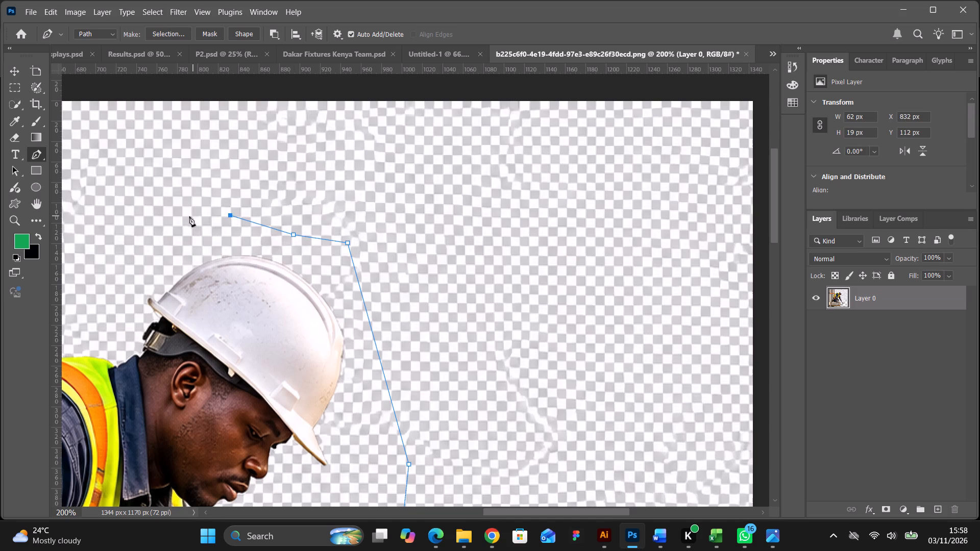
pyautogui.click(187, 216)
pyautogui.moveTo(138, 238); pyautogui.dragTo(138, 243)
pyautogui.moveTo(136, 264); pyautogui.dragTo(138, 270)
pyautogui.click(127, 319)
pyautogui.click(131, 332)
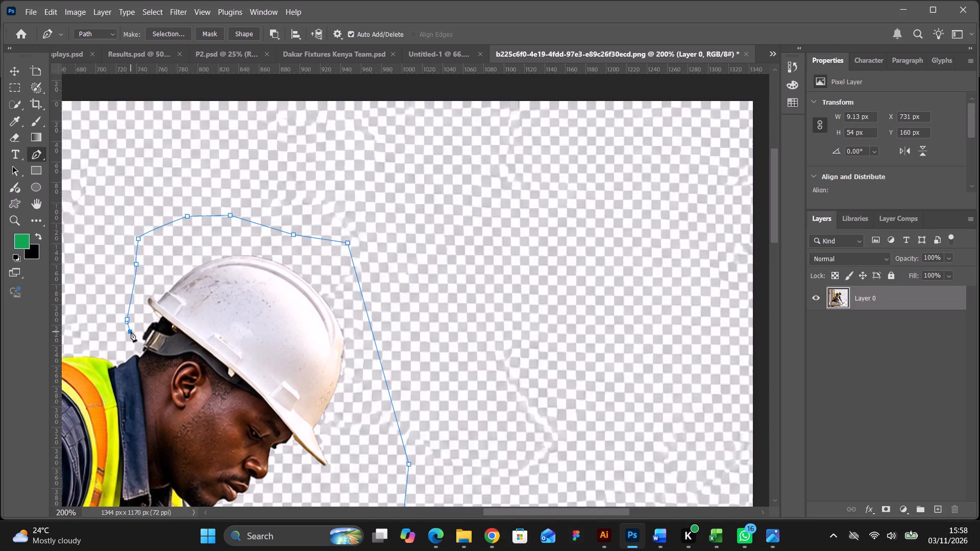
pyautogui.click(143, 339)
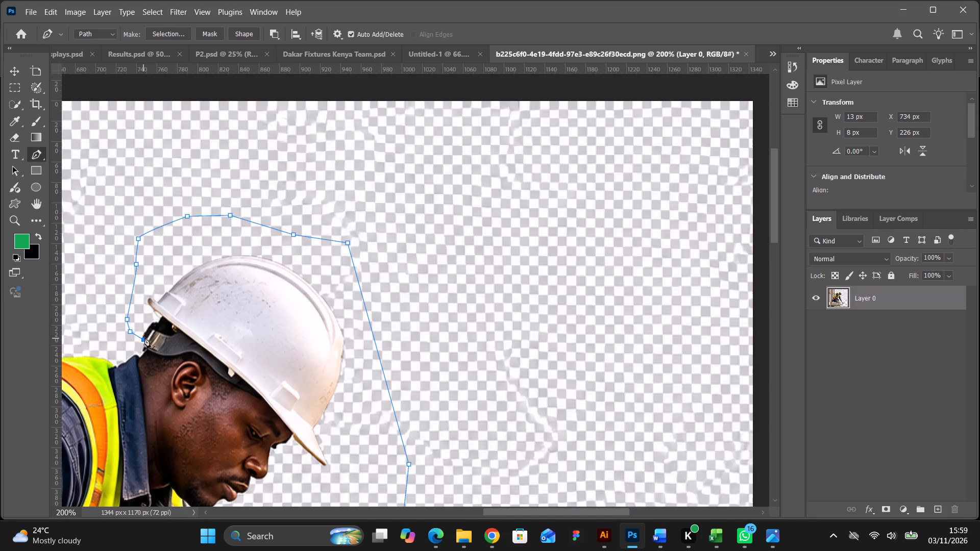
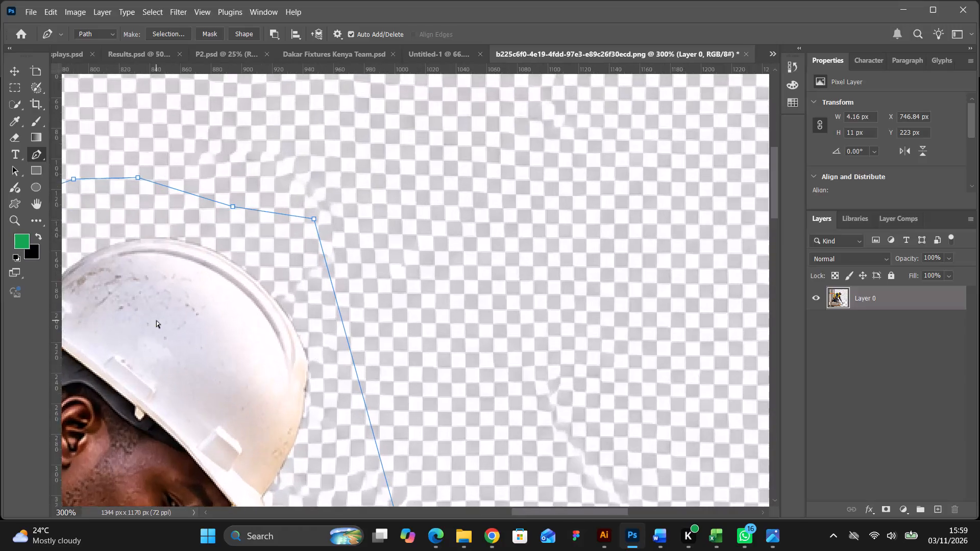
# Undo the last Pen anchor and retrace the path up the dark outer edge of the helmet's rear strap.
pyautogui.hotkey('ctrl', '=')
pyautogui.moveTo(567, 510); pyautogui.dragTo(528, 508)
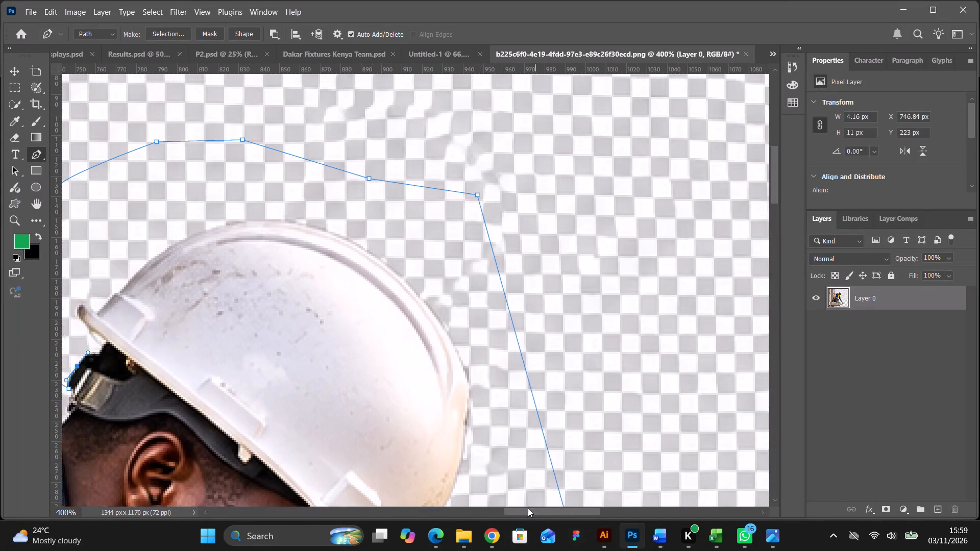
pyautogui.moveTo(528, 508); pyautogui.dragTo(519, 508)
pyautogui.hotkey('ctrl', 'z')
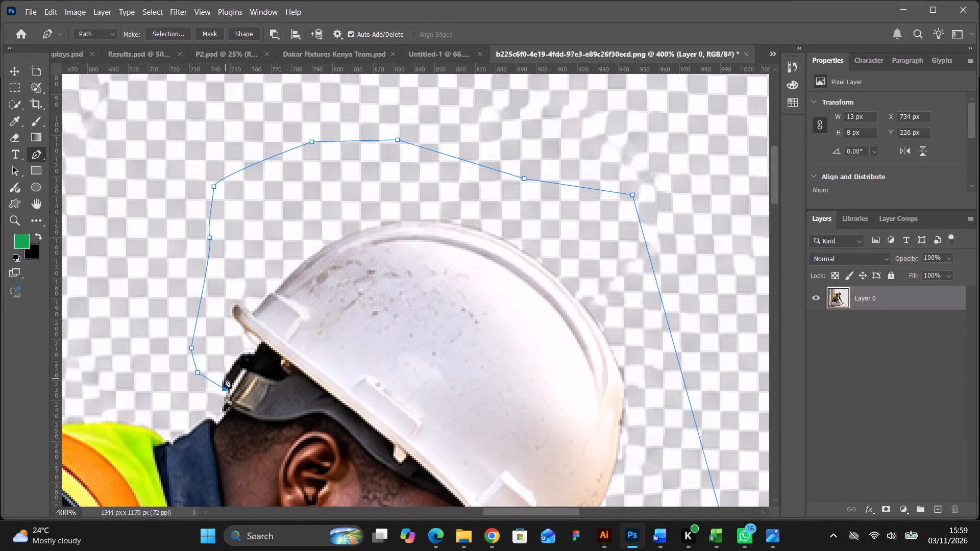
pyautogui.moveTo(226, 376); pyautogui.dragTo(230, 369)
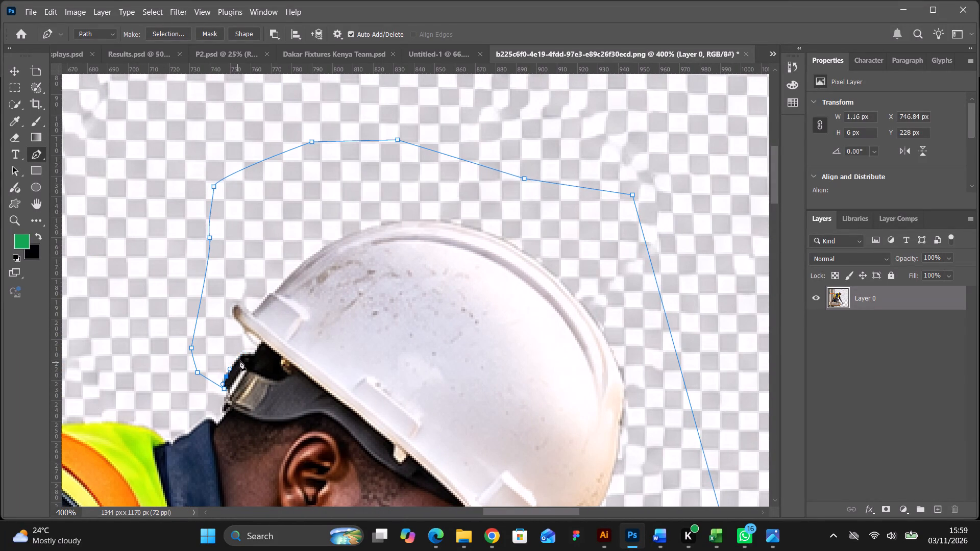
pyautogui.click(241, 357)
pyautogui.click(251, 355)
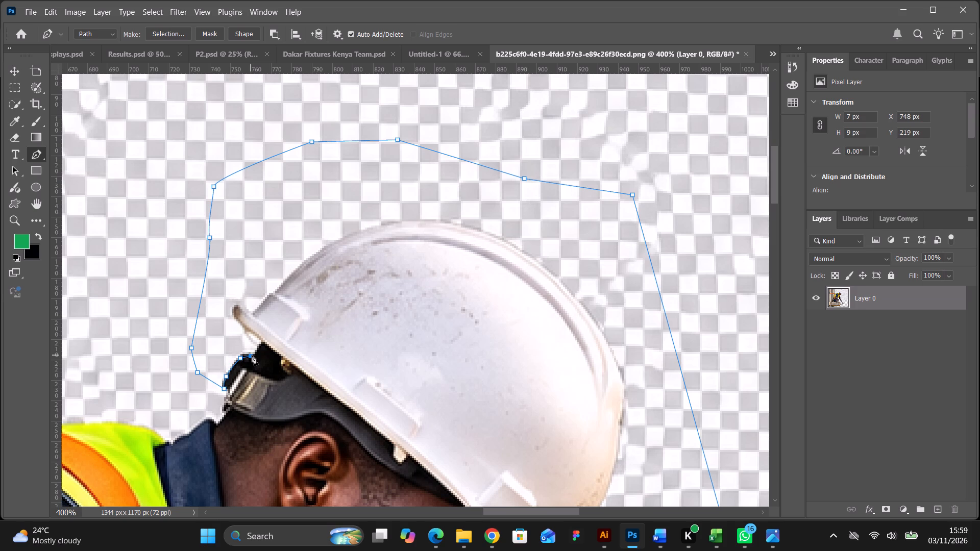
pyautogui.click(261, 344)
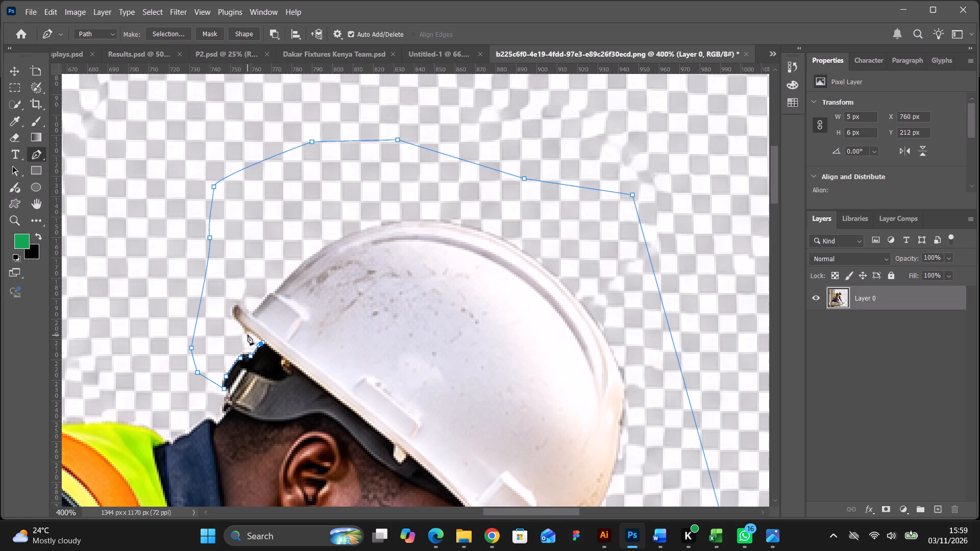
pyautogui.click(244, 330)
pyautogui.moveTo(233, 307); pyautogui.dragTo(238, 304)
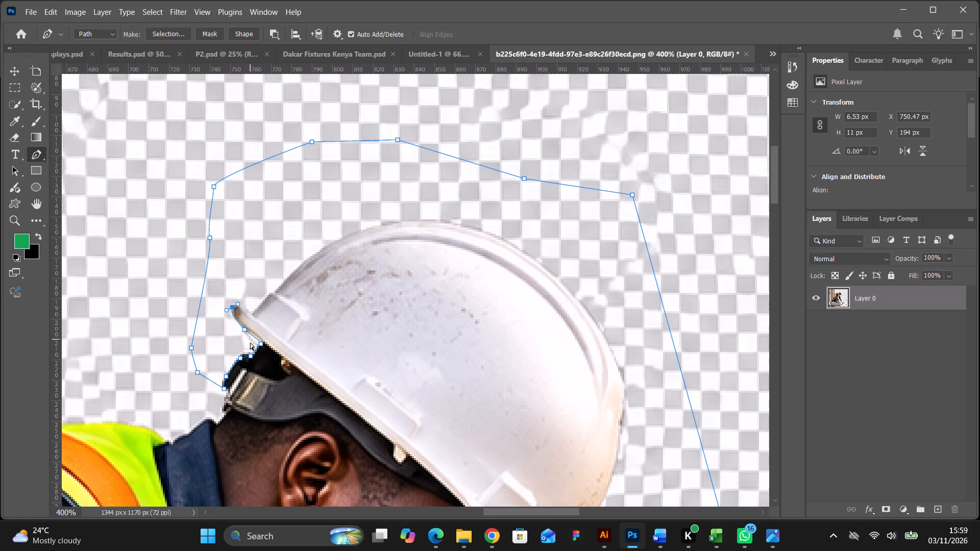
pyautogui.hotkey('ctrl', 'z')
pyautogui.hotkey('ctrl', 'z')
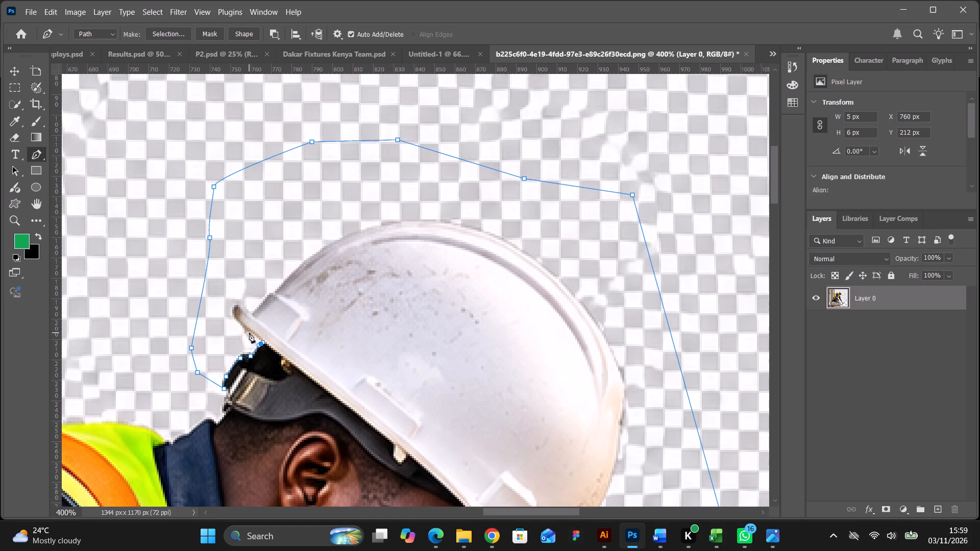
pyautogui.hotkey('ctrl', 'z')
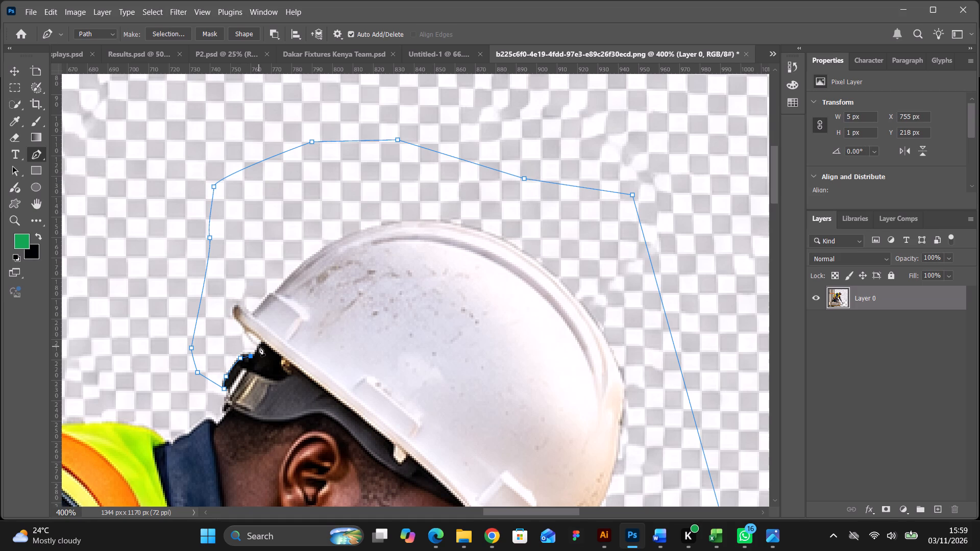
# Continue the Pen path from the rear strap along the underside of the helmet's back rim, around its tip to the shell.
pyautogui.click(259, 346)
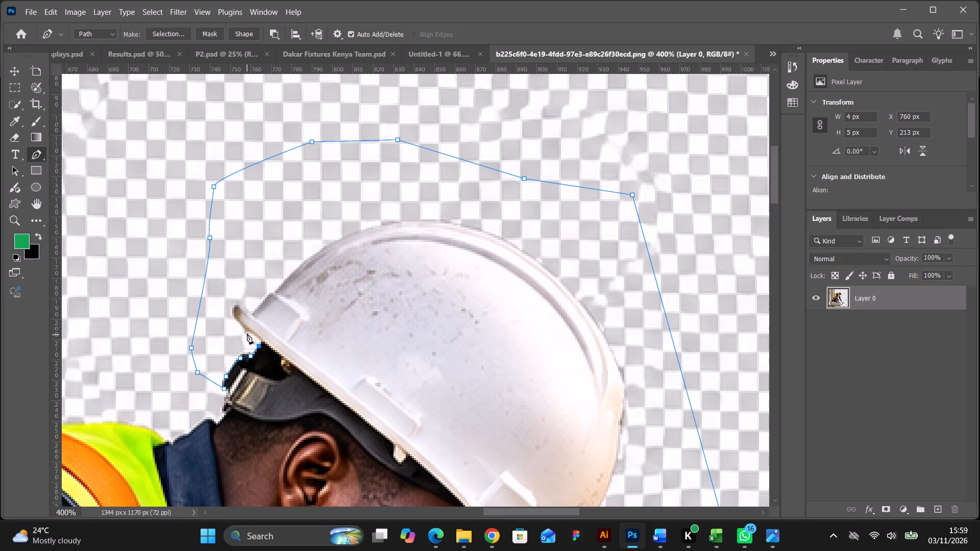
pyautogui.click(247, 331)
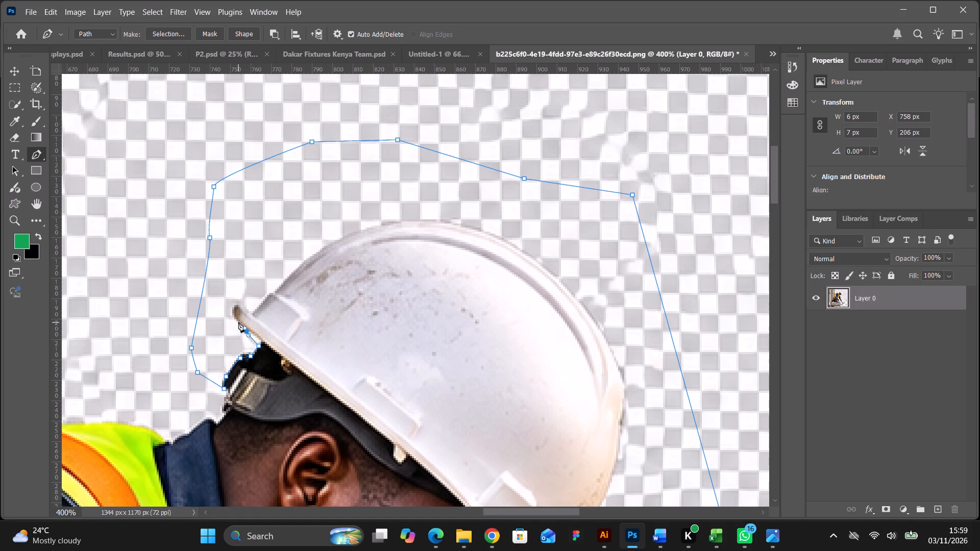
pyautogui.click(236, 318)
pyautogui.moveTo(236, 307); pyautogui.dragTo(241, 309)
pyautogui.click(251, 316)
# Curve the Pen path up the back of the white helmet shell to the top of its crown.
pyautogui.click(265, 298)
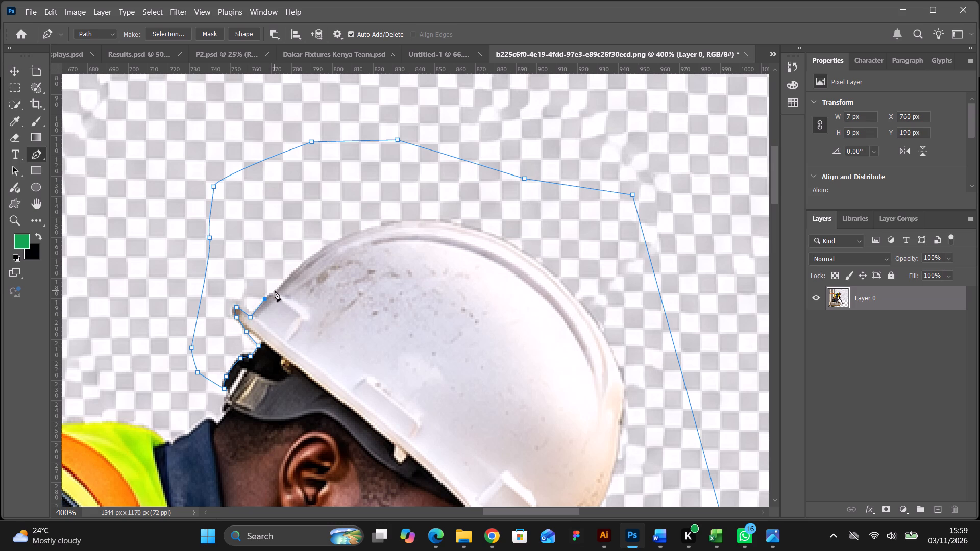
pyautogui.moveTo(275, 291); pyautogui.dragTo(280, 288)
pyautogui.moveTo(327, 247); pyautogui.dragTo(339, 243)
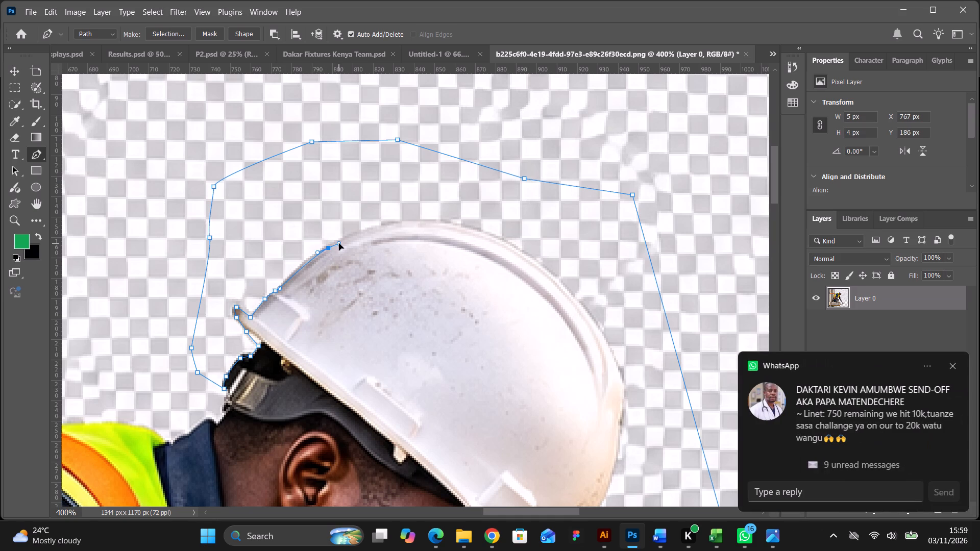
pyautogui.hotkey('ctrl', 'z')
pyautogui.moveTo(332, 242); pyautogui.dragTo(353, 232)
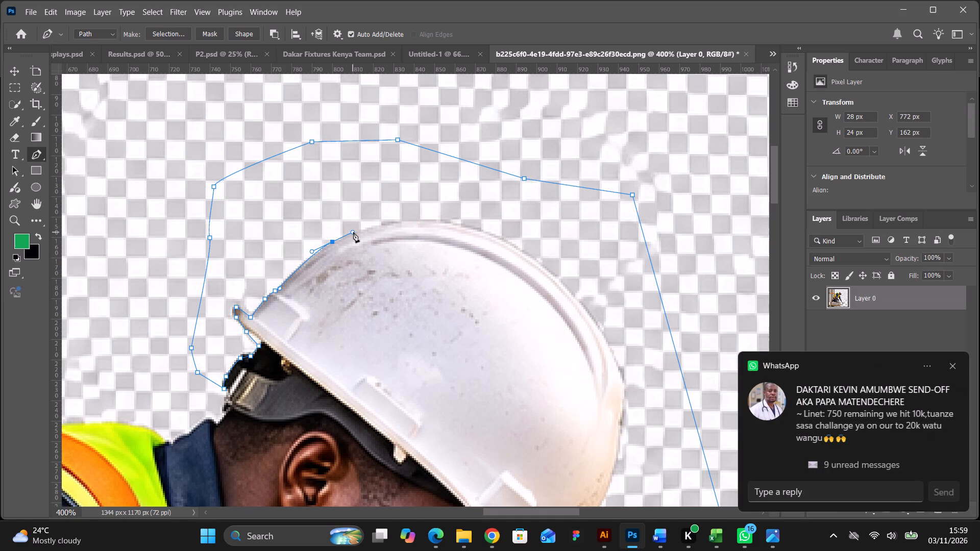
pyautogui.press('Right')
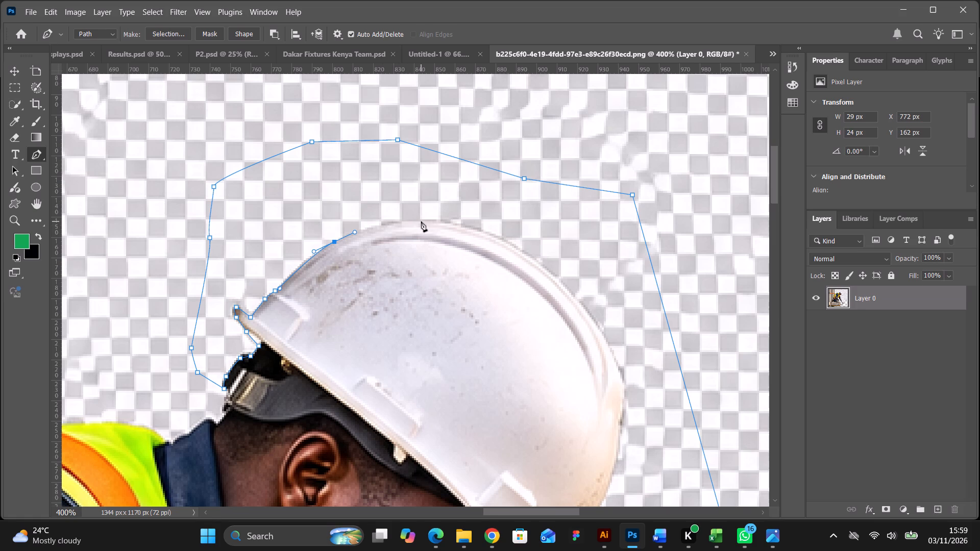
pyautogui.moveTo(422, 221); pyautogui.dragTo(454, 222)
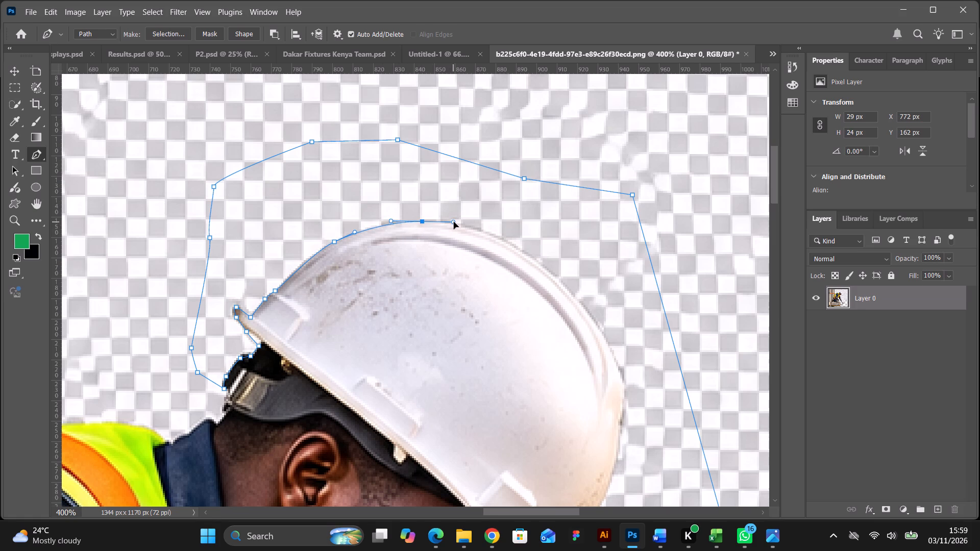
pyautogui.moveTo(454, 222); pyautogui.dragTo(454, 223)
# Curve the Pen path from the helmet's crown down the front of the shell to where it meets the brim.
pyautogui.scroll(-12, 523, 220)
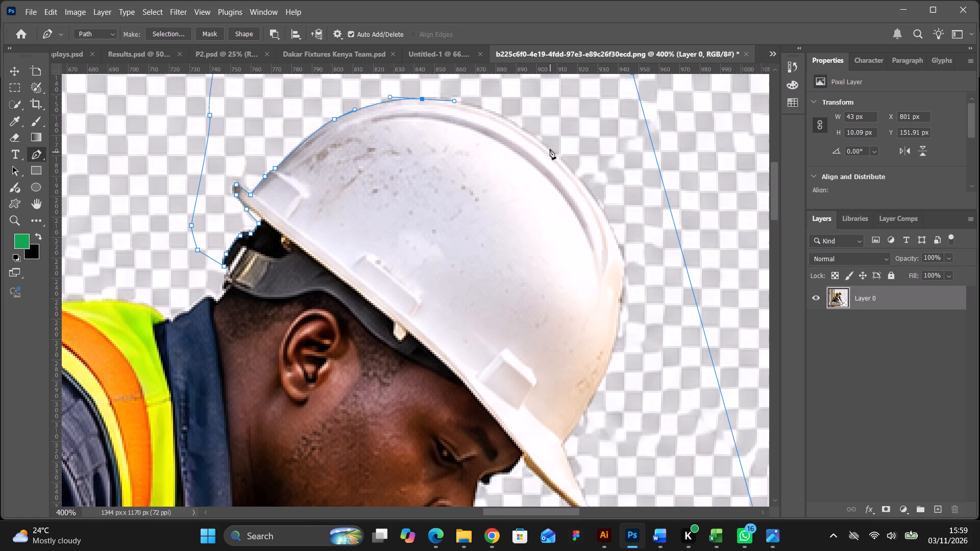
pyautogui.moveTo(547, 149); pyautogui.dragTo(559, 163)
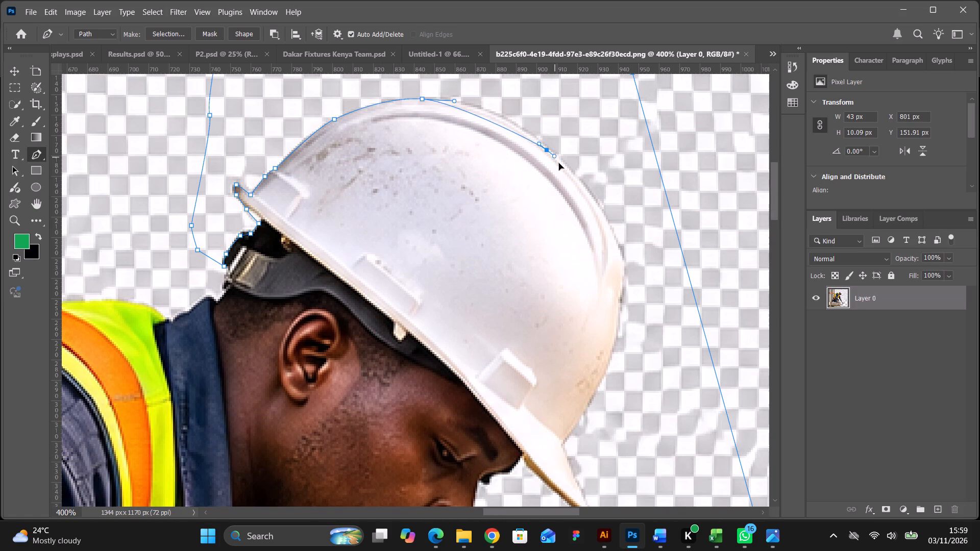
pyautogui.moveTo(559, 163); pyautogui.dragTo(599, 196)
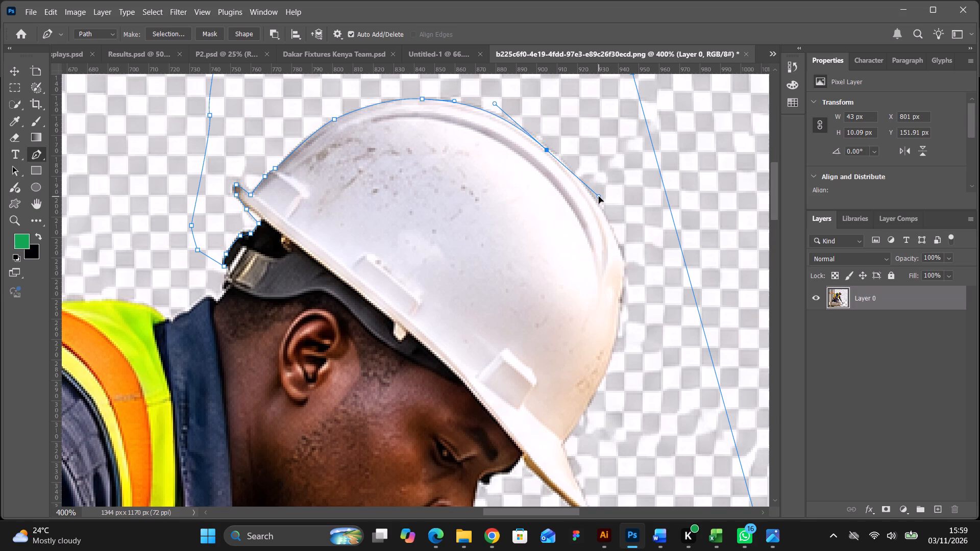
pyautogui.moveTo(599, 196); pyautogui.dragTo(597, 197)
pyautogui.scroll(-6, 597, 201)
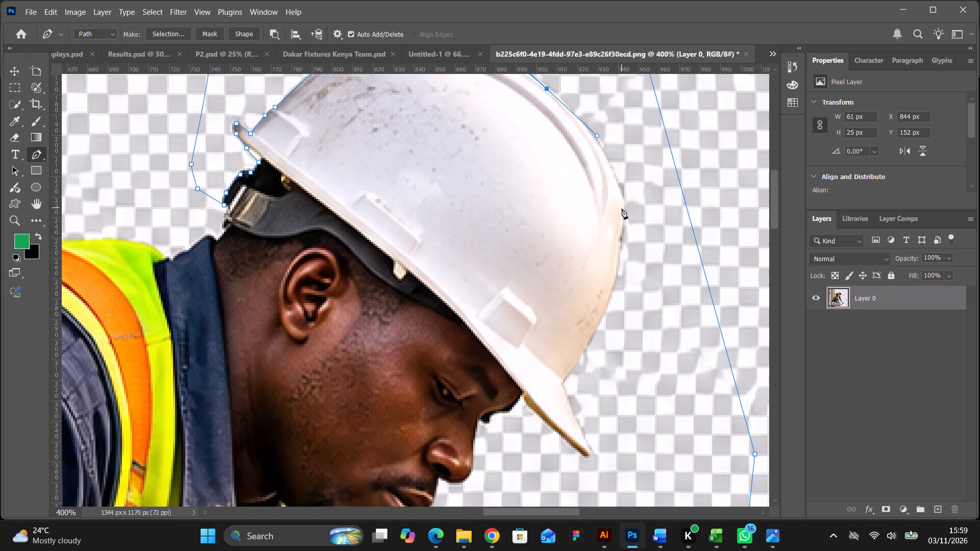
pyautogui.moveTo(623, 209); pyautogui.dragTo(626, 239)
pyautogui.moveTo(618, 256); pyautogui.dragTo(620, 273)
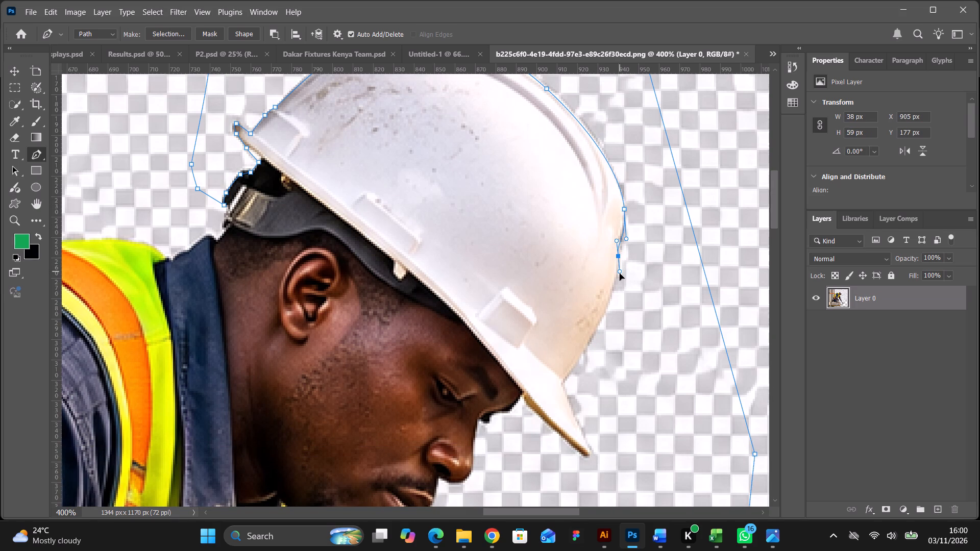
pyautogui.moveTo(620, 273); pyautogui.dragTo(616, 278)
pyautogui.scroll(-7, 615, 277)
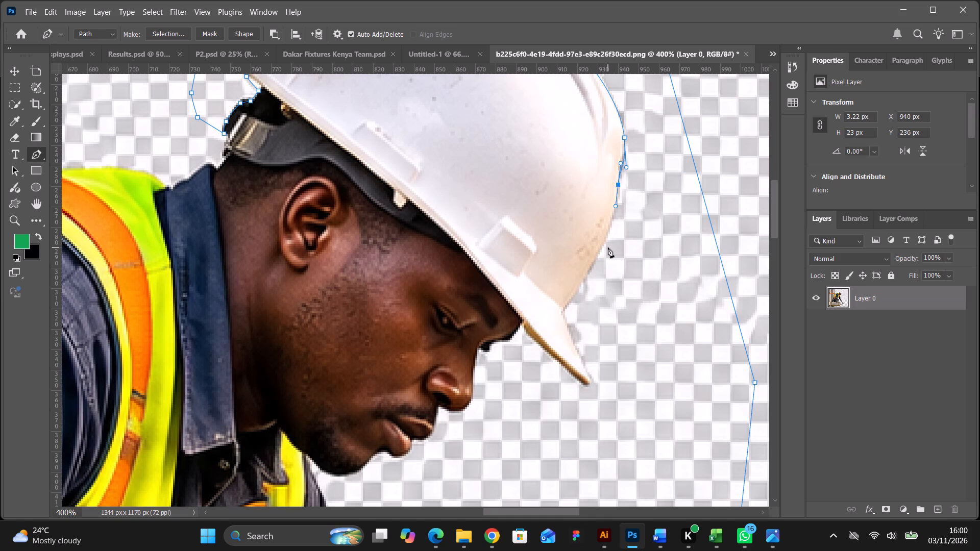
pyautogui.moveTo(601, 248); pyautogui.dragTo(592, 267)
pyautogui.moveTo(569, 300); pyautogui.dragTo(564, 309)
# Trace the Pen path along the brim's outer edge, around its tip, and back along its underside to the worker's brow.
pyautogui.moveTo(565, 320); pyautogui.dragTo(569, 329)
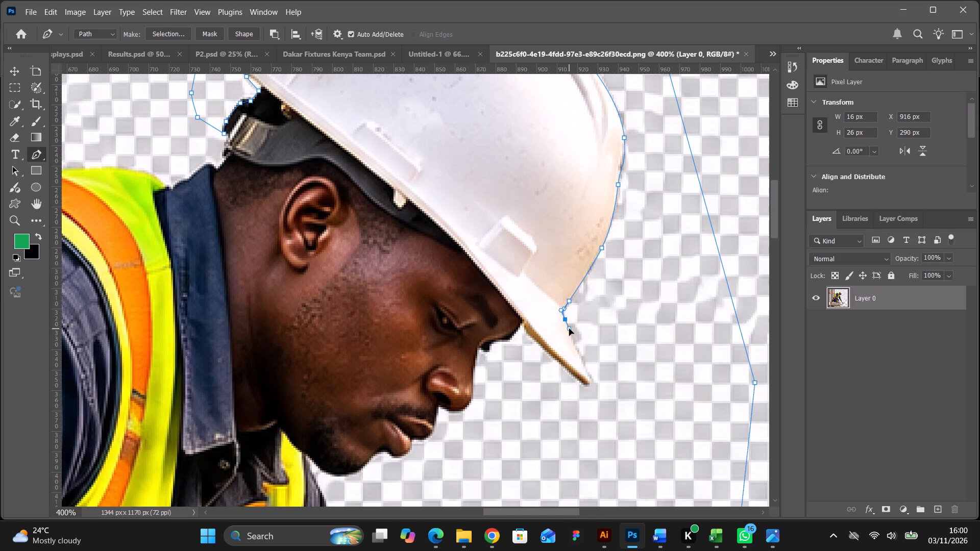
pyautogui.moveTo(569, 329); pyautogui.dragTo(569, 330)
pyautogui.scroll(-6, 572, 334)
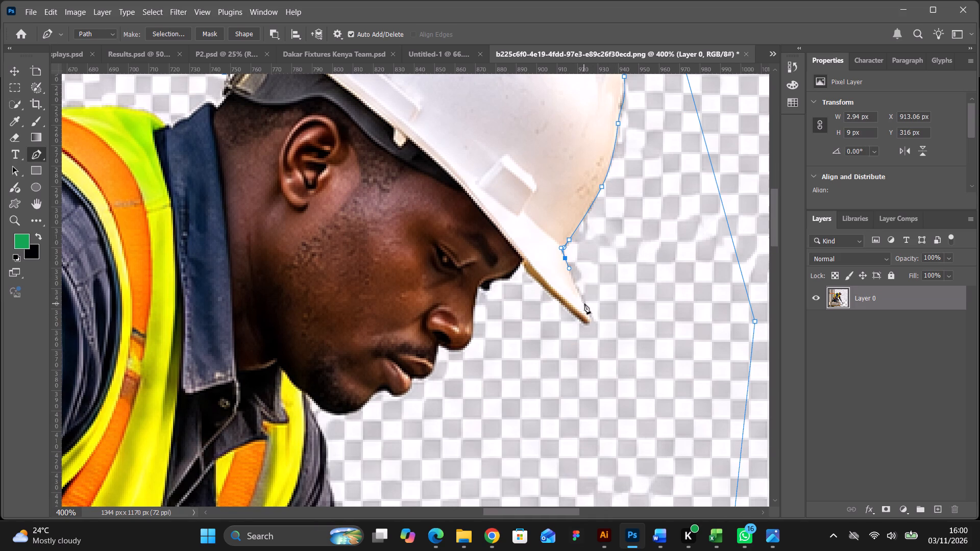
pyautogui.moveTo(585, 306); pyautogui.dragTo(590, 317)
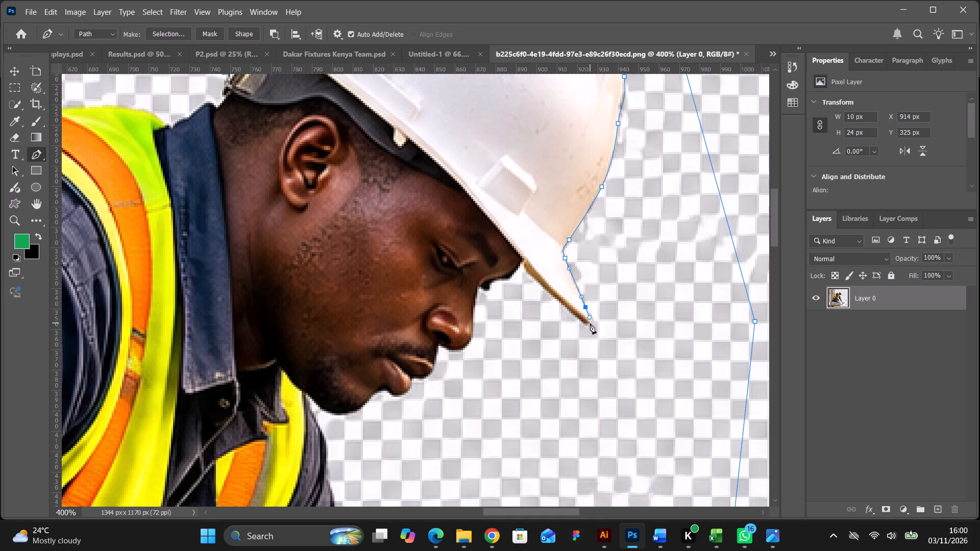
pyautogui.moveTo(585, 324); pyautogui.dragTo(580, 320)
pyautogui.moveTo(550, 293); pyautogui.dragTo(543, 286)
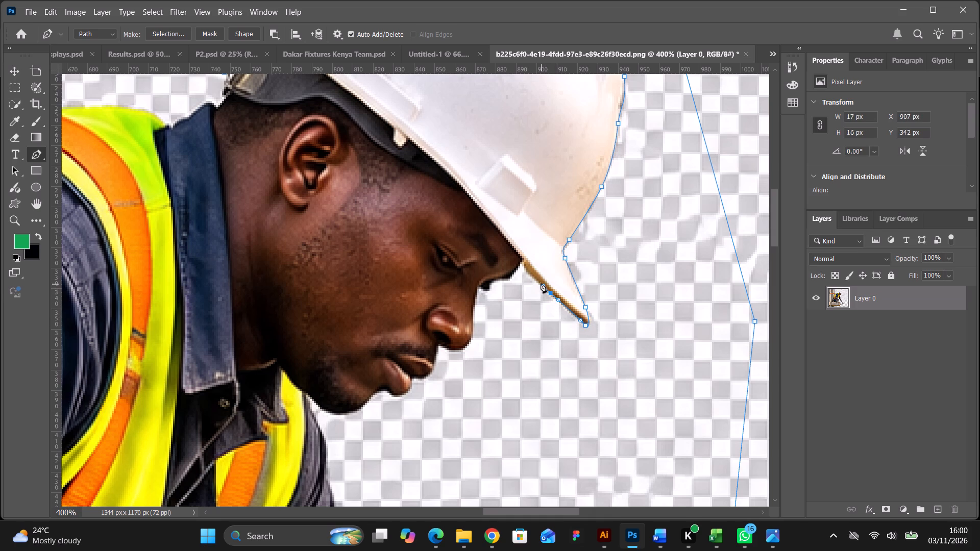
pyautogui.click(525, 267)
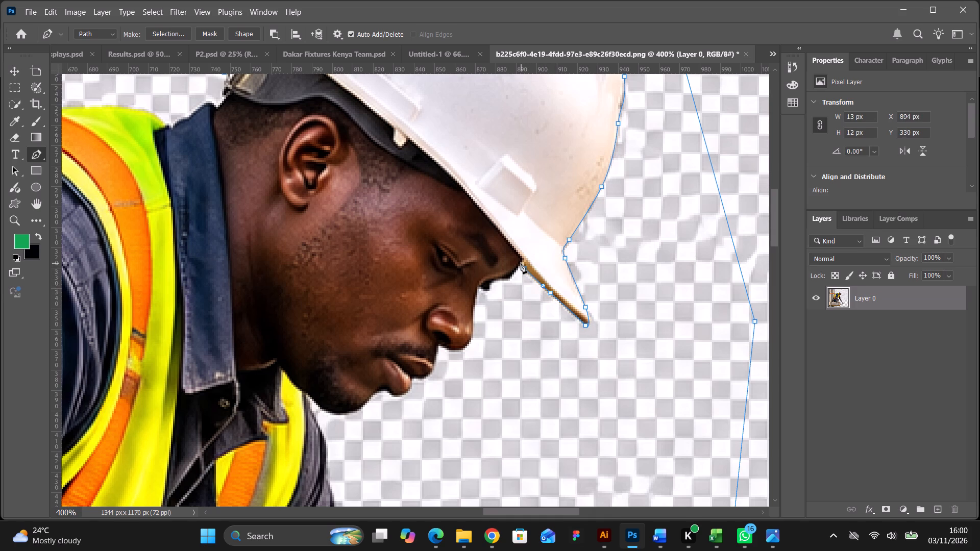
pyautogui.click(521, 263)
# Continue the Pen path from the helmet brim along the worker's brow and eyelashes to the bridge of the nose.
pyautogui.click(516, 271)
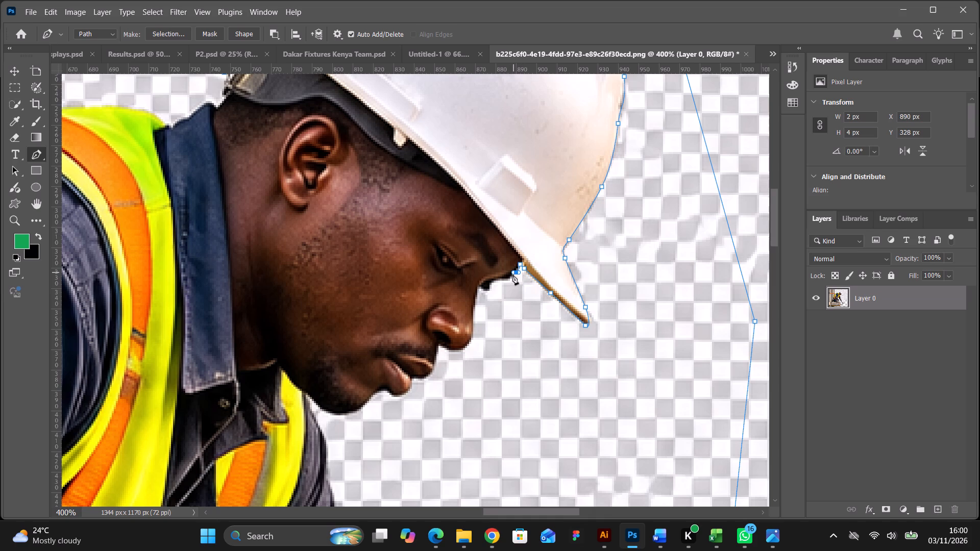
pyautogui.click(510, 278)
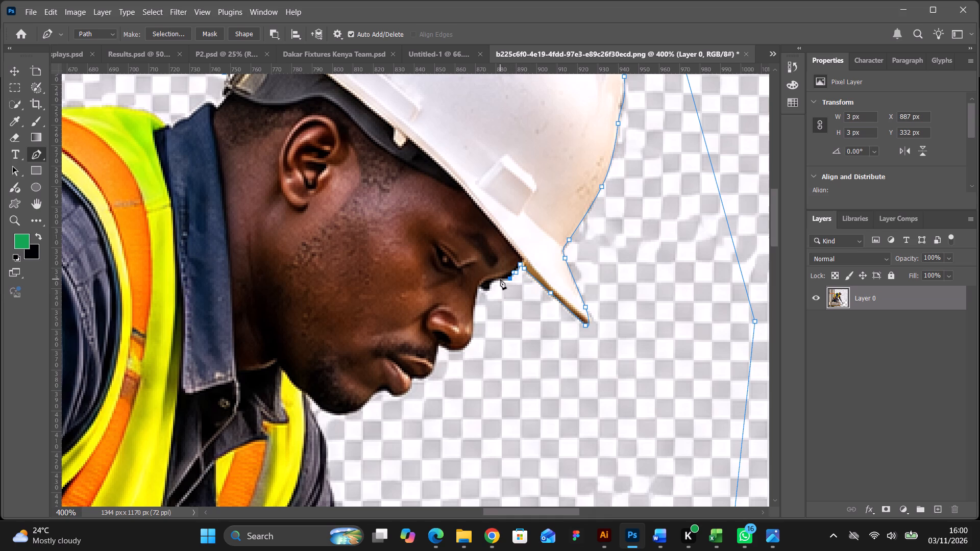
pyautogui.click(500, 279)
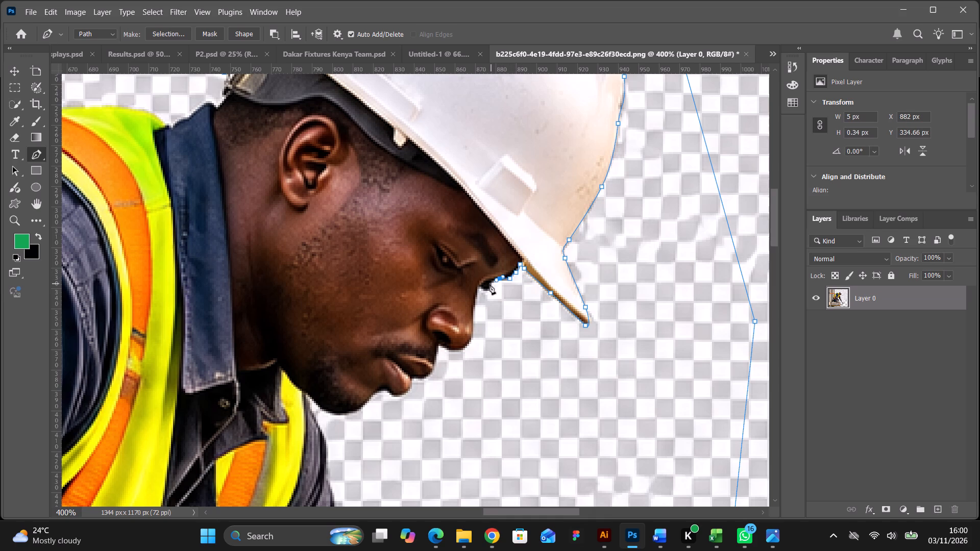
pyautogui.click(489, 286)
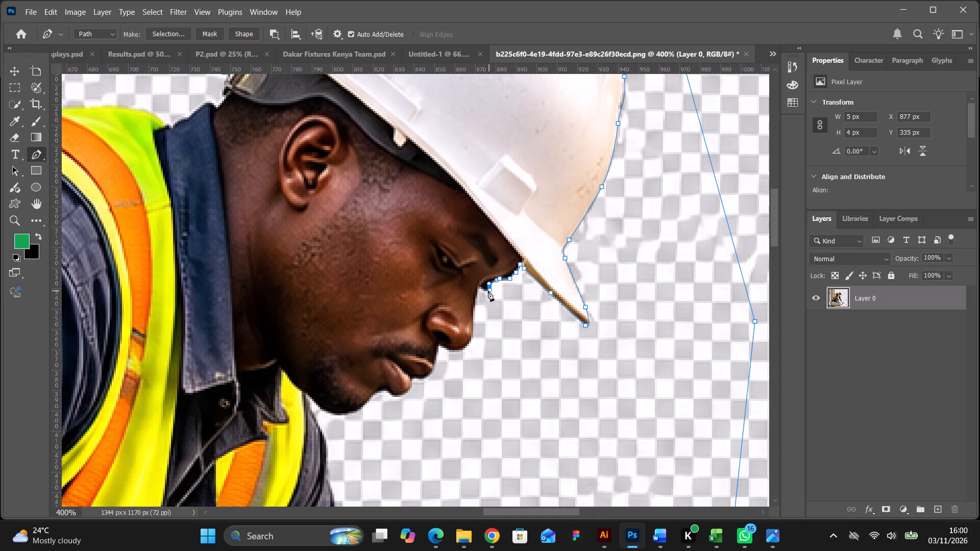
pyautogui.click(486, 291)
pyautogui.click(481, 288)
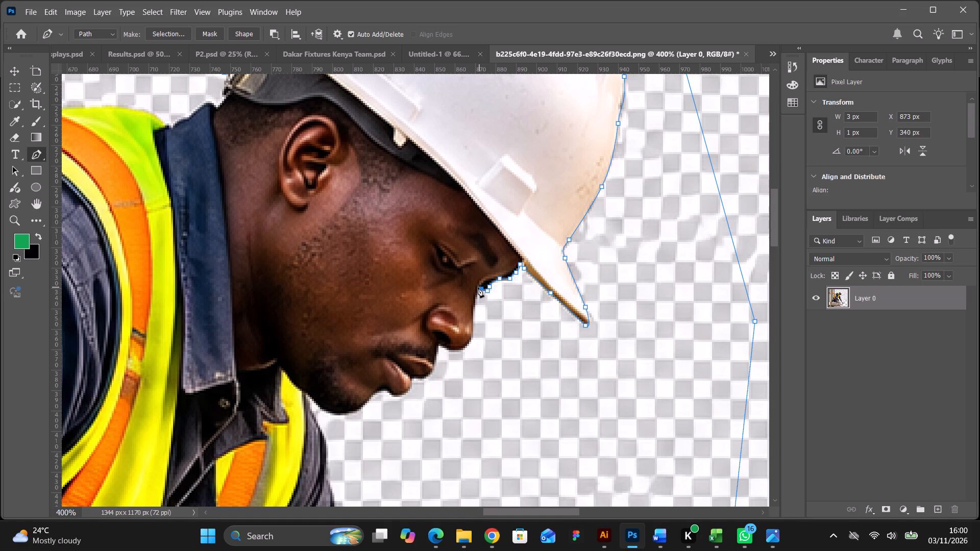
pyautogui.click(478, 287)
# Trace the Pen path down the nose bridge, around the nose tip, and along its underside to the upper lip.
pyautogui.moveTo(472, 308); pyautogui.dragTo(472, 315)
pyautogui.press('Right')
pyautogui.moveTo(473, 333); pyautogui.dragTo(471, 339)
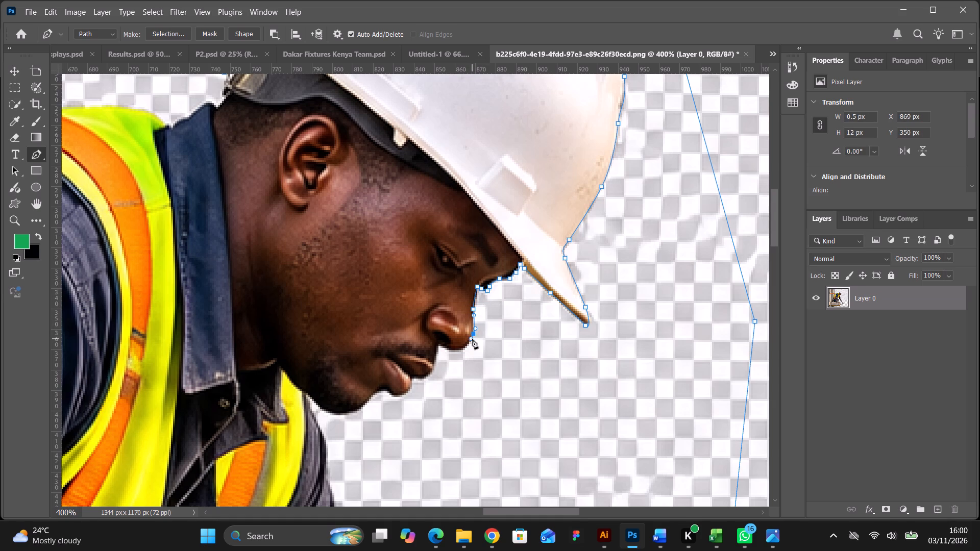
pyautogui.press('Left')
pyautogui.moveTo(461, 348); pyautogui.dragTo(458, 348)
pyautogui.moveTo(458, 348); pyautogui.dragTo(456, 347)
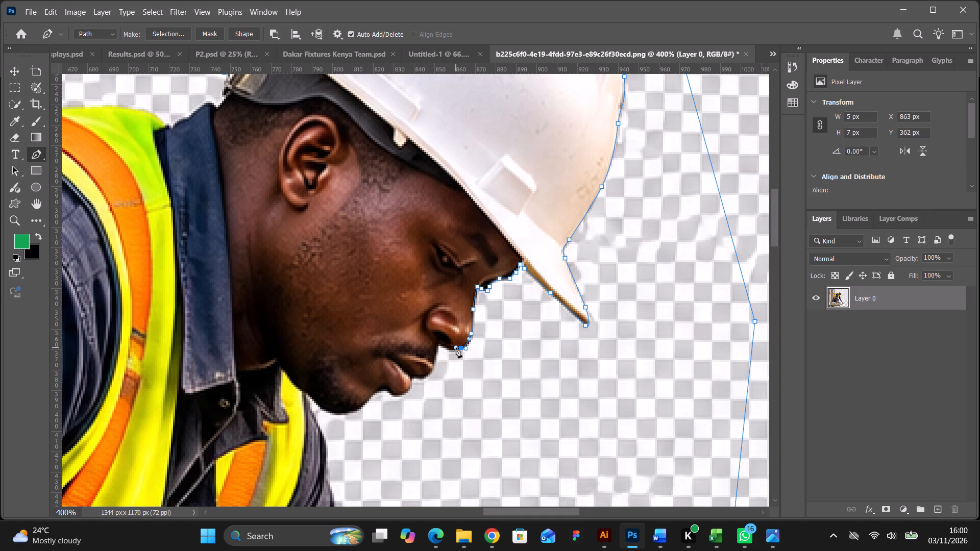
pyautogui.press('Down')
pyautogui.press('Left')
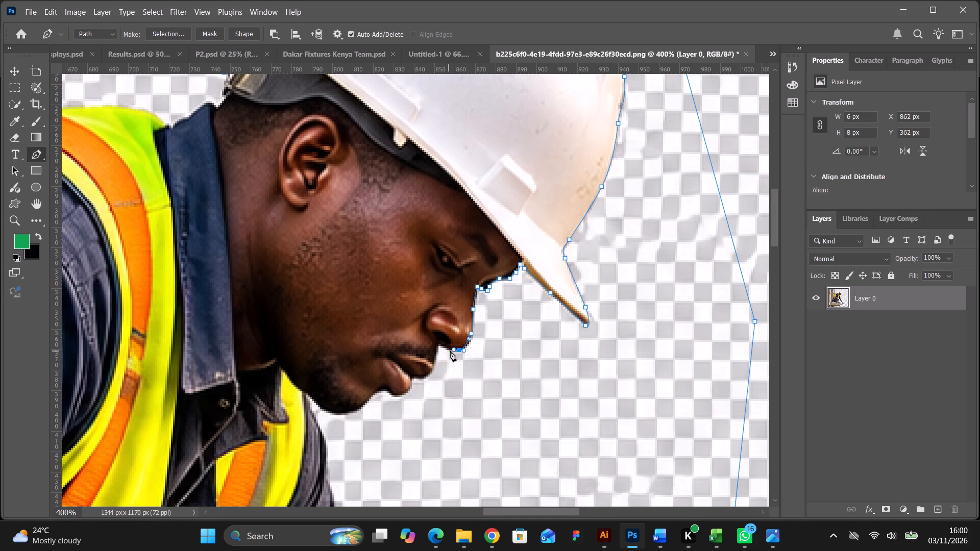
pyautogui.press('Right')
pyautogui.click(446, 347)
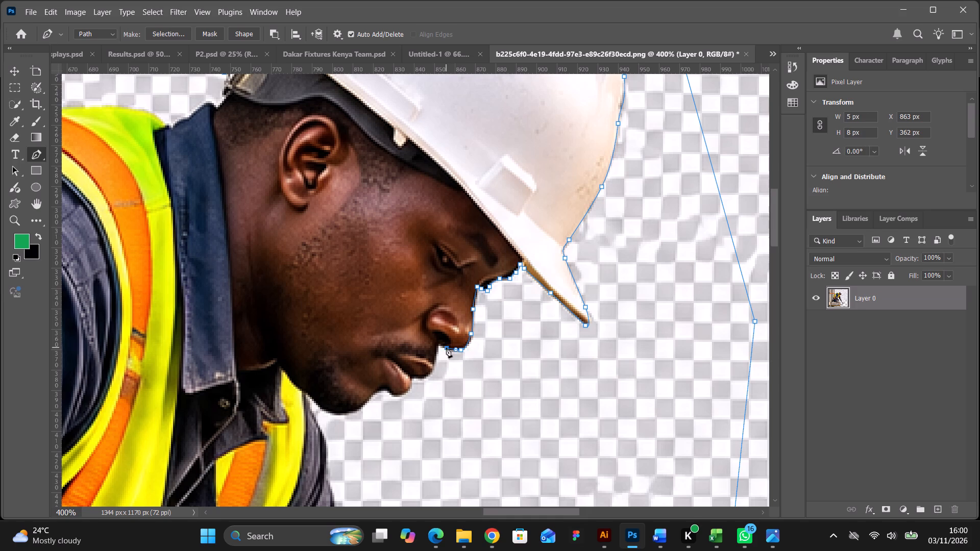
pyautogui.click(438, 344)
# Trace the Pen path down from the base of the nose around the upper and lower lips.
pyautogui.moveTo(435, 355); pyautogui.dragTo(435, 360)
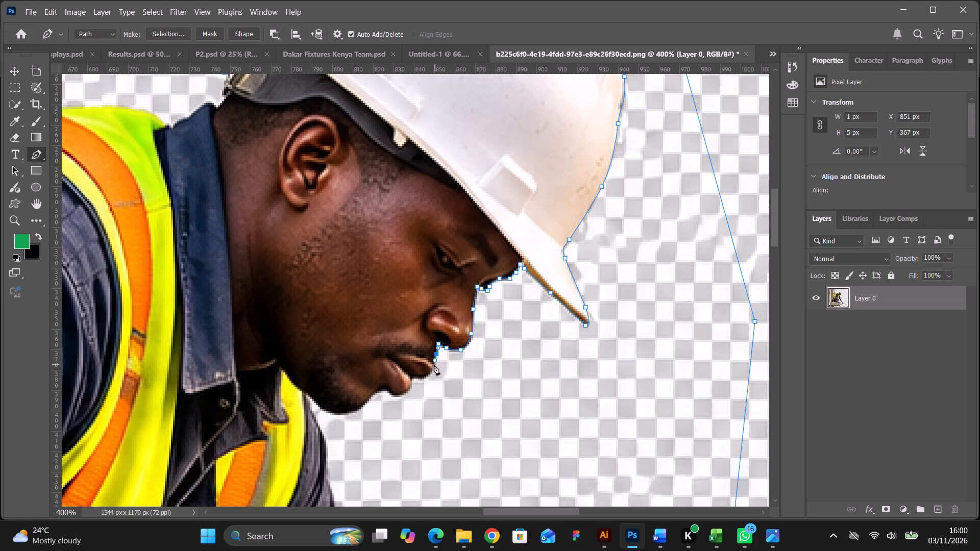
pyautogui.click(433, 366)
pyautogui.moveTo(427, 377); pyautogui.dragTo(425, 378)
pyautogui.moveTo(425, 378); pyautogui.dragTo(421, 379)
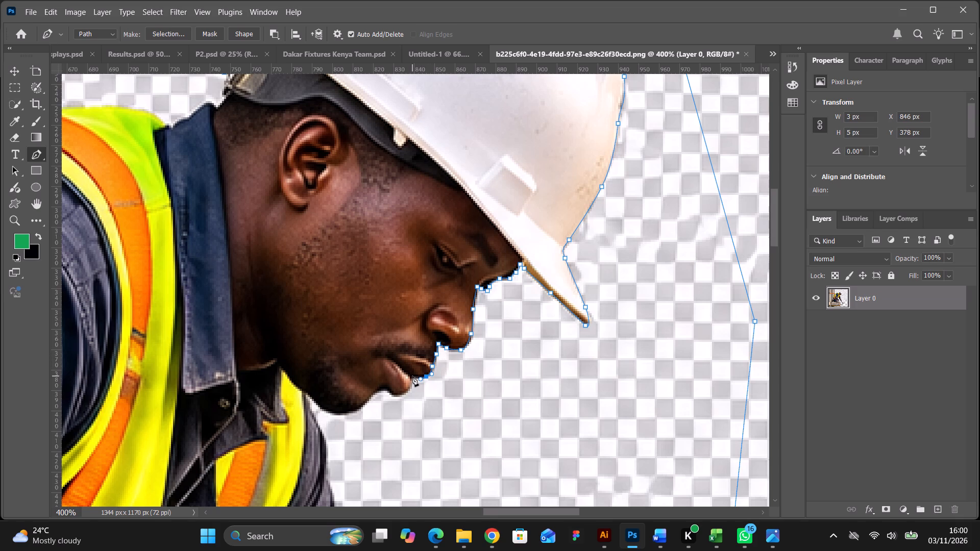
pyautogui.click(413, 378)
pyautogui.moveTo(410, 388); pyautogui.dragTo(407, 393)
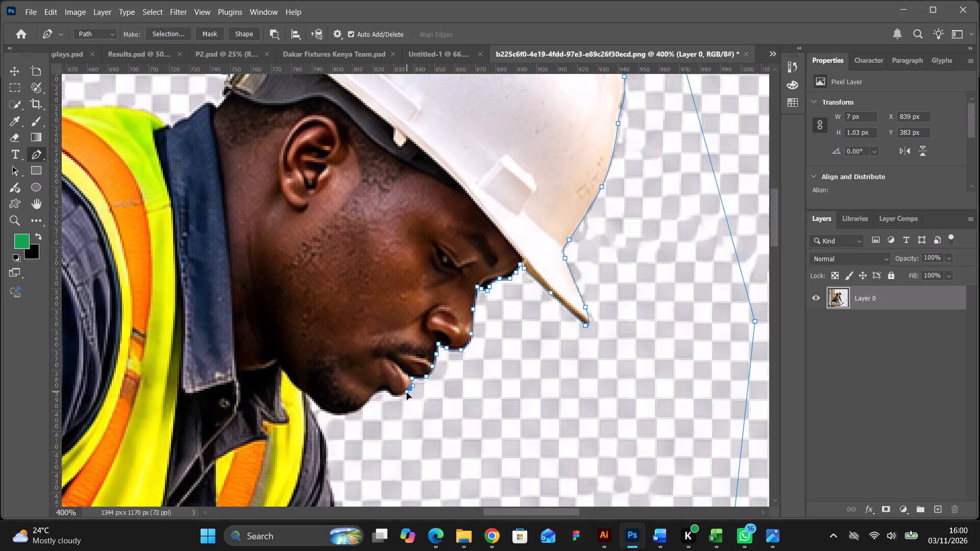
pyautogui.moveTo(407, 393); pyautogui.dragTo(407, 393)
pyautogui.click(398, 395)
# Curve the Pen path from below the lower lip around the bearded chin to where the jaw meets the vest.
pyautogui.moveTo(381, 390); pyautogui.dragTo(375, 395)
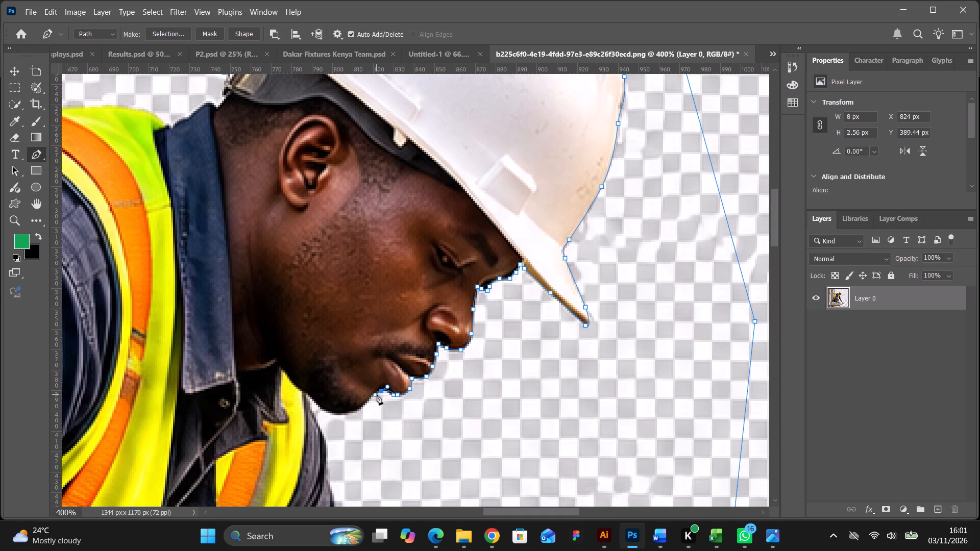
pyautogui.press('Left')
pyautogui.scroll(-3, 370, 399)
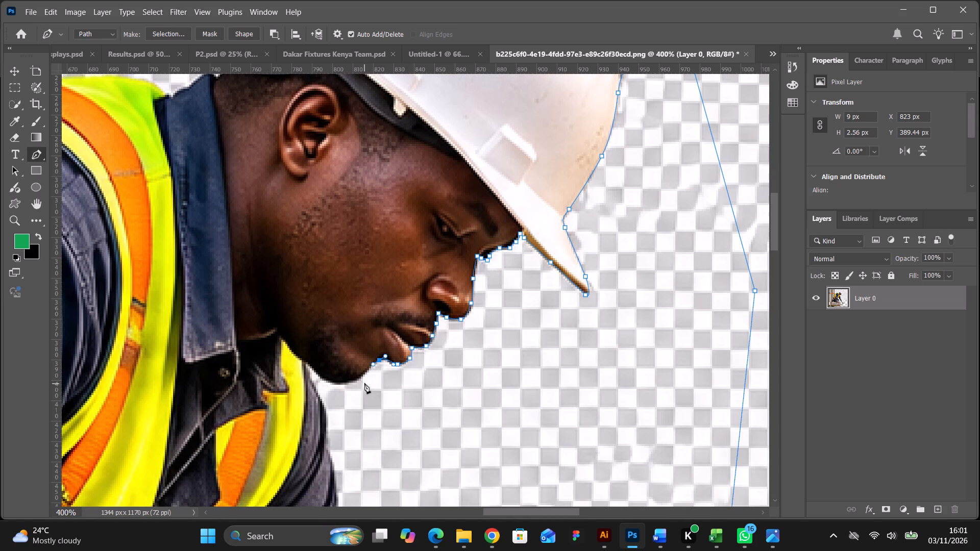
pyautogui.moveTo(358, 378); pyautogui.dragTo(353, 382)
pyautogui.moveTo(333, 383); pyautogui.dragTo(325, 380)
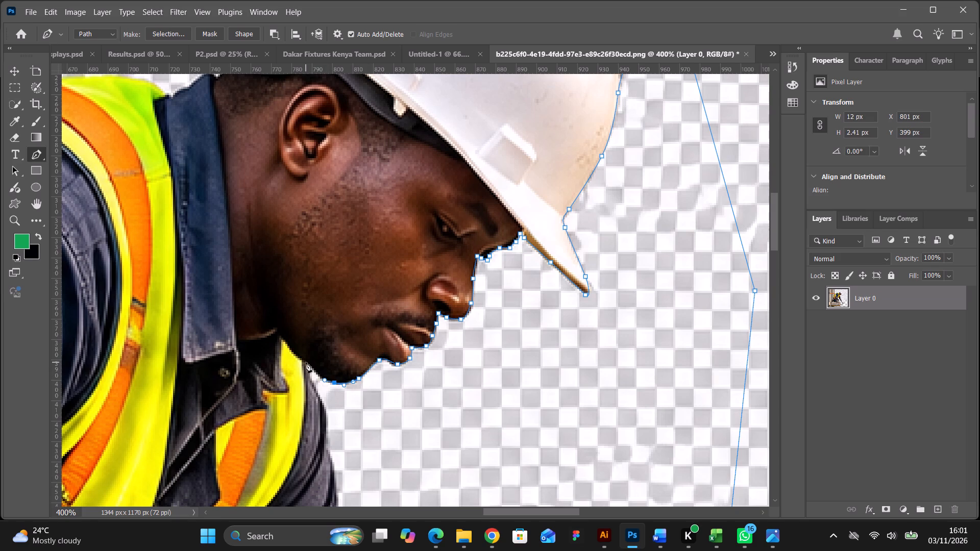
pyautogui.click(306, 362)
# Continue the Pen path from the jaw down the dark clothing's outer edge to the notch above the dusty patch.
pyautogui.scroll(-5, 310, 368)
pyautogui.moveTo(314, 337); pyautogui.dragTo(319, 346)
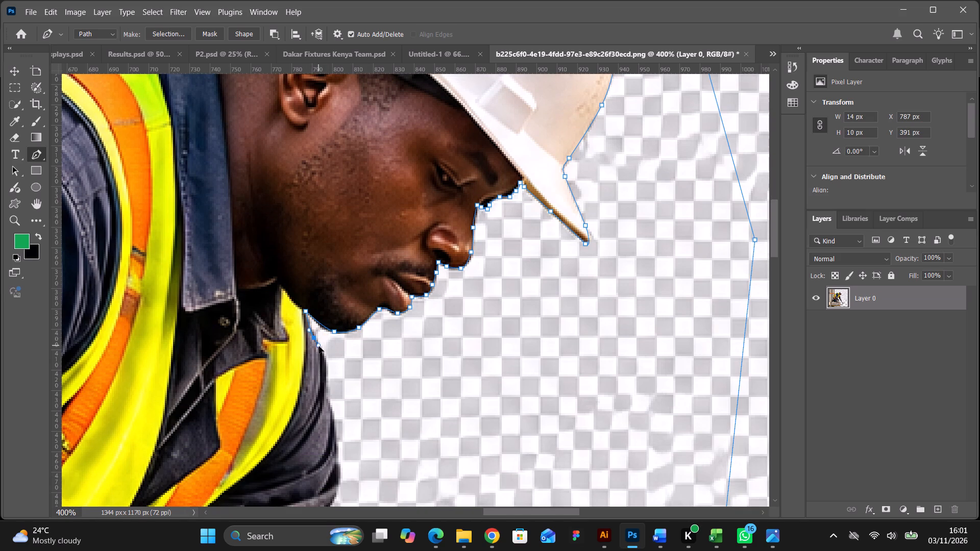
pyautogui.moveTo(319, 346); pyautogui.dragTo(319, 348)
pyautogui.scroll(-12, 321, 348)
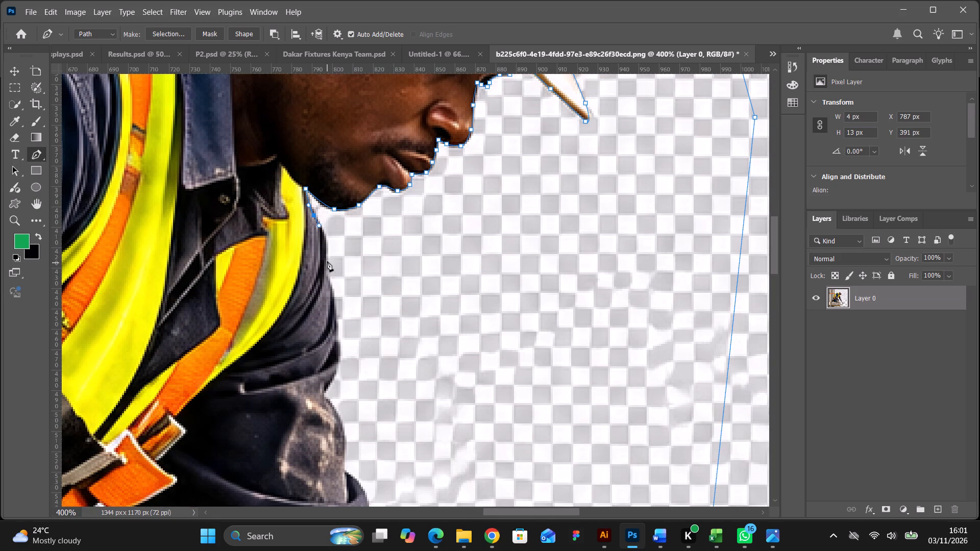
pyautogui.moveTo(327, 261); pyautogui.dragTo(326, 279)
pyautogui.moveTo(334, 302); pyautogui.dragTo(336, 315)
pyautogui.scroll(-6, 336, 315)
pyautogui.moveTo(337, 287); pyautogui.dragTo(337, 296)
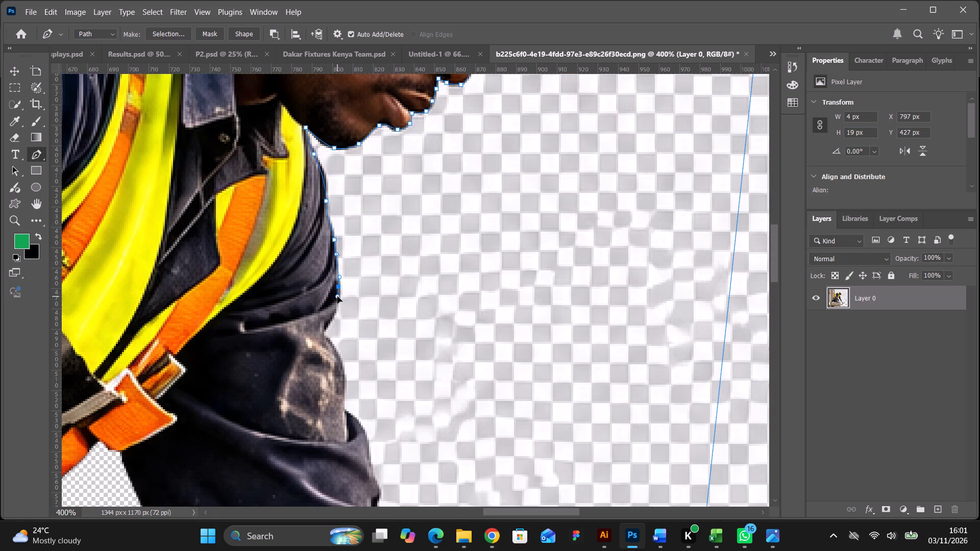
pyautogui.moveTo(337, 296); pyautogui.dragTo(337, 299)
pyautogui.moveTo(332, 314); pyautogui.dragTo(327, 323)
pyautogui.click(322, 331)
# Curve the Pen path around the outer edge of the dusty patch to the fabric fold below it.
pyautogui.scroll(-5, 325, 334)
pyautogui.moveTo(331, 296); pyautogui.dragTo(336, 300)
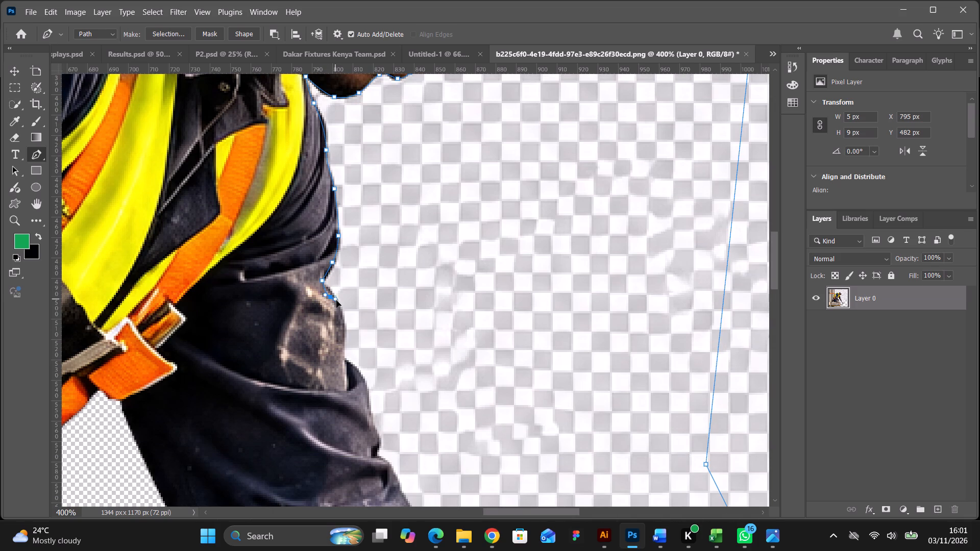
pyautogui.moveTo(336, 300); pyautogui.dragTo(338, 311)
pyautogui.press('Right')
pyautogui.scroll(-6, 339, 315)
pyautogui.moveTo(344, 286); pyautogui.dragTo(345, 308)
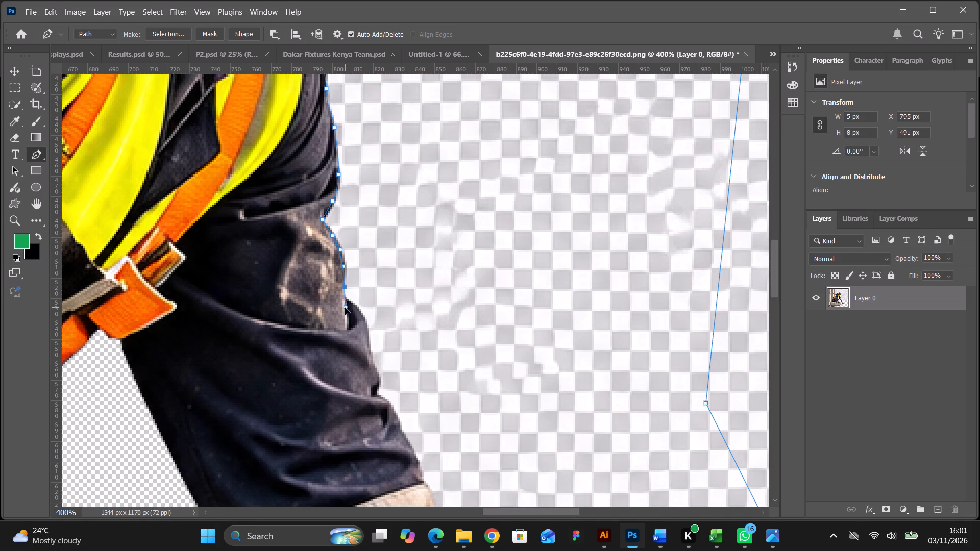
pyautogui.moveTo(345, 308); pyautogui.dragTo(344, 311)
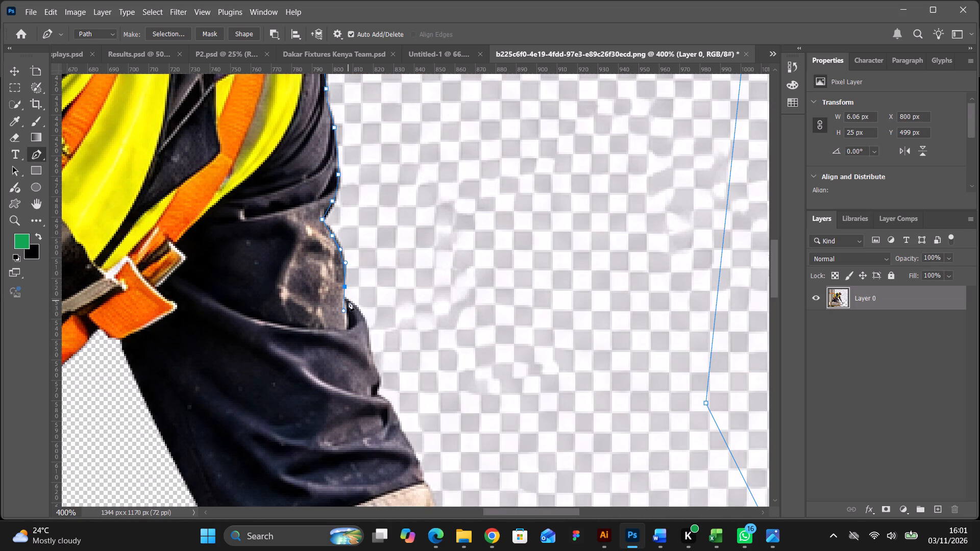
pyautogui.click(345, 298)
# Continue the Pen path from the fold below the dusty patch down the sleeve's outer edge, around the small notch at the next crease.
pyautogui.moveTo(361, 314); pyautogui.dragTo(361, 318)
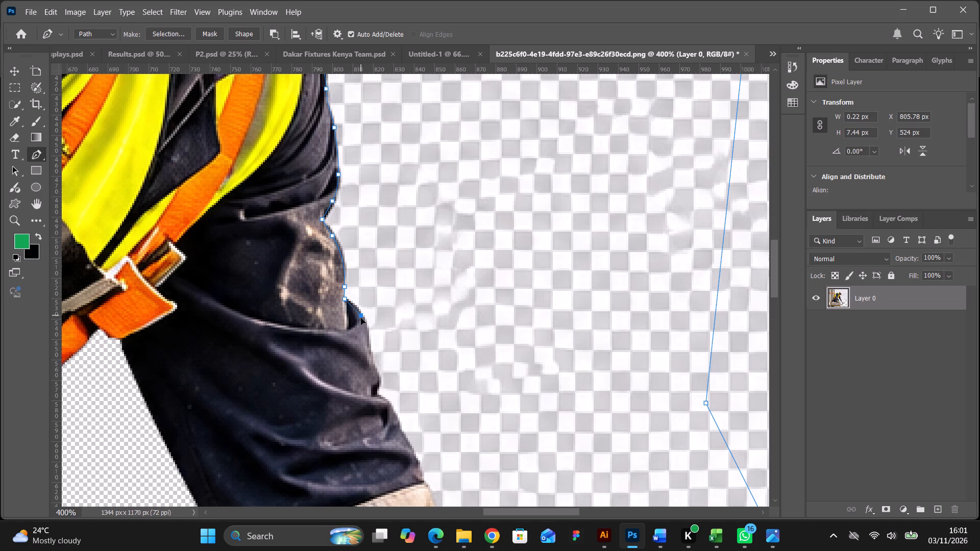
pyautogui.moveTo(361, 318); pyautogui.dragTo(364, 323)
pyautogui.scroll(-6, 365, 321)
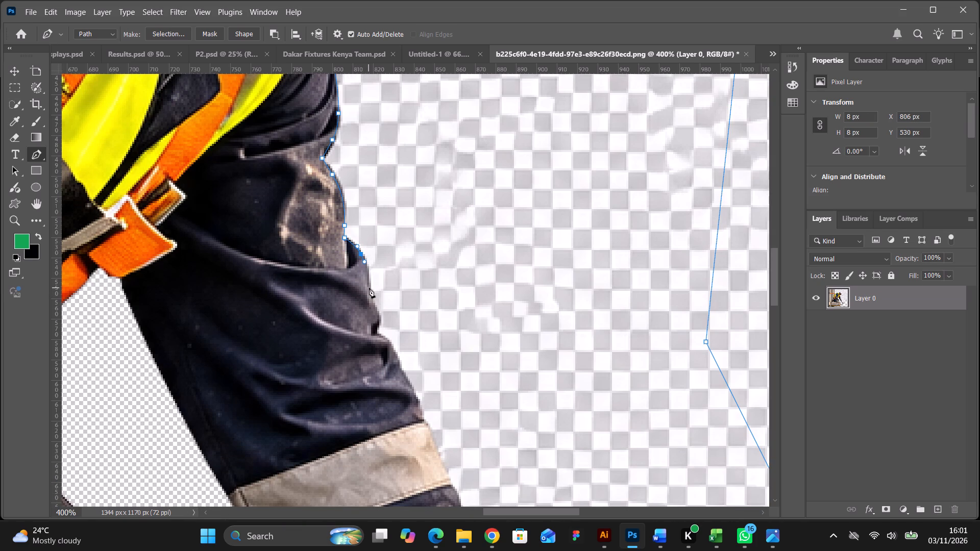
pyautogui.moveTo(369, 288); pyautogui.dragTo(370, 299)
pyautogui.moveTo(377, 314); pyautogui.dragTo(378, 320)
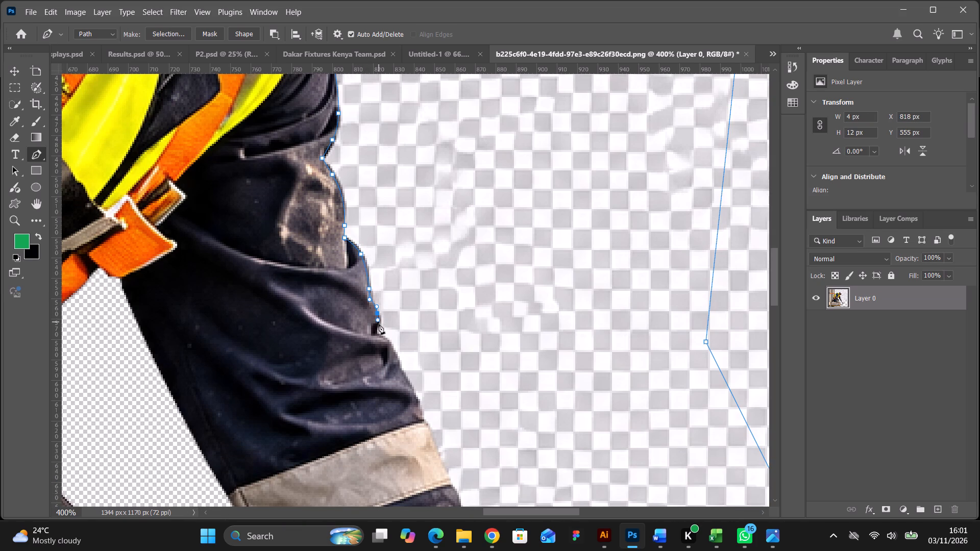
pyautogui.click(375, 325)
pyautogui.click(377, 334)
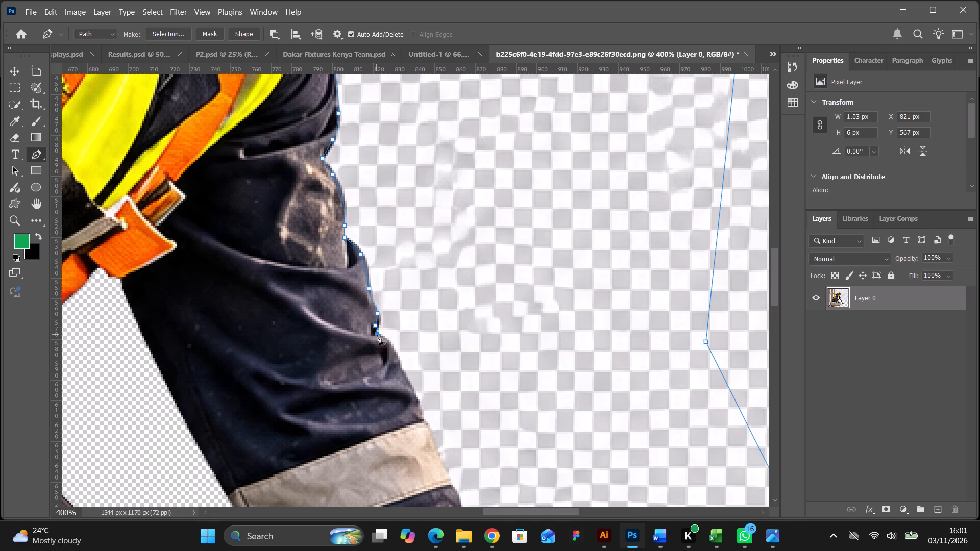
pyautogui.click(388, 342)
# Trace the Pen path down the sleeve's outer edge to the upper outer corner of the beige band.
pyautogui.scroll(-7, 397, 342)
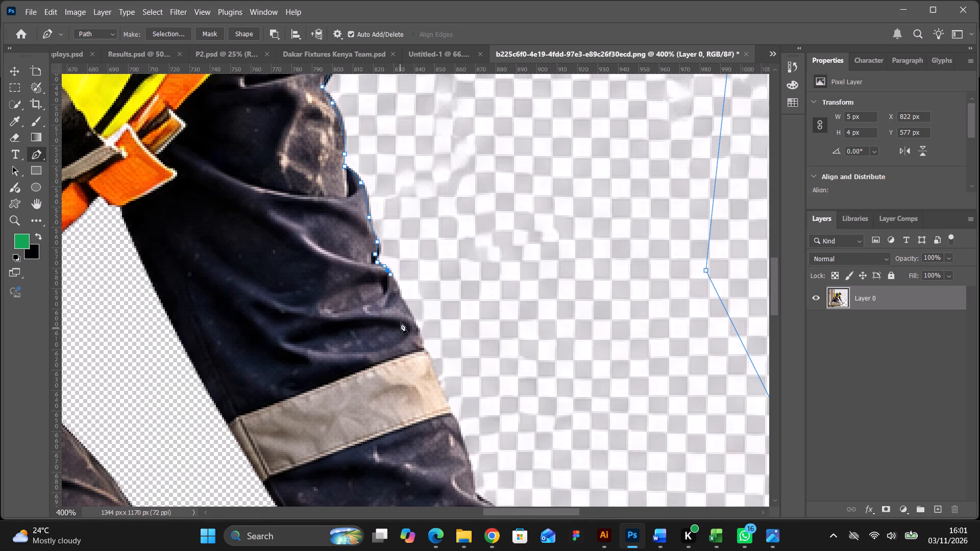
pyautogui.moveTo(398, 292); pyautogui.dragTo(401, 303)
pyautogui.press('Right')
pyautogui.moveTo(412, 317); pyautogui.dragTo(418, 327)
pyautogui.scroll(-1, 419, 327)
pyautogui.click(422, 334)
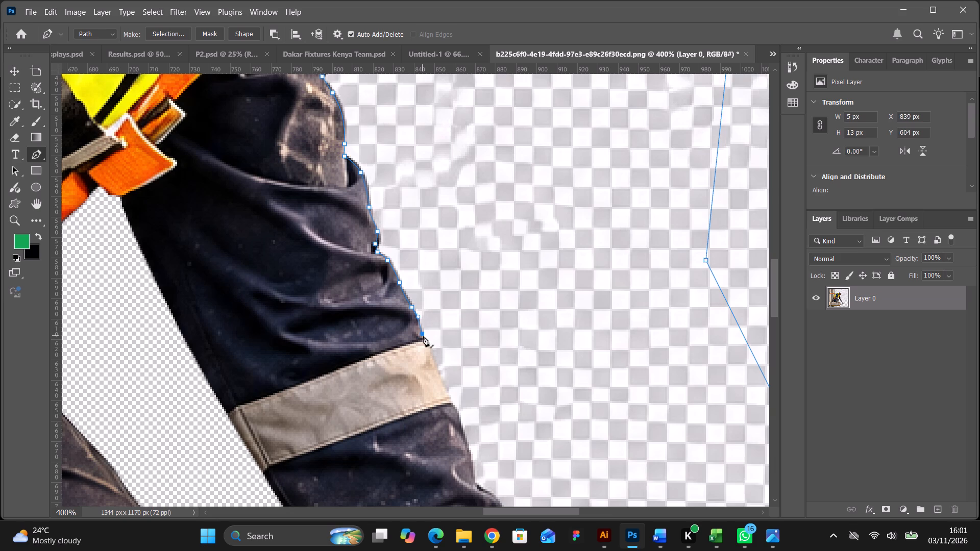
pyautogui.scroll(-6, 425, 336)
pyautogui.click(425, 281)
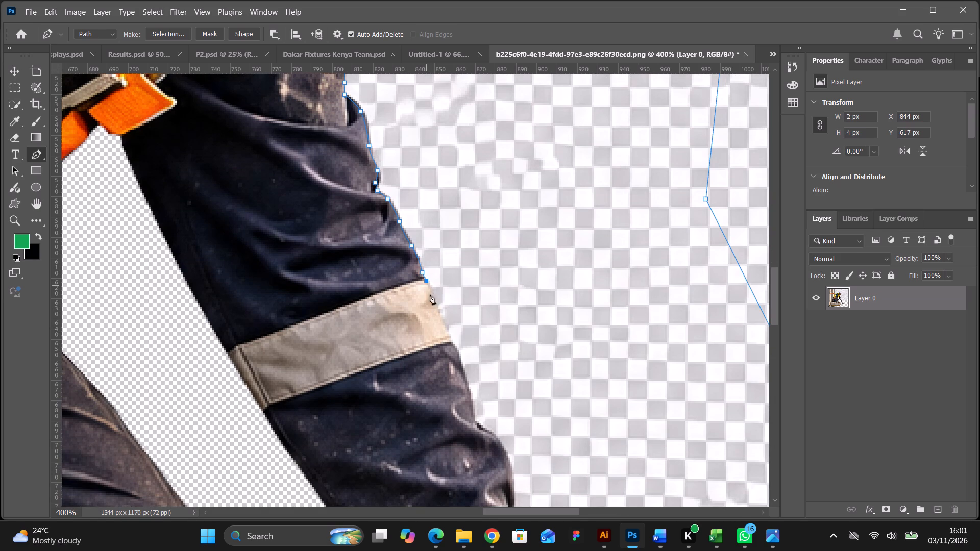
# Continue the Pen path along the beige band's outer edge and down the sleeve around the fold notch below it.
pyautogui.moveTo(435, 308); pyautogui.dragTo(438, 318)
pyautogui.press('Right')
pyautogui.click(448, 338)
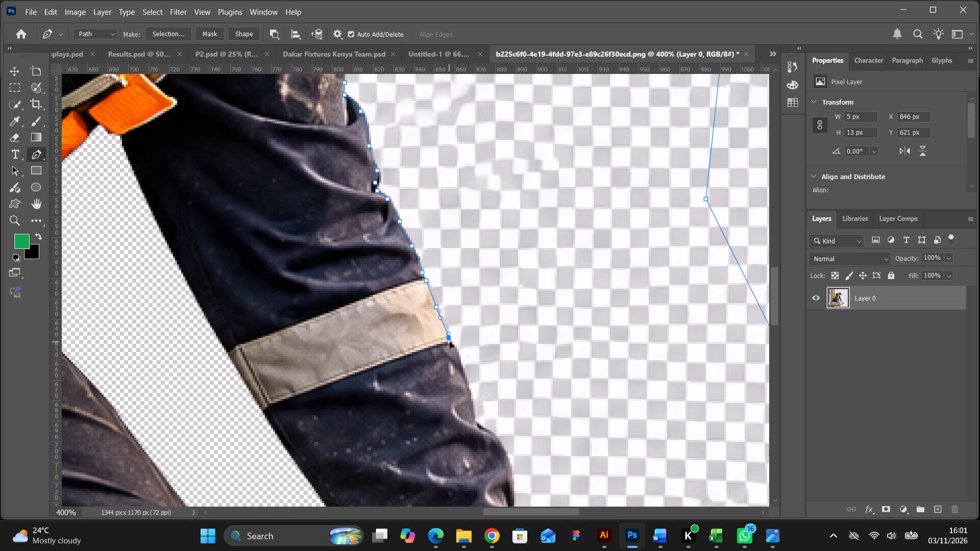
pyautogui.click(455, 348)
pyautogui.moveTo(462, 367); pyautogui.dragTo(463, 375)
pyautogui.moveTo(463, 375); pyautogui.dragTo(465, 379)
pyautogui.press('Down')
pyautogui.scroll(-11, 455, 367)
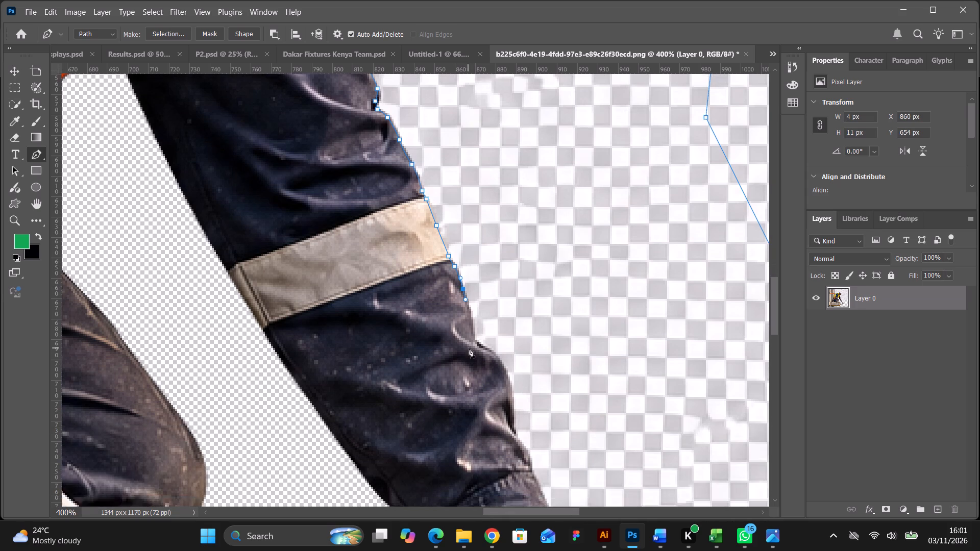
pyautogui.scroll(-1, 469, 348)
pyautogui.moveTo(473, 290); pyautogui.dragTo(474, 298)
pyautogui.click(484, 306)
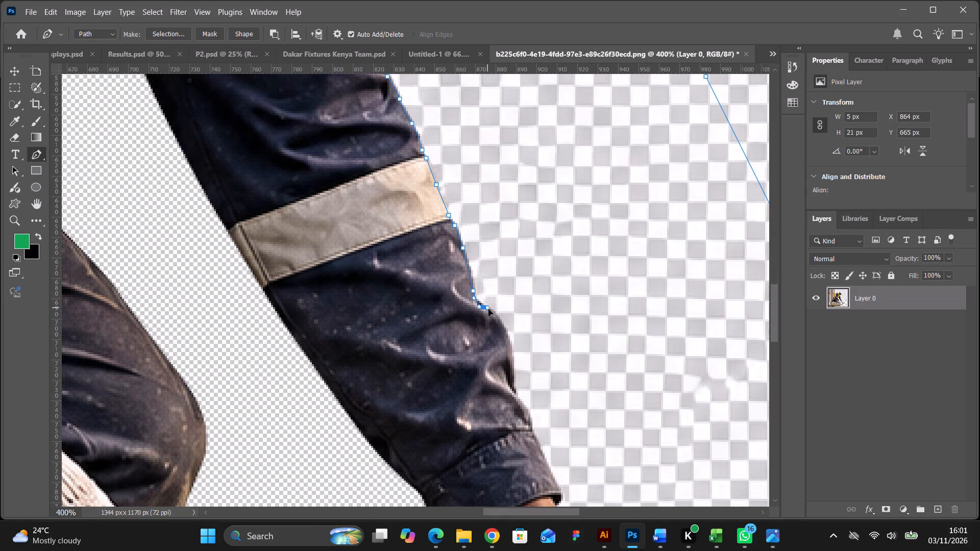
pyautogui.press('Right')
pyautogui.press('Right')
# Curve the Pen path along the lower sleeve's outer creases to the top seam of the cuff.
pyautogui.moveTo(504, 329); pyautogui.dragTo(511, 343)
pyautogui.scroll(-6, 507, 356)
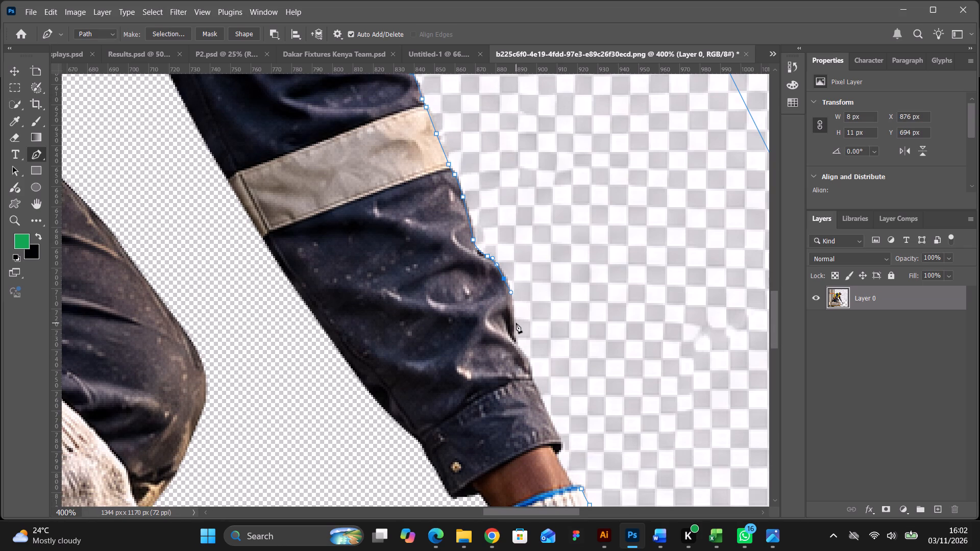
pyautogui.moveTo(513, 321); pyautogui.dragTo(512, 328)
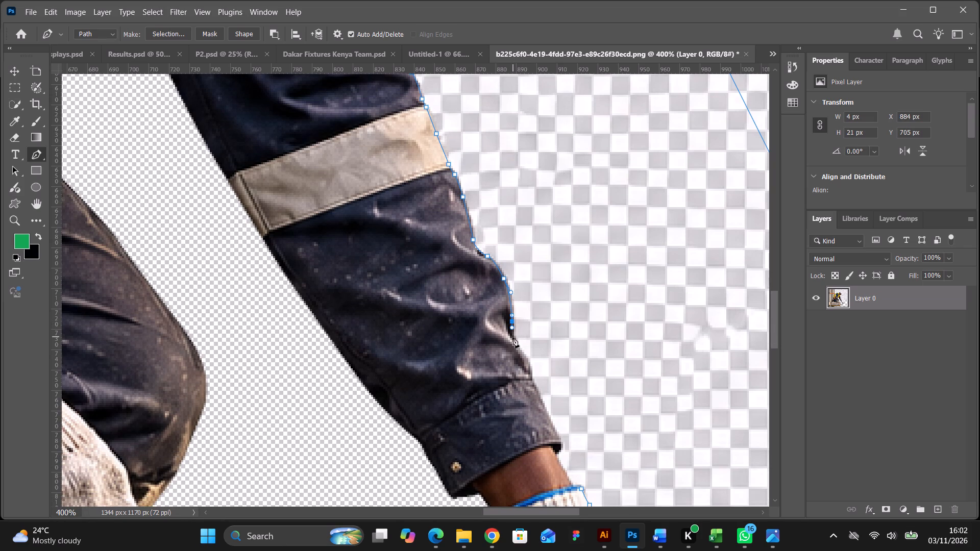
pyautogui.click(514, 342)
pyautogui.moveTo(529, 362); pyautogui.dragTo(531, 370)
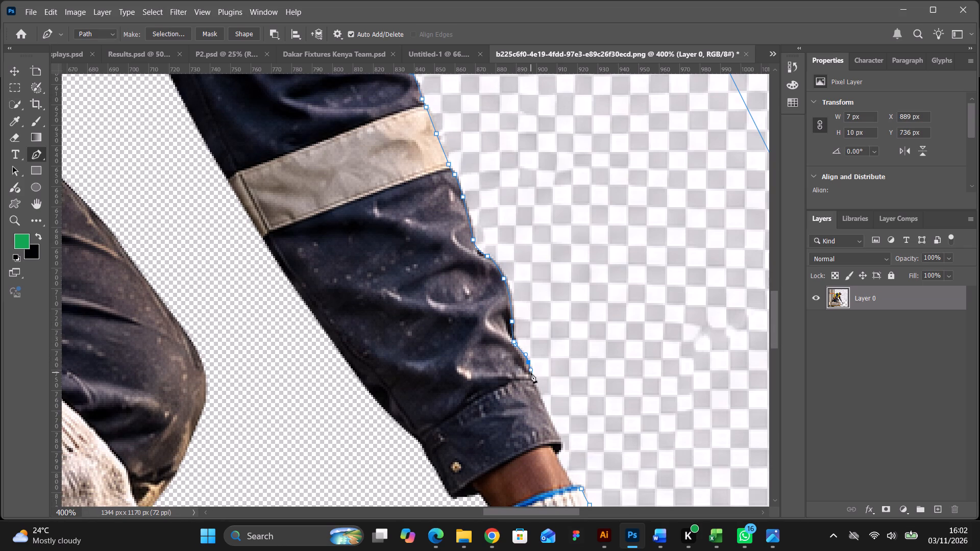
pyautogui.click(530, 380)
# Trace the Pen path around the cuff and bare wrist, and close it at the glove's blue-edged corner.
pyautogui.scroll(-5, 530, 380)
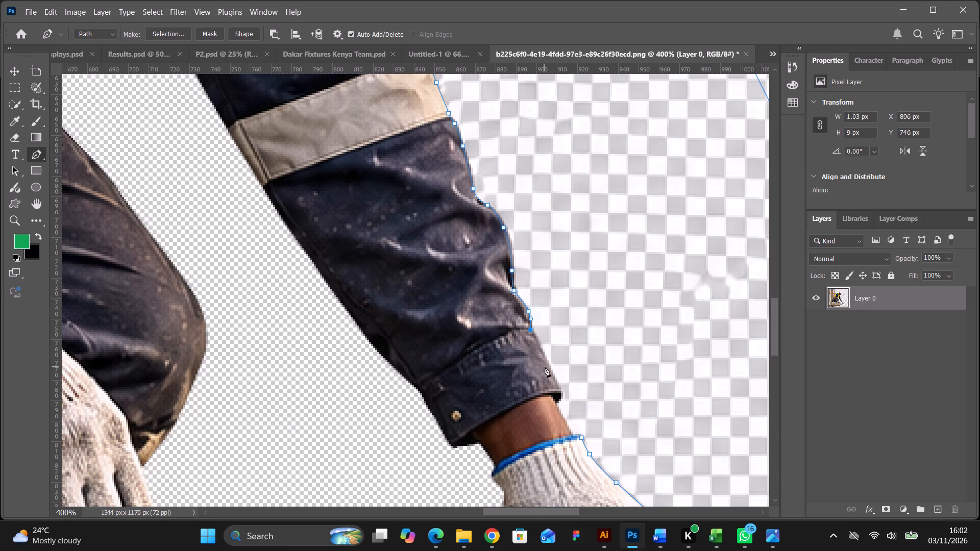
pyautogui.moveTo(543, 350); pyautogui.dragTo(549, 367)
pyautogui.click(557, 384)
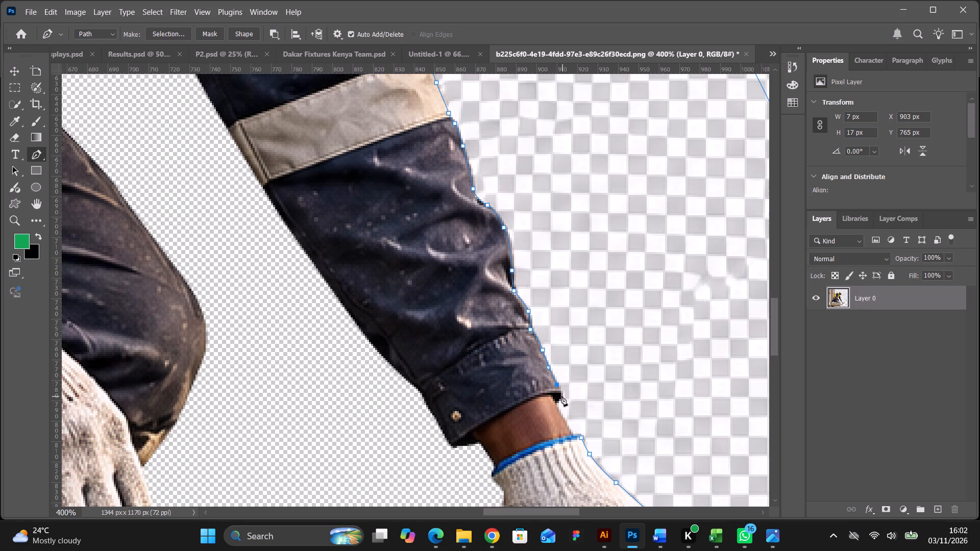
pyautogui.click(561, 395)
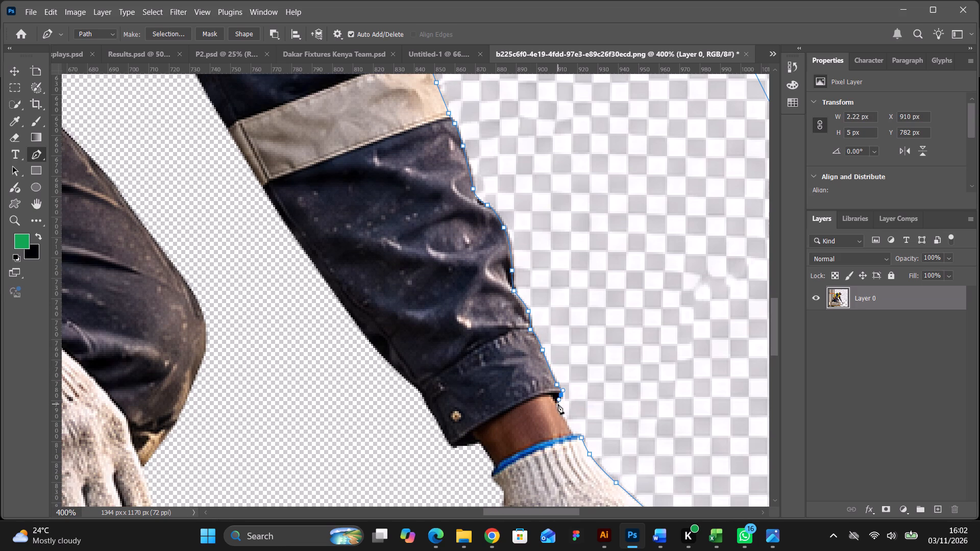
pyautogui.click(555, 404)
pyautogui.moveTo(566, 422); pyautogui.dragTo(570, 430)
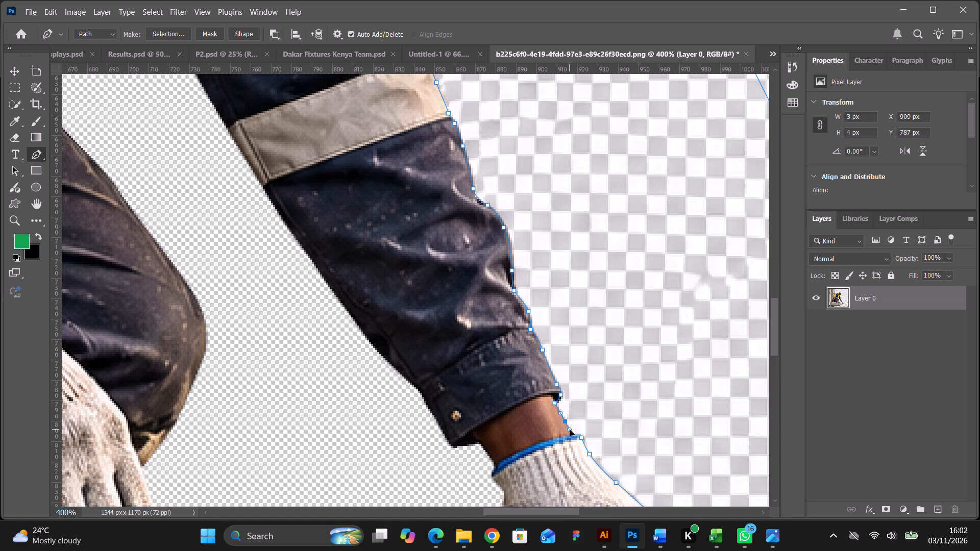
pyautogui.click(573, 436)
pyautogui.click(583, 438)
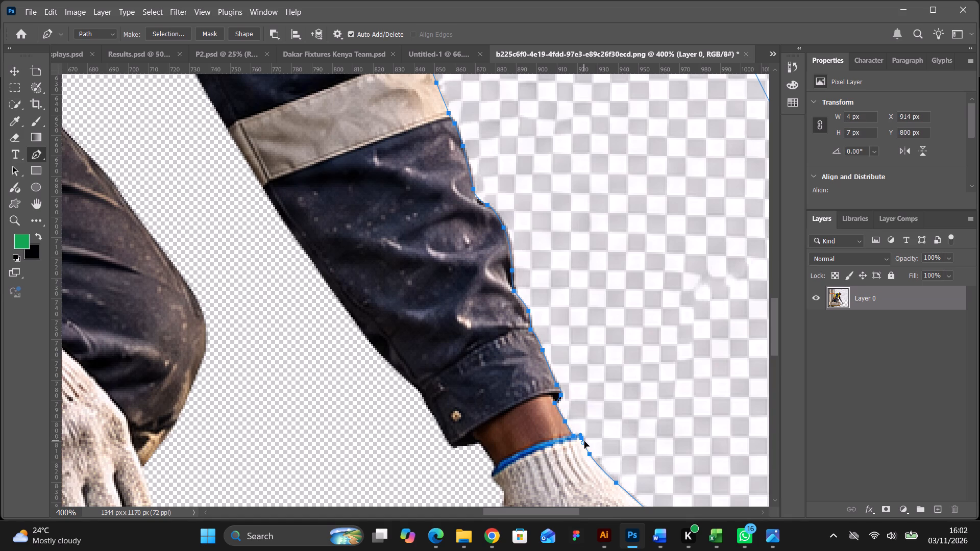
# Convert the closed Pen path into a selection.
pyautogui.rightClick(602, 359)
pyautogui.click(636, 134)
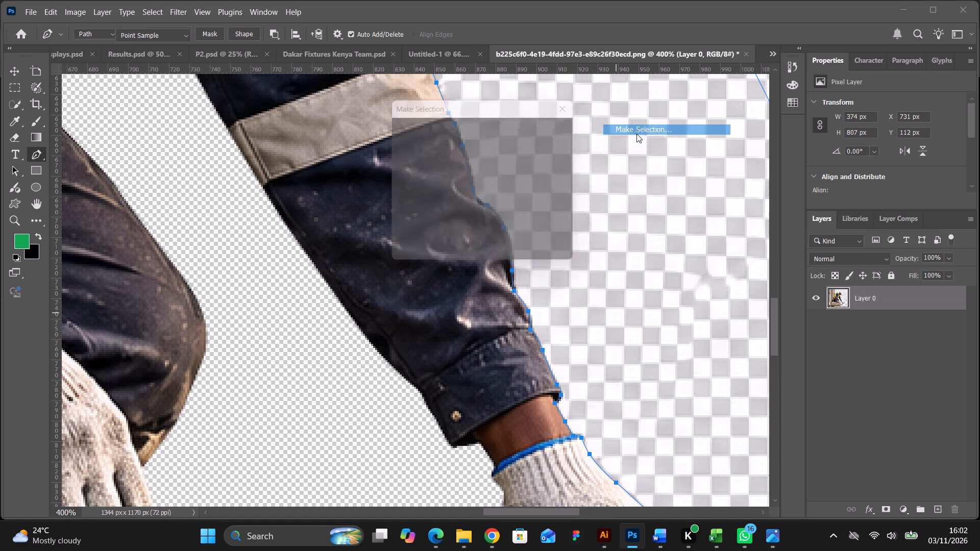
pyautogui.click(547, 138)
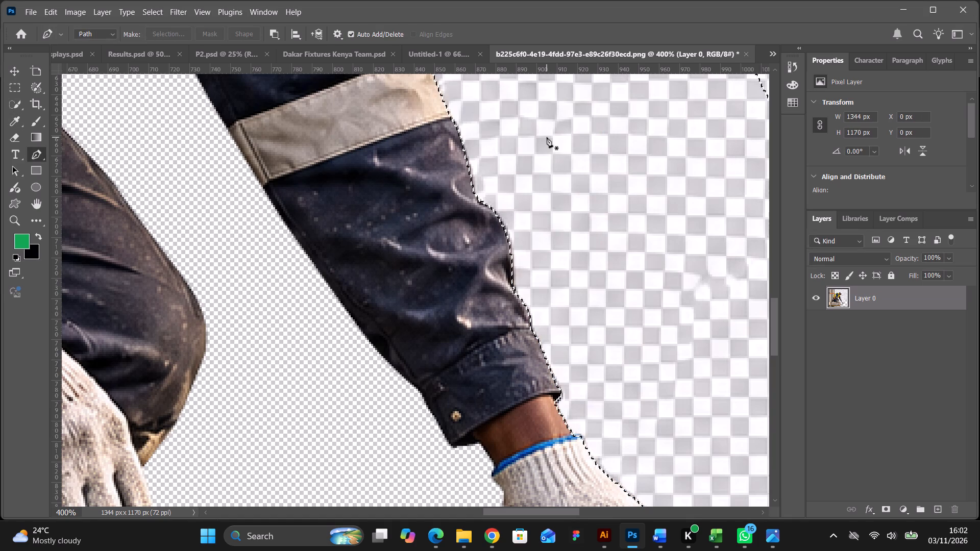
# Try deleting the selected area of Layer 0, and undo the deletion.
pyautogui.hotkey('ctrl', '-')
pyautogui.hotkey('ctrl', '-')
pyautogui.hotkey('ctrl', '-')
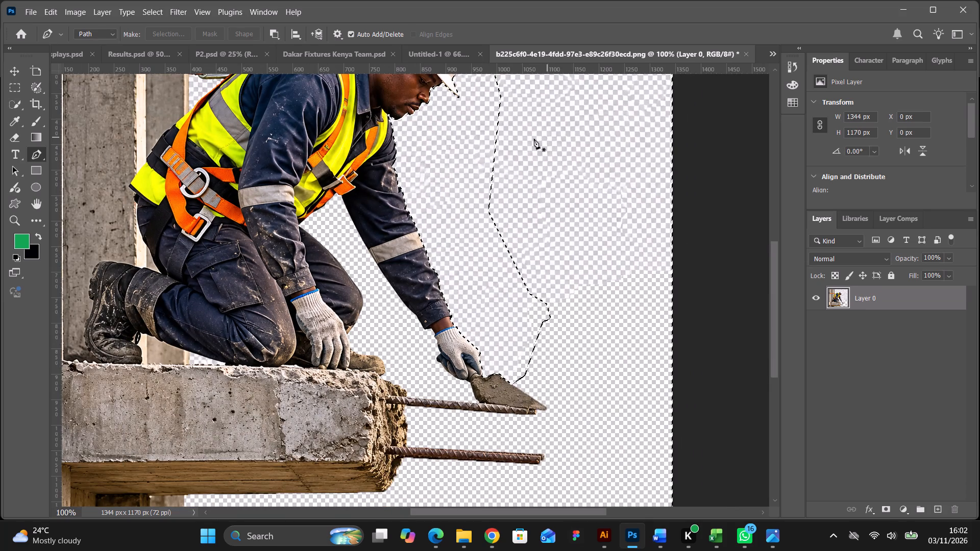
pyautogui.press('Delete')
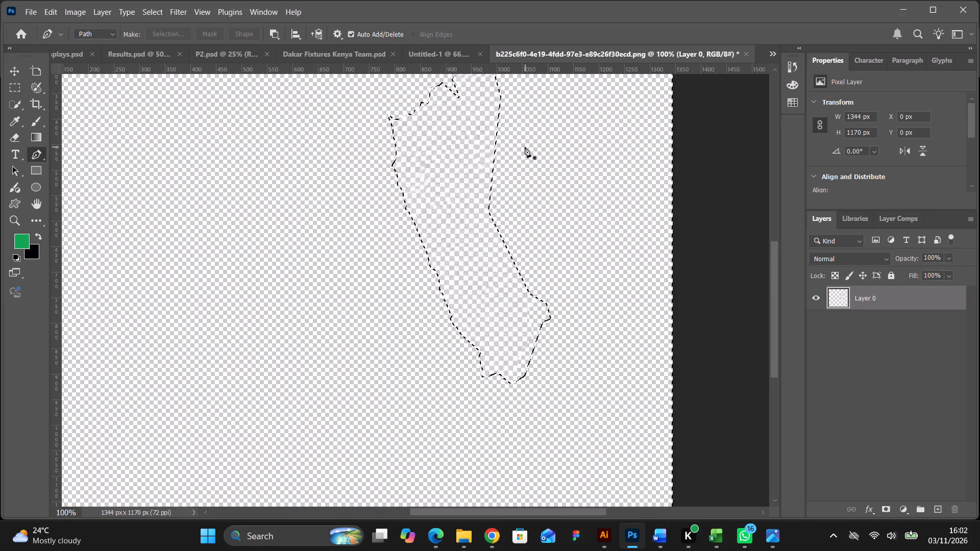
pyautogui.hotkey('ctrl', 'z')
# Invert the selection and delete the checkered background area beside the worker's face and outstretched arm.
pyautogui.click(156, 15)
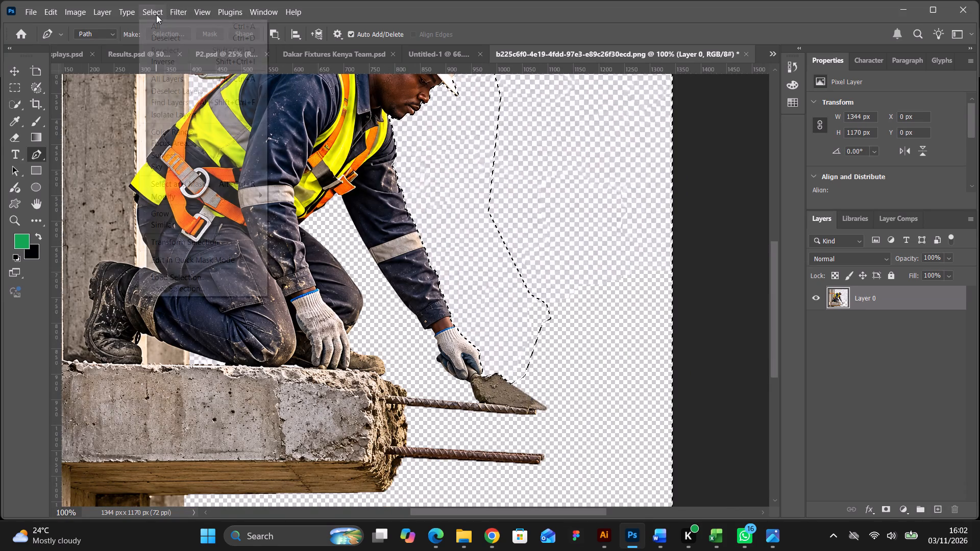
pyautogui.click(168, 58)
pyautogui.press('Delete')
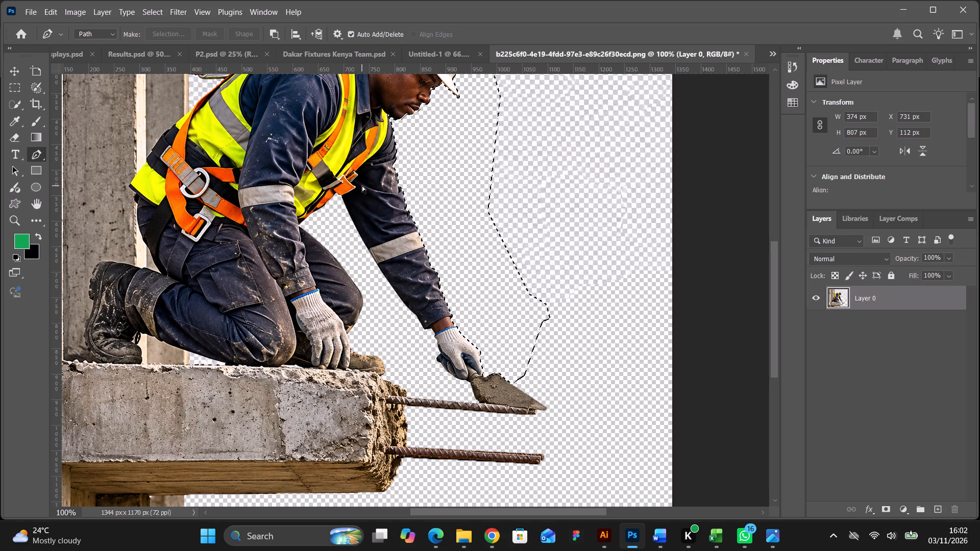
# Clear the selection and start a Pen path from the image's top edge straight down the concrete column's edge to the orange lanyard.
pyautogui.hotkey('ctrl', 'd')
pyautogui.scroll(19, 449, 245)
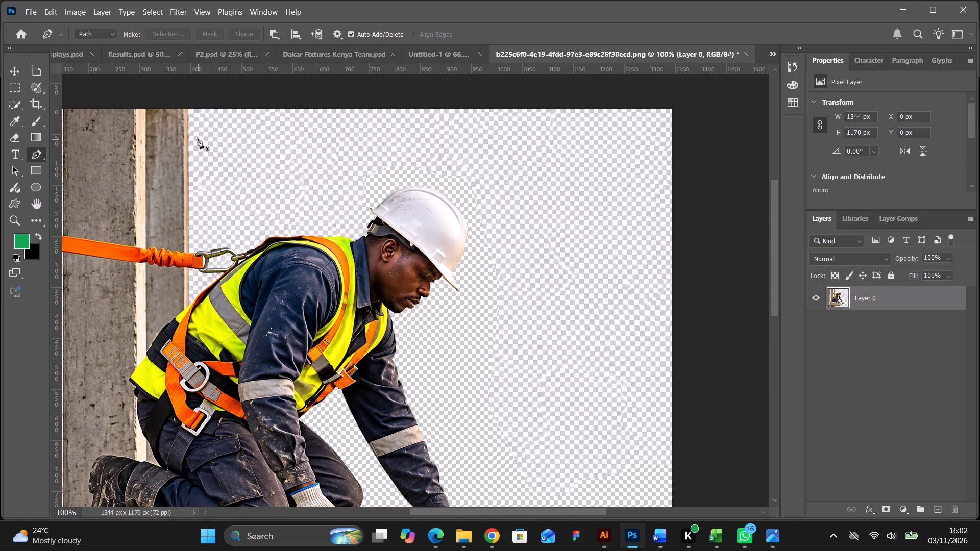
pyautogui.click(188, 109)
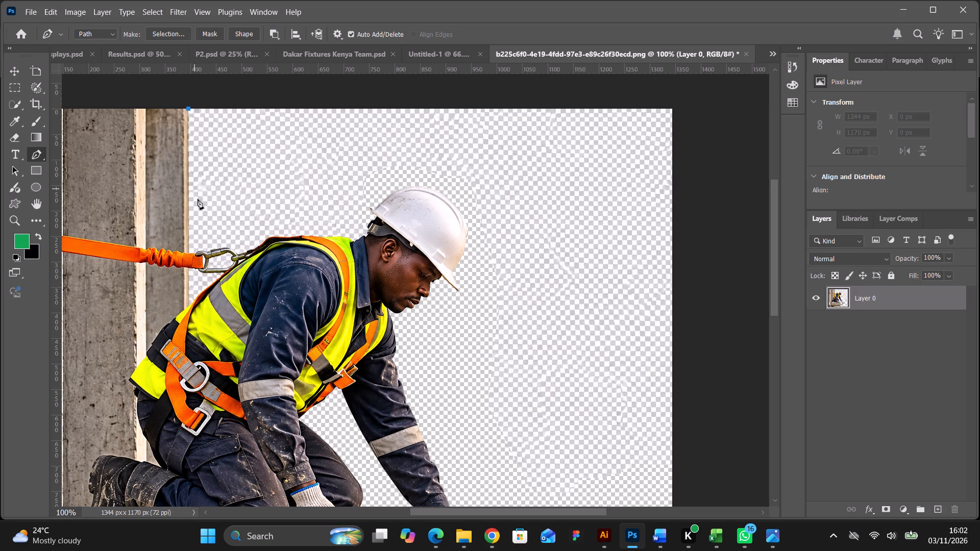
pyautogui.click(188, 253)
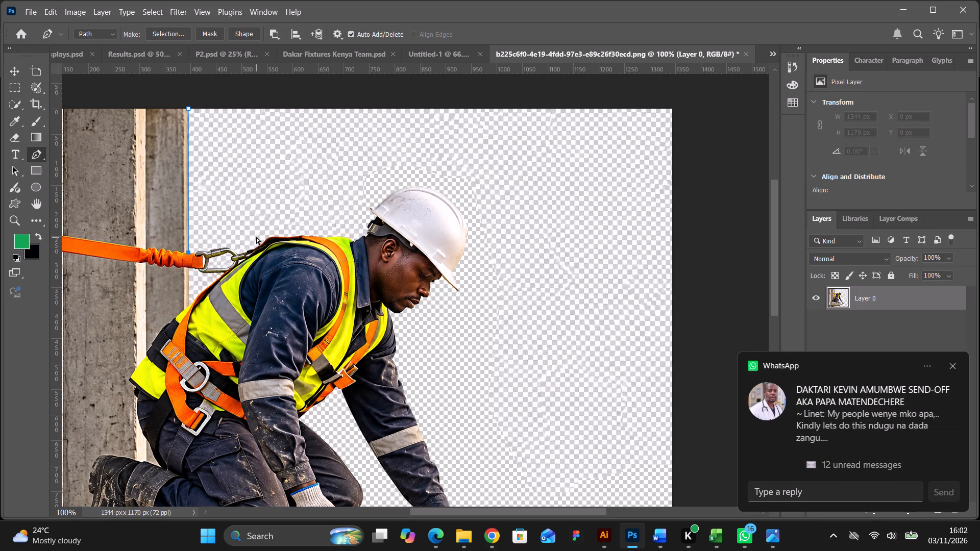
# Nudge the path's last anchor down to the lanyard and continue the Pen path along its top edge onto the metal carabiner.
pyautogui.hotkey('ctrl', '-')
pyautogui.hotkey('ctrl', '=')
pyautogui.hotkey('ctrl', '=')
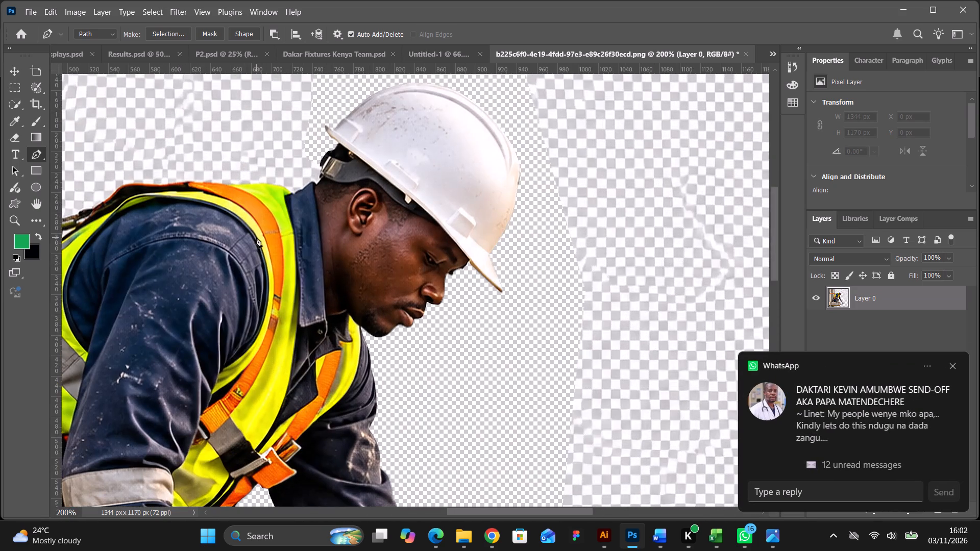
pyautogui.moveTo(476, 515); pyautogui.dragTo(432, 511)
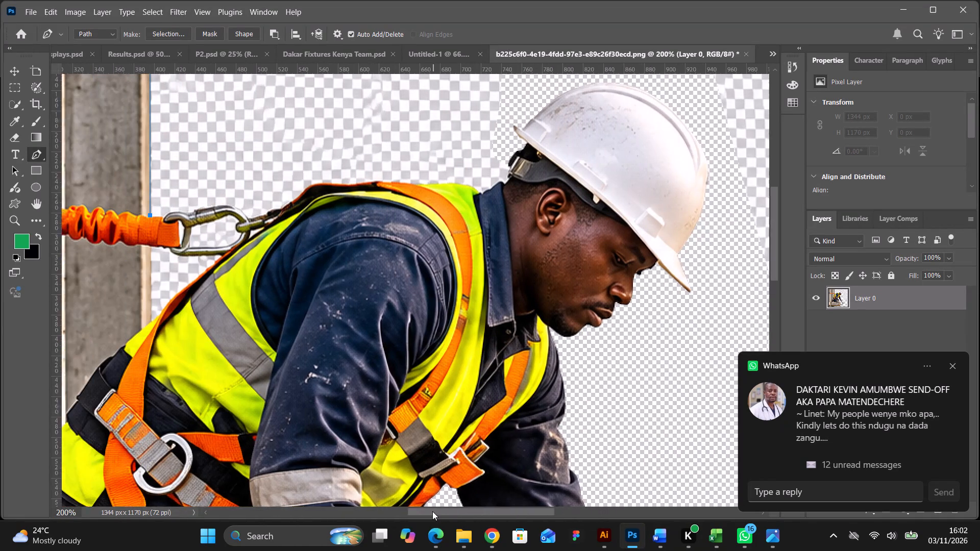
pyautogui.moveTo(432, 511); pyautogui.dragTo(418, 508)
pyautogui.hotkey('ctrl', '=')
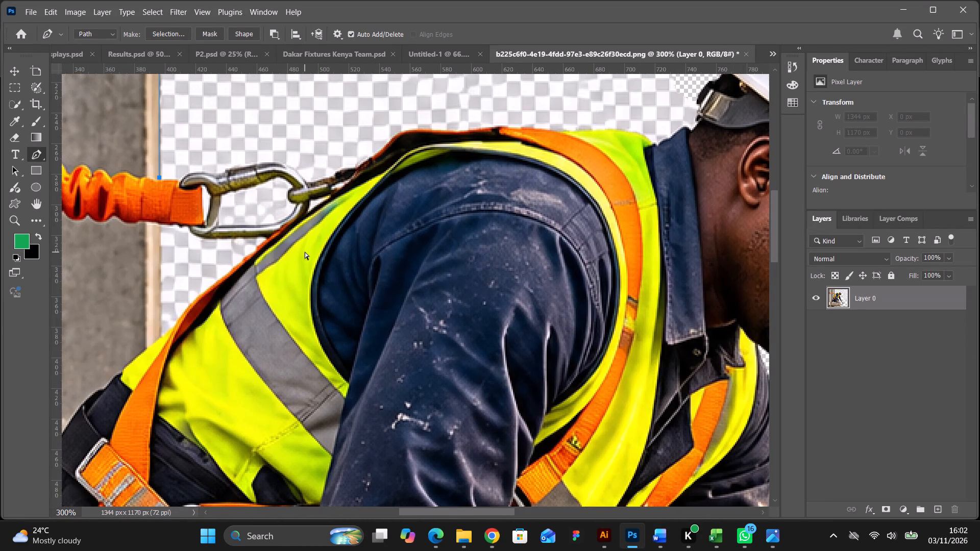
pyautogui.hotkey('ctrl', '=')
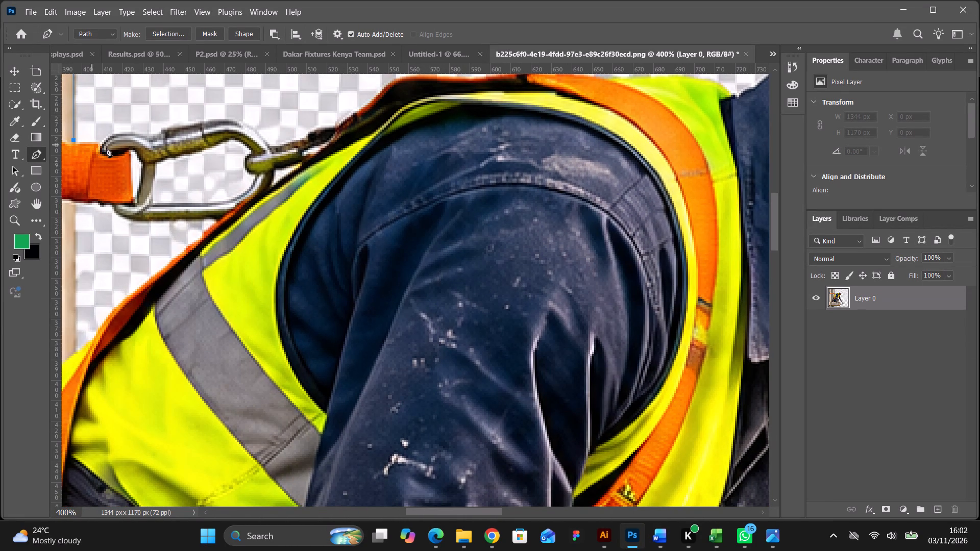
pyautogui.press('Down')
pyautogui.press('Down')
pyautogui.click(94, 144)
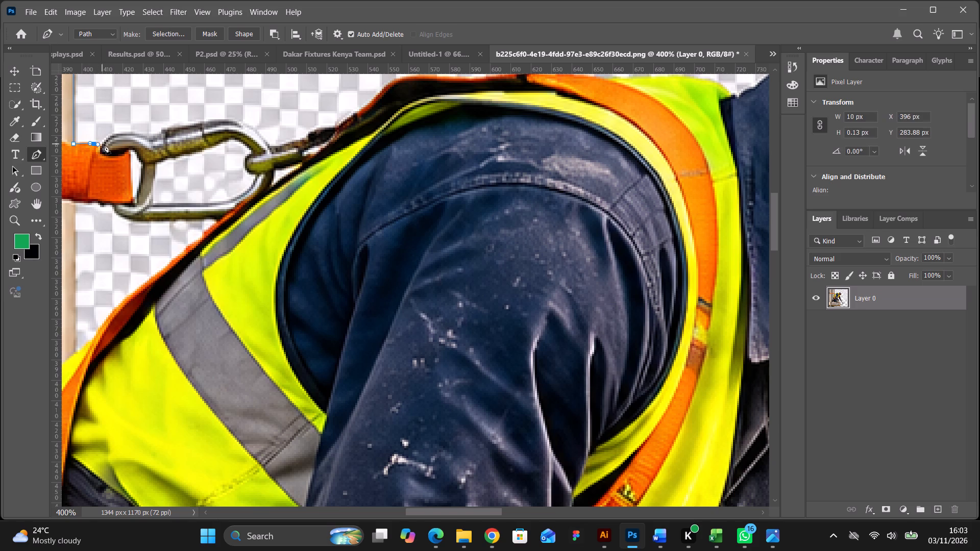
pyautogui.click(101, 144)
pyautogui.moveTo(113, 135); pyautogui.dragTo(114, 135)
# Continue the Pen path along the metal carabiner's upper edge from the orange strap to its locking sleeve.
pyautogui.moveTo(114, 135); pyautogui.dragTo(120, 134)
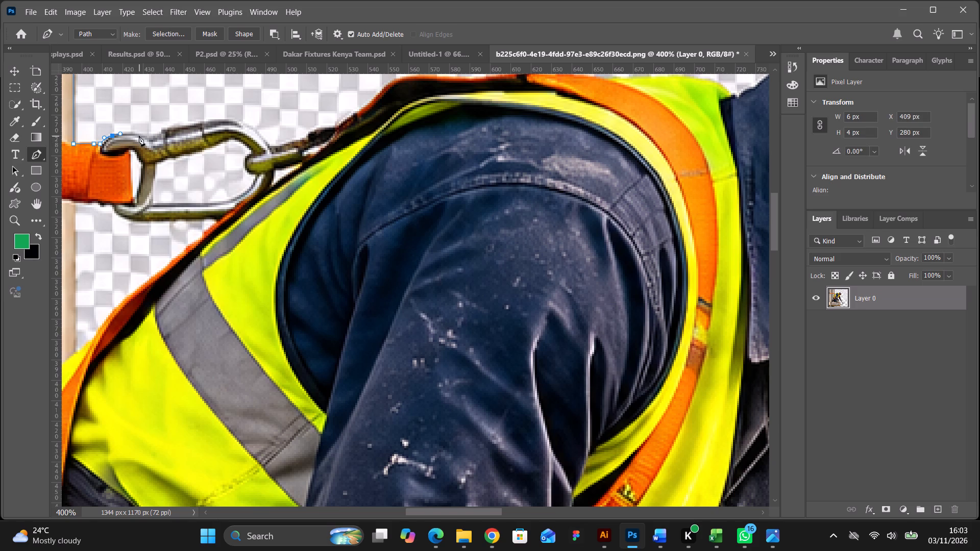
pyautogui.moveTo(139, 136); pyautogui.dragTo(146, 138)
pyautogui.moveTo(159, 134); pyautogui.dragTo(164, 130)
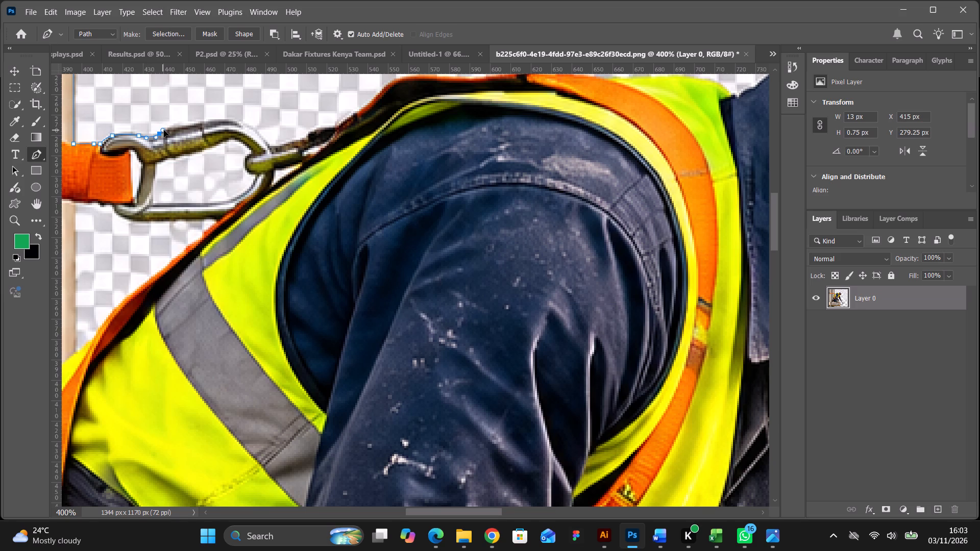
pyautogui.moveTo(164, 130); pyautogui.dragTo(164, 130)
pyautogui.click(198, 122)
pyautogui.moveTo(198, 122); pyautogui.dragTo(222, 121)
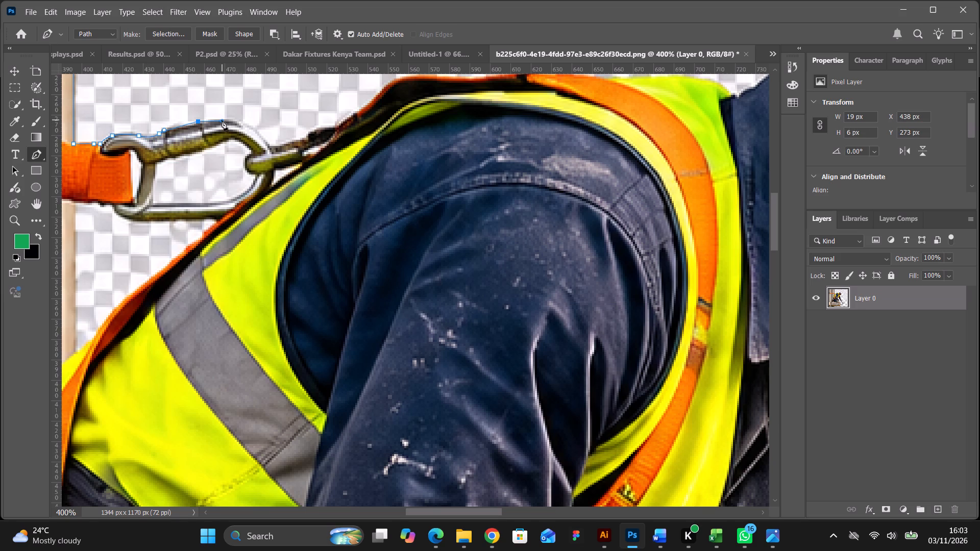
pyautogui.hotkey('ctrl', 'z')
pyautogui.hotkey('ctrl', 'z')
# Continue the Pen path over the carabiner's locking sleeve and around its curved upper end to the connecting link.
pyautogui.moveTo(189, 121); pyautogui.dragTo(210, 121)
pyautogui.moveTo(210, 121); pyautogui.dragTo(214, 120)
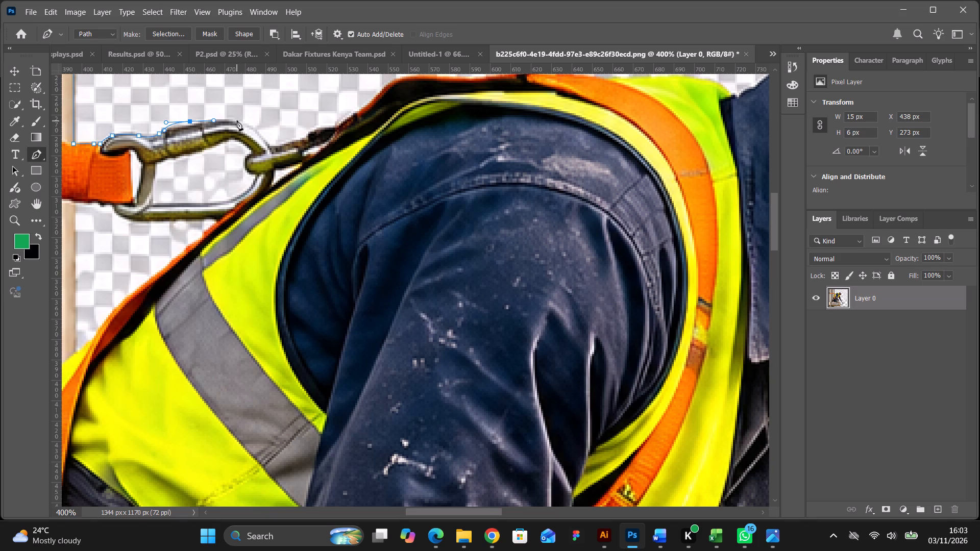
pyautogui.moveTo(237, 120); pyautogui.dragTo(246, 124)
pyautogui.moveTo(261, 136); pyautogui.dragTo(267, 143)
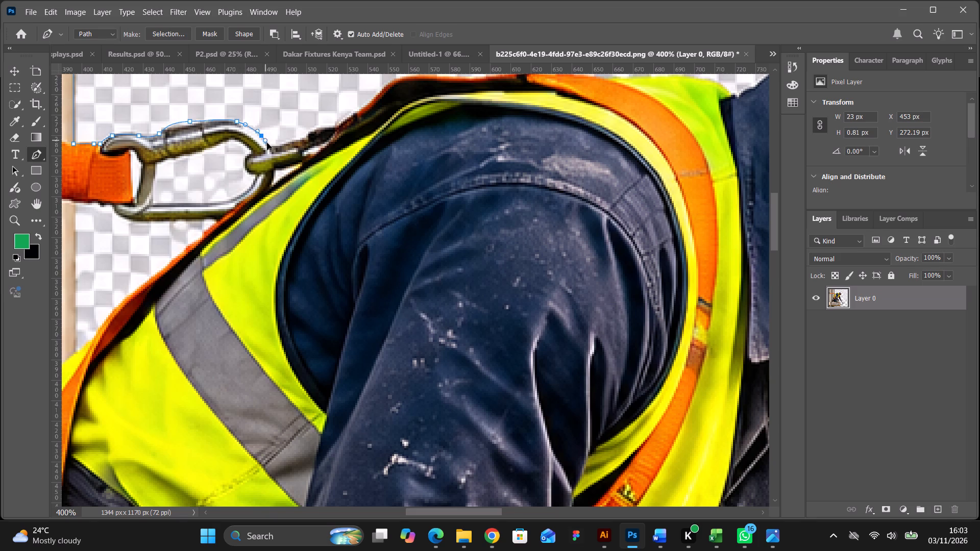
pyautogui.moveTo(267, 143); pyautogui.dragTo(268, 144)
pyautogui.click(269, 146)
# Trace the upper edge of the dark connecting link from the carabiner to the start of the shoulder harness strap.
pyautogui.moveTo(281, 145); pyautogui.dragTo(283, 145)
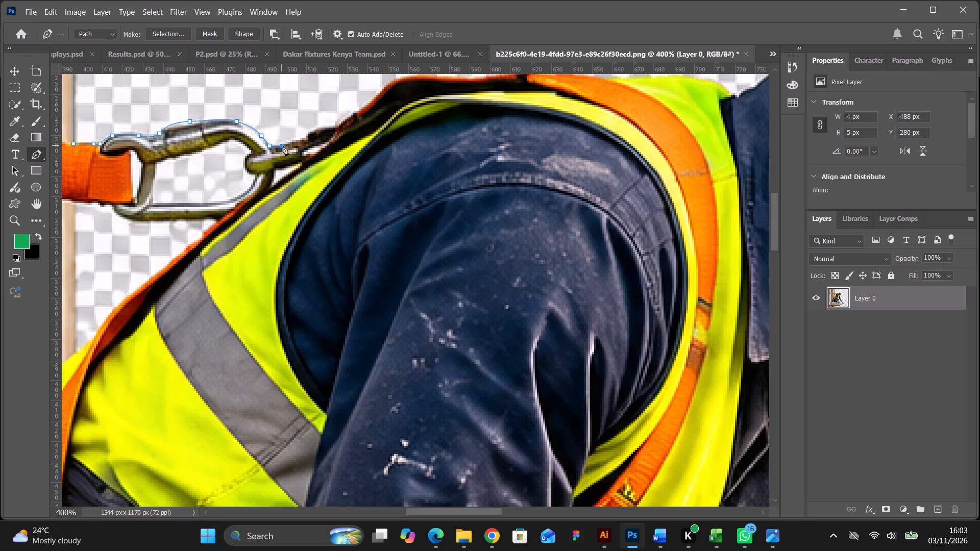
pyautogui.moveTo(283, 145); pyautogui.dragTo(286, 143)
pyautogui.click(287, 143)
pyautogui.click(299, 141)
pyautogui.moveTo(307, 135); pyautogui.dragTo(310, 131)
pyautogui.moveTo(324, 129); pyautogui.dragTo(329, 129)
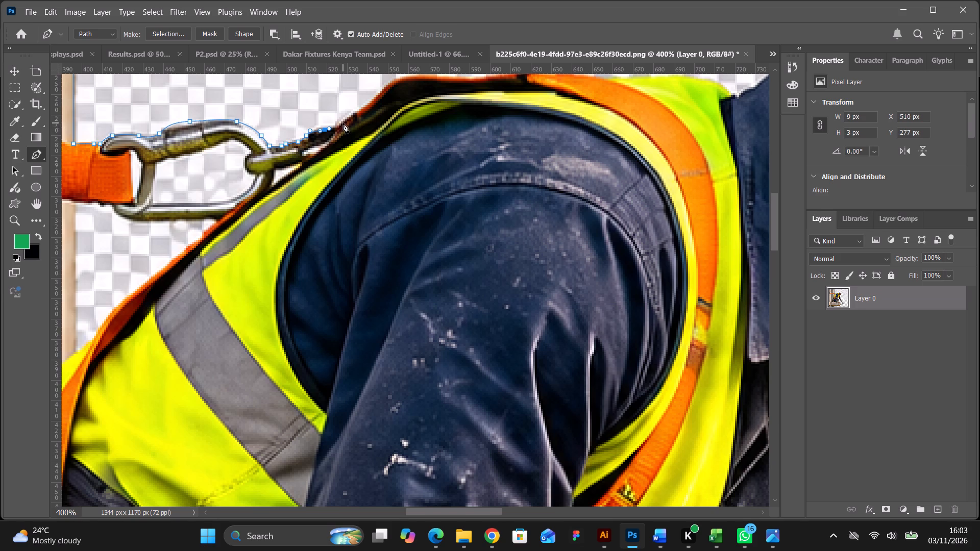
pyautogui.click(343, 123)
# Continue the Pen path up the harness strap and along its top edge to the dark patch on the worker's back.
pyautogui.scroll(13, 374, 122)
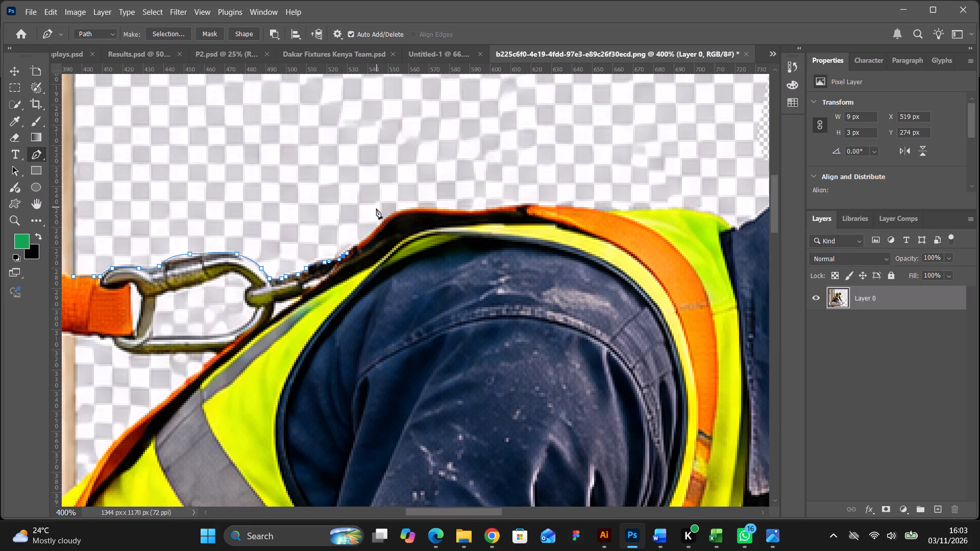
pyautogui.moveTo(369, 235); pyautogui.dragTo(380, 226)
pyautogui.moveTo(380, 226); pyautogui.dragTo(381, 226)
pyautogui.moveTo(401, 210); pyautogui.dragTo(418, 209)
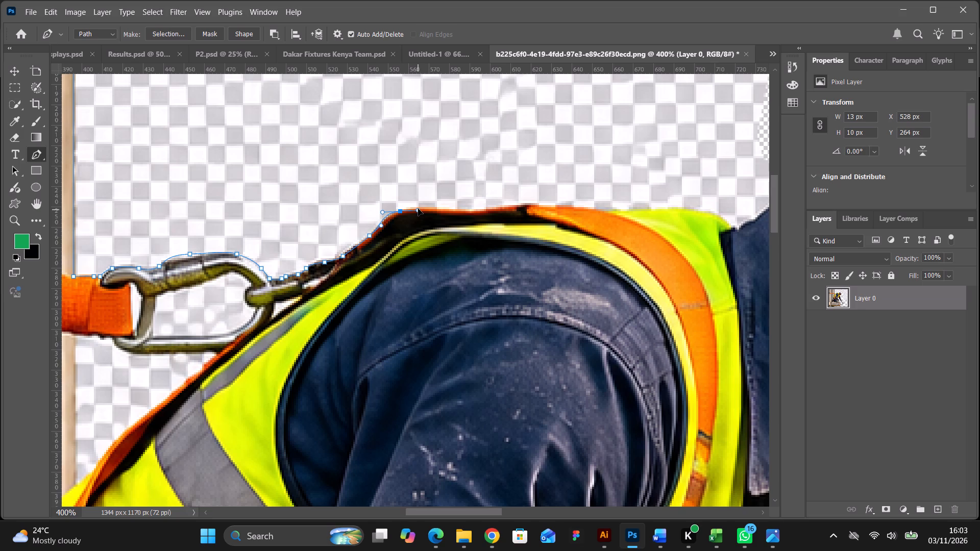
pyautogui.moveTo(418, 209); pyautogui.dragTo(415, 208)
pyautogui.moveTo(451, 210); pyautogui.dragTo(464, 211)
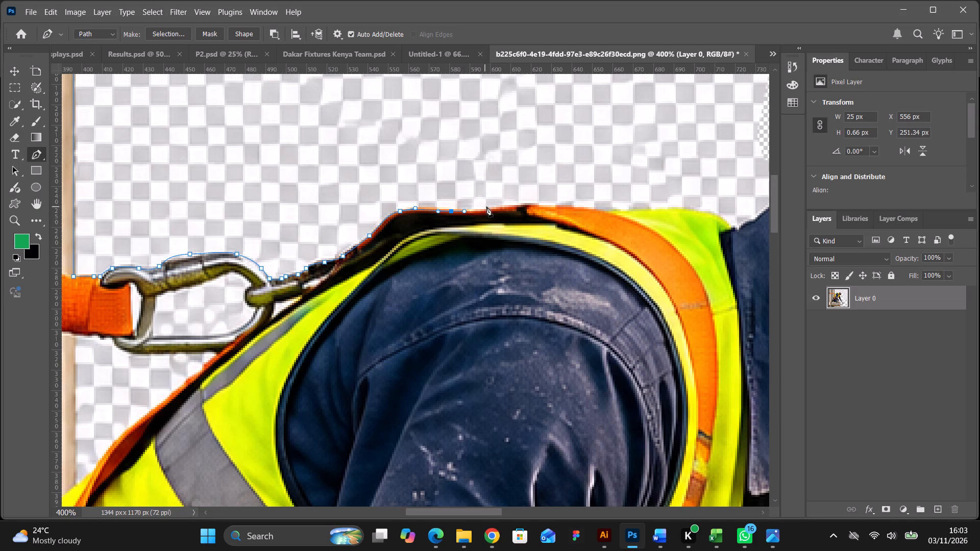
pyautogui.moveTo(490, 208); pyautogui.dragTo(500, 207)
pyautogui.click(518, 207)
# Trace the top edge of the orange strap and yellow vest up to the navy shirt collar.
pyautogui.moveTo(533, 205); pyautogui.dragTo(536, 205)
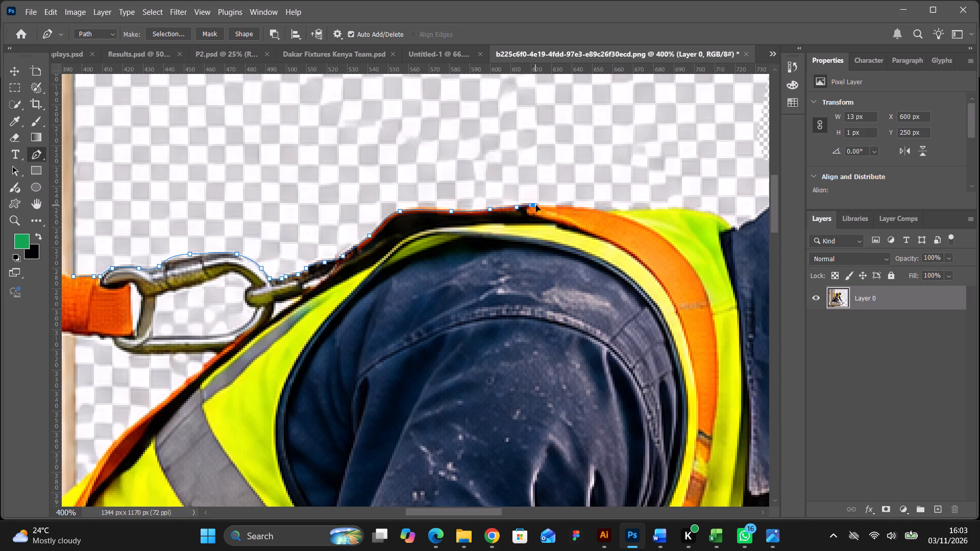
pyautogui.moveTo(536, 205); pyautogui.dragTo(540, 206)
pyautogui.moveTo(567, 207); pyautogui.dragTo(575, 208)
pyautogui.moveTo(575, 208); pyautogui.dragTo(580, 208)
pyautogui.moveTo(610, 211); pyautogui.dragTo(626, 214)
pyautogui.moveTo(662, 210); pyautogui.dragTo(673, 210)
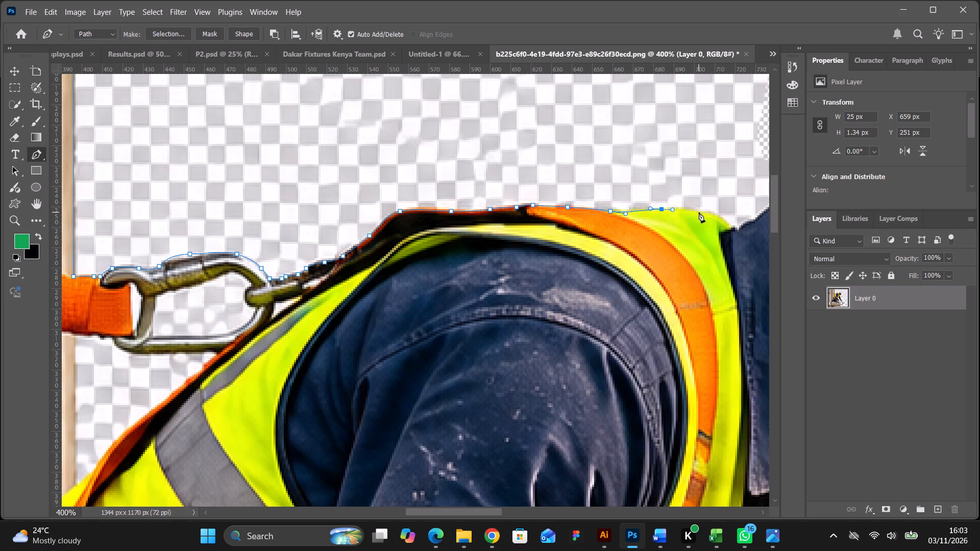
pyautogui.moveTo(701, 212); pyautogui.dragTo(713, 216)
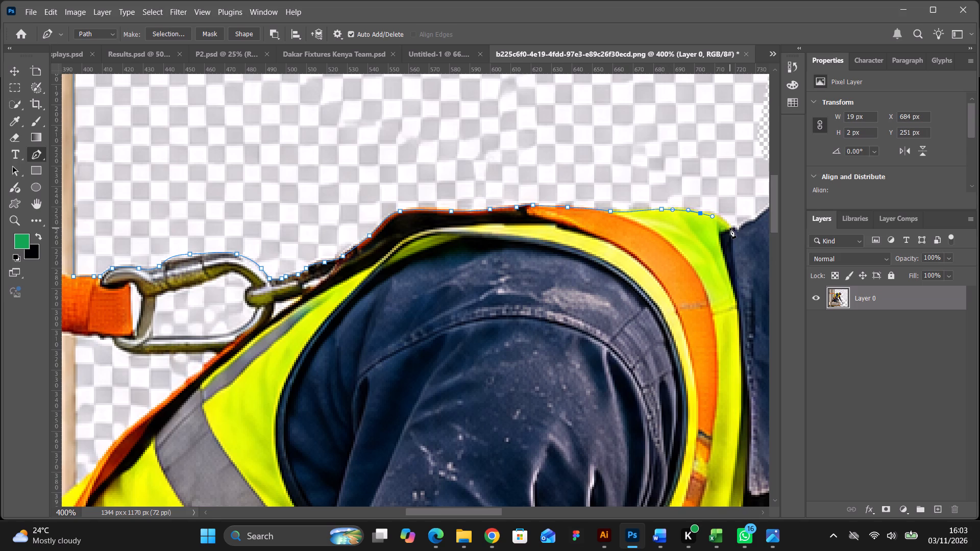
pyautogui.click(730, 228)
# Continue the Pen path from the vest's edge along the top of the navy shirt collar to the back of the neck.
pyautogui.moveTo(454, 512); pyautogui.dragTo(499, 512)
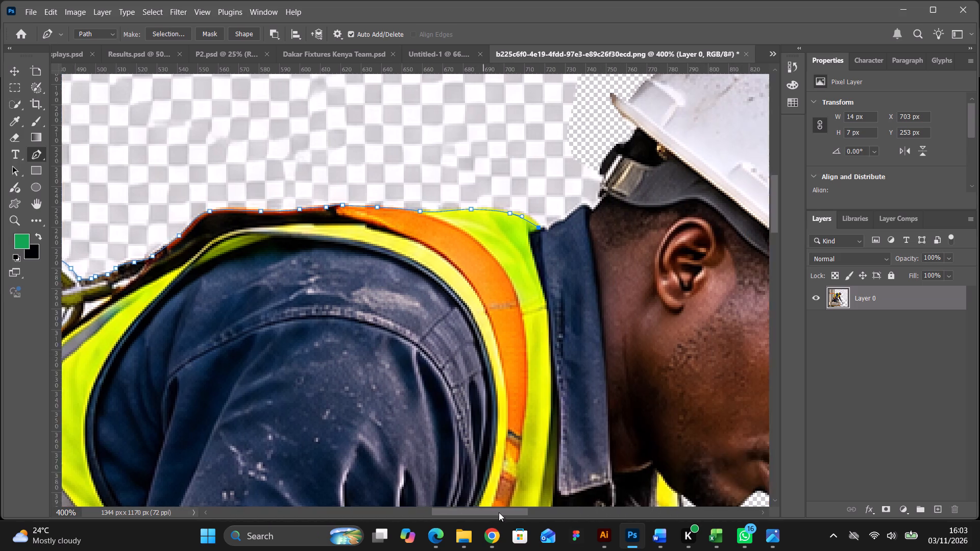
pyautogui.moveTo(499, 512); pyautogui.dragTo(512, 510)
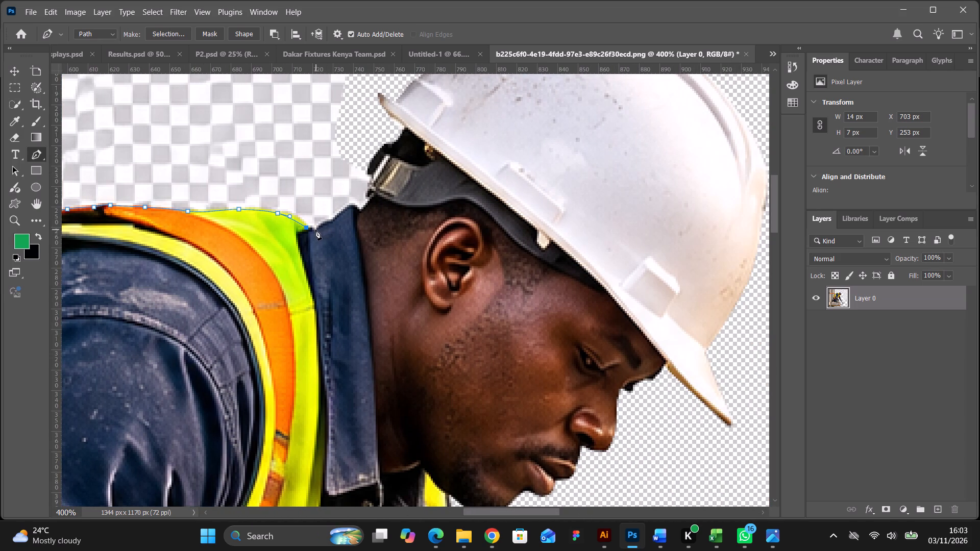
pyautogui.click(313, 231)
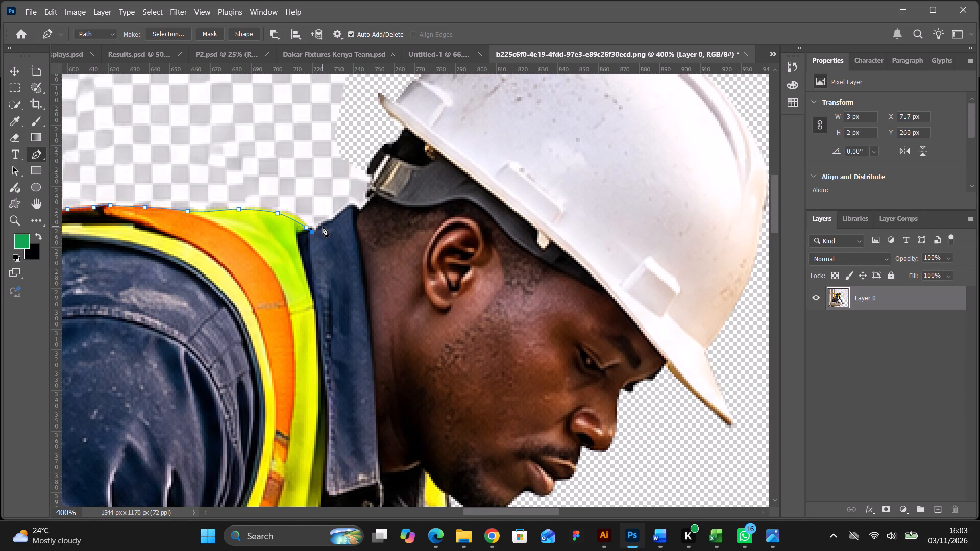
pyautogui.click(323, 227)
pyautogui.click(336, 221)
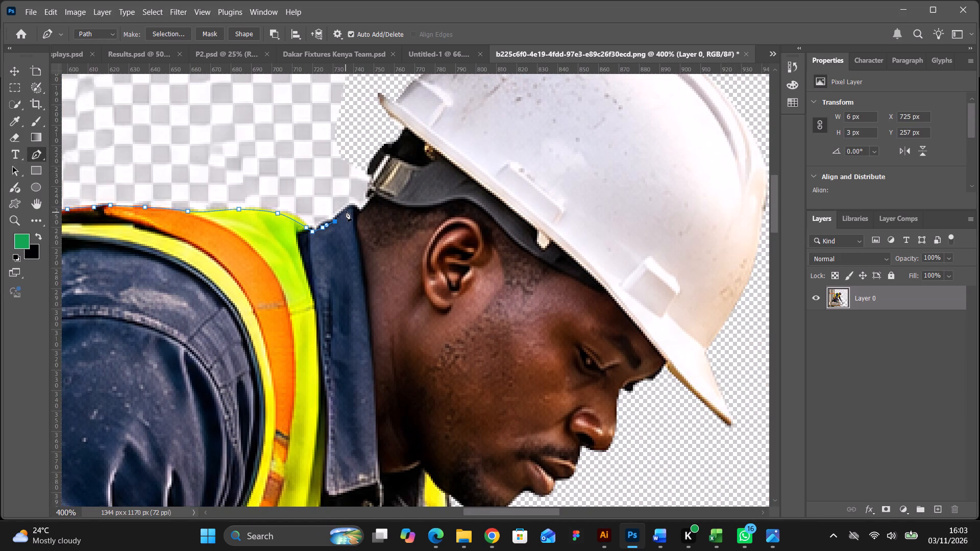
pyautogui.click(346, 211)
pyautogui.moveTo(356, 207); pyautogui.dragTo(360, 211)
pyautogui.click(364, 207)
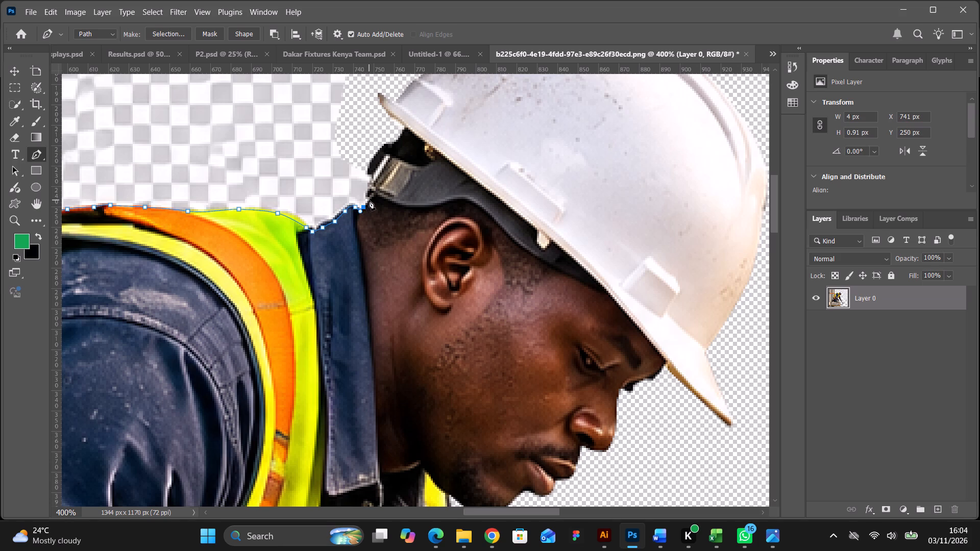
# Trace the Pen path up the nape and around the back of the helmet's headband buckle to the already transparent area.
pyautogui.click(369, 200)
pyautogui.click(370, 194)
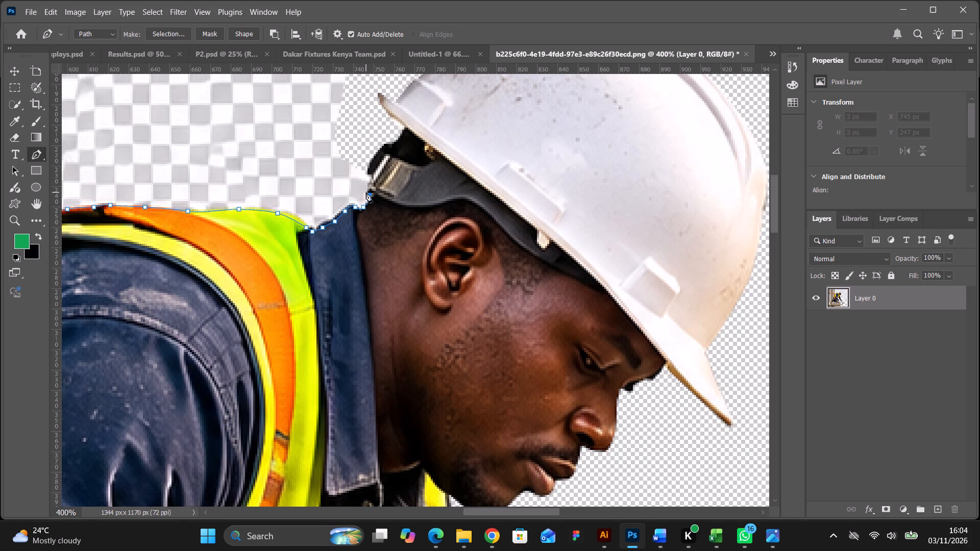
pyautogui.click(366, 192)
pyautogui.click(369, 182)
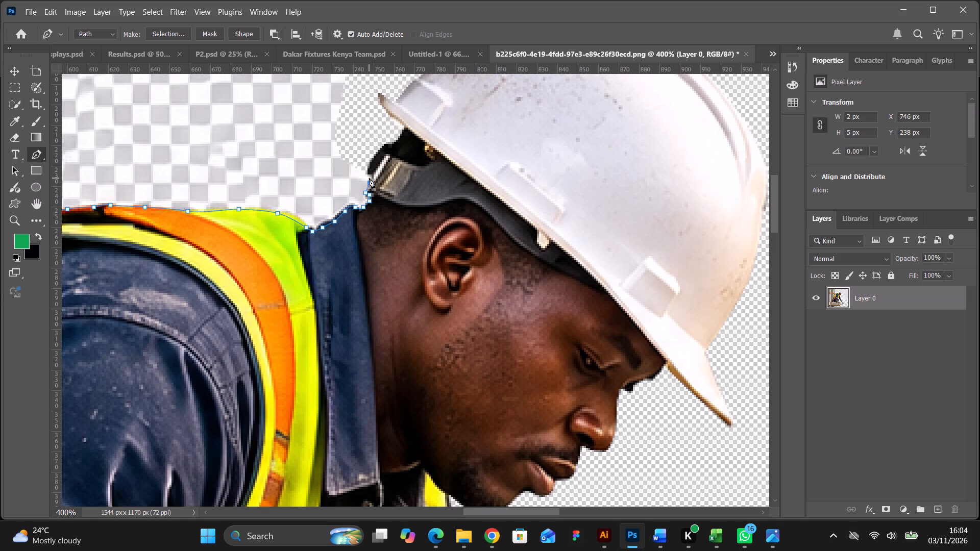
pyautogui.click(371, 177)
pyautogui.click(368, 174)
pyautogui.click(362, 170)
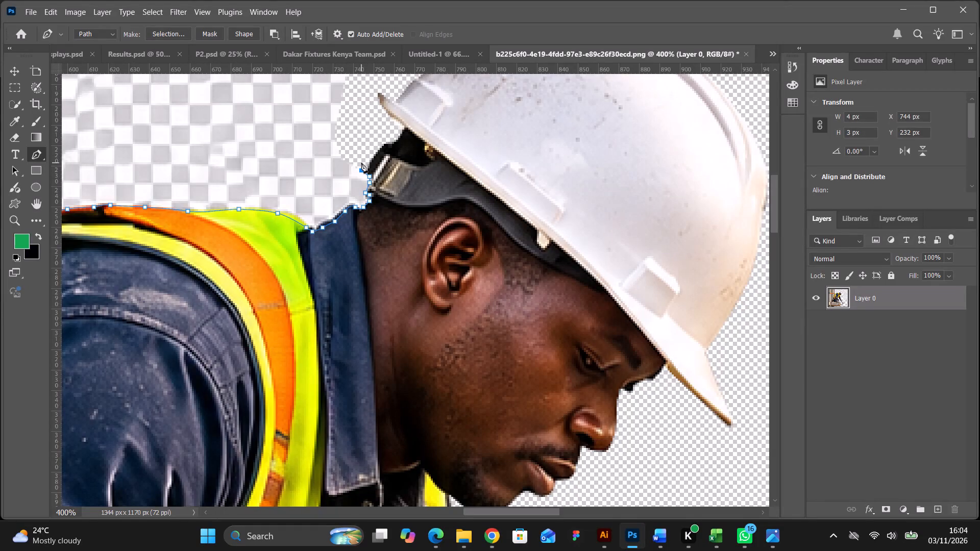
pyautogui.click(361, 163)
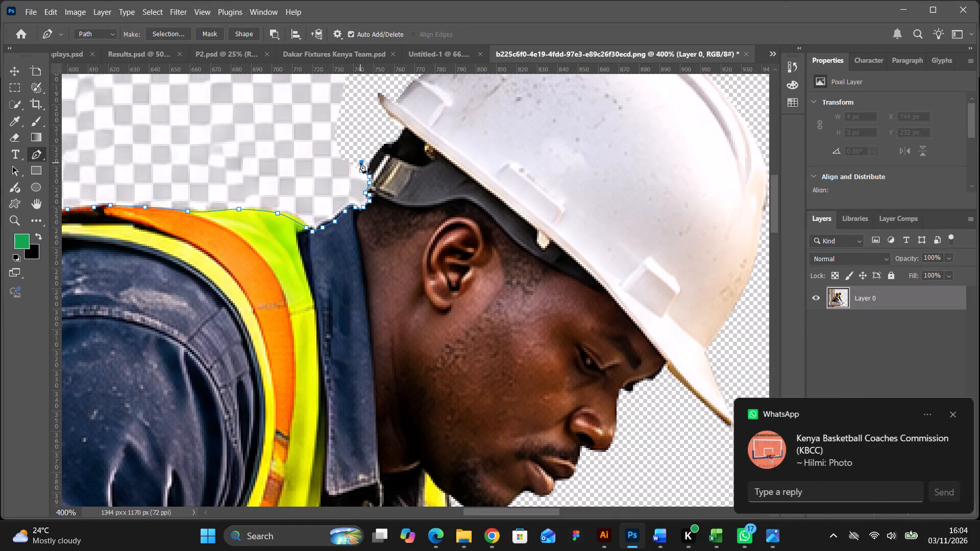
# Carry the Pen path in a loose curve through the transparent area behind and over the crown of the white helmet.
pyautogui.scroll(20, 360, 163)
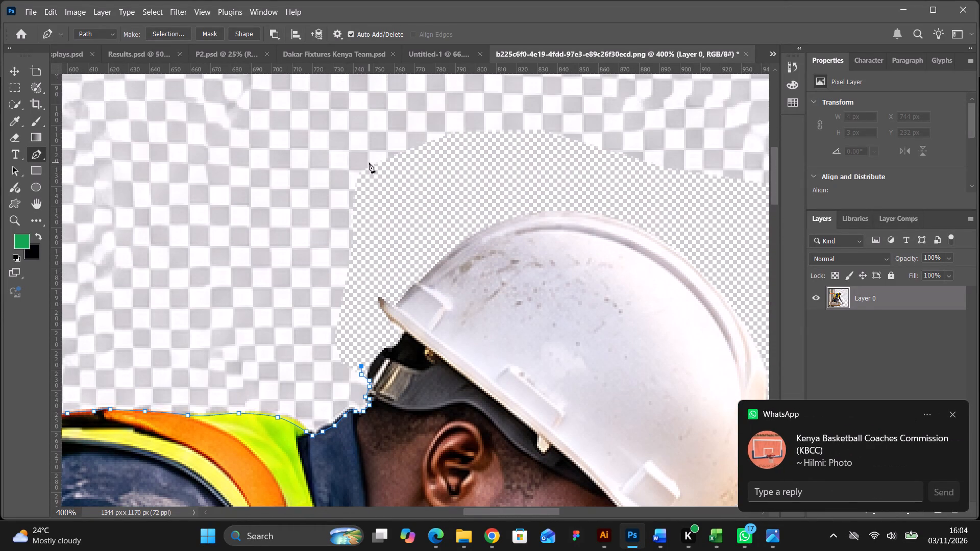
pyautogui.click(414, 189)
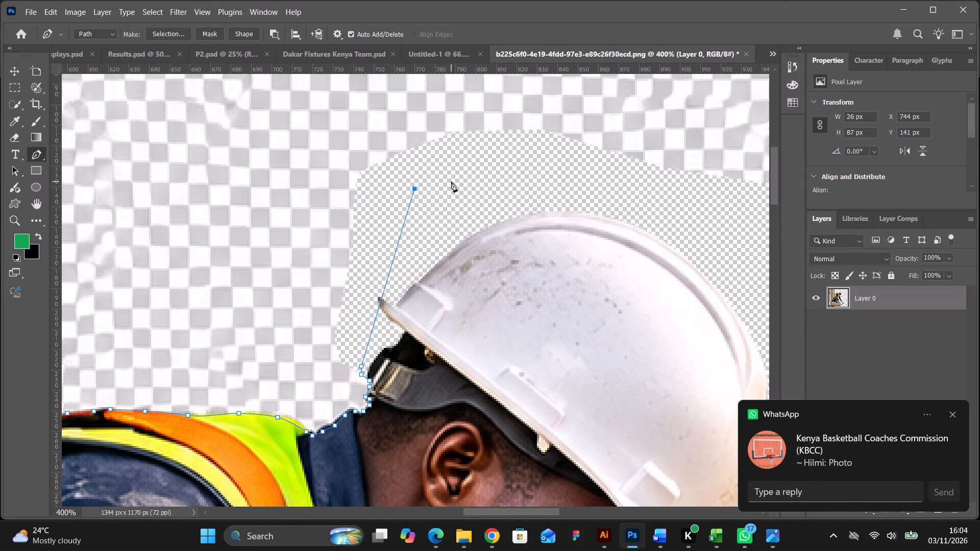
pyautogui.hotkey('ctrl', 'z')
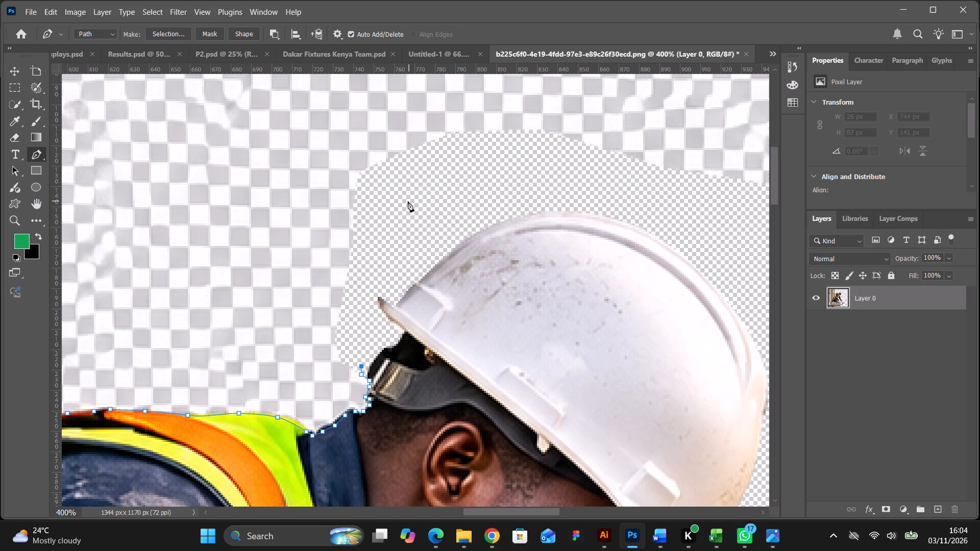
pyautogui.moveTo(396, 211); pyautogui.dragTo(424, 199)
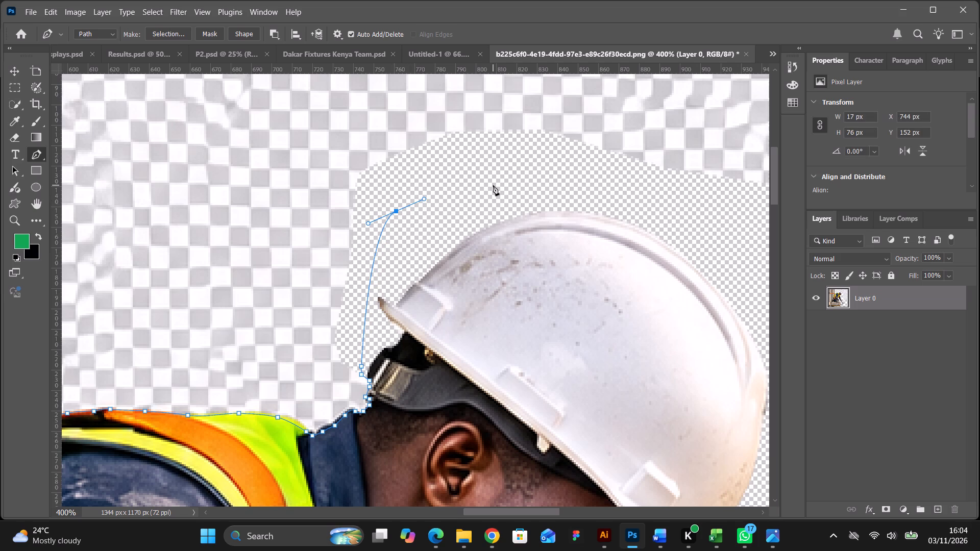
pyautogui.moveTo(499, 182); pyautogui.dragTo(513, 178)
pyautogui.moveTo(588, 181); pyautogui.dragTo(645, 191)
pyautogui.moveTo(693, 220); pyautogui.dragTo(707, 235)
pyautogui.moveTo(726, 258); pyautogui.dragTo(740, 287)
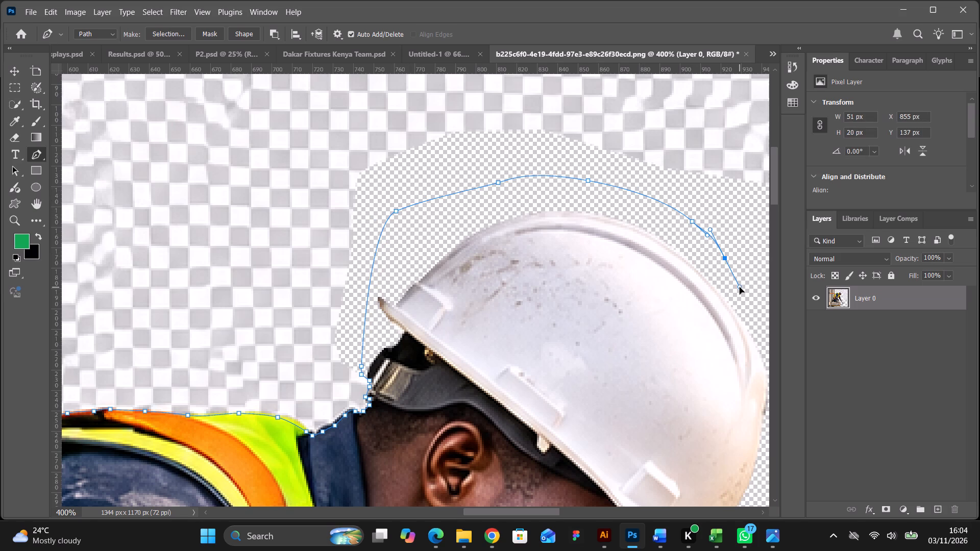
# Extend the Pen path in a long curve down through the transparent area in front of the helmet brim and face.
pyautogui.moveTo(516, 513); pyautogui.dragTo(564, 512)
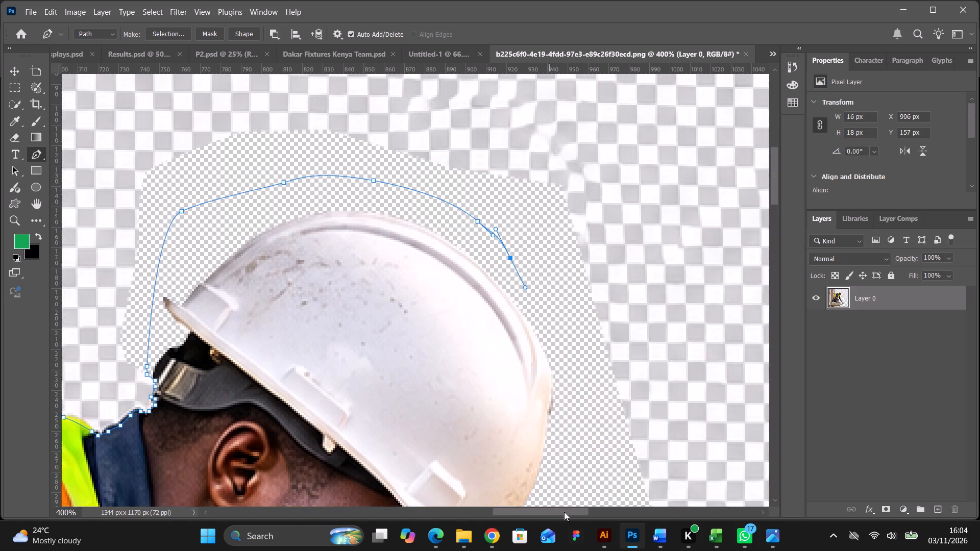
pyautogui.moveTo(564, 512); pyautogui.dragTo(574, 512)
pyautogui.scroll(-20, 501, 385)
pyautogui.scroll(-10, 501, 385)
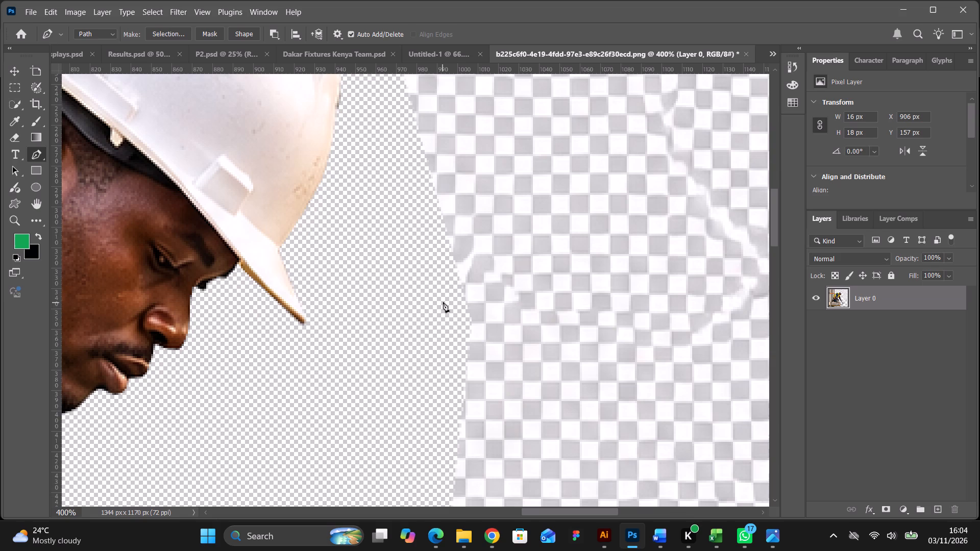
pyautogui.moveTo(443, 302); pyautogui.dragTo(471, 506)
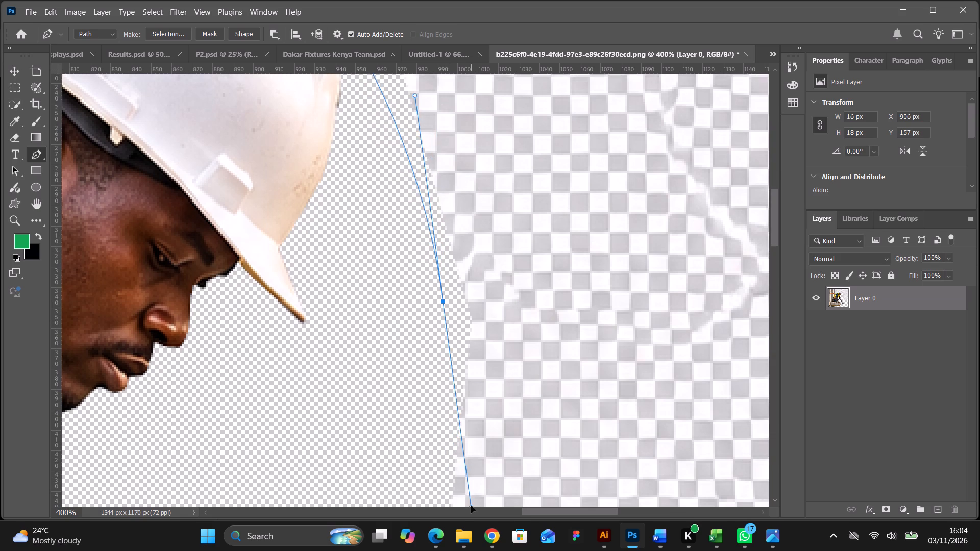
pyautogui.moveTo(471, 506); pyautogui.dragTo(473, 500)
# Extend the Pen path down the cleared area beside the worker's arm, curving below the remaining checkered background.
pyautogui.scroll(20, 430, 280)
pyautogui.scroll(3, 430, 280)
pyautogui.scroll(-15, 438, 282)
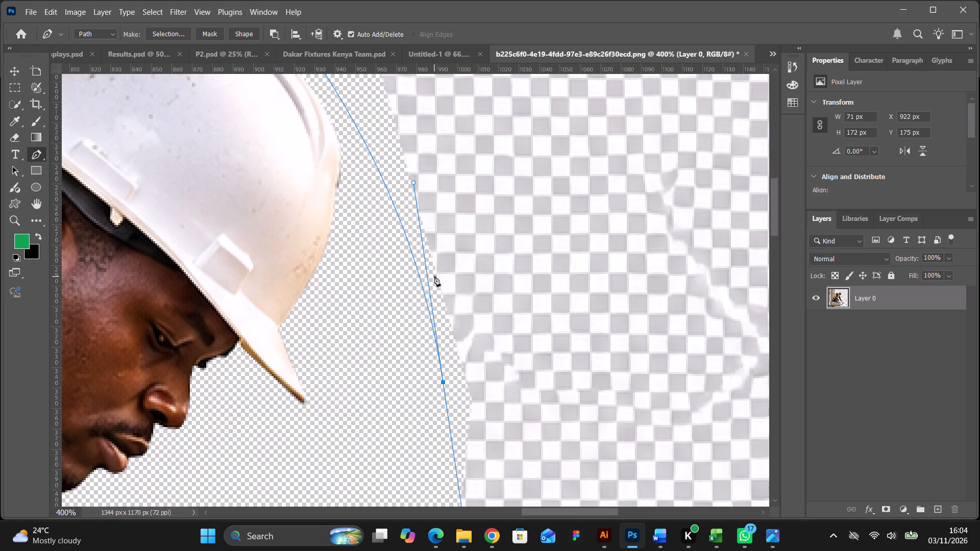
pyautogui.scroll(-20, 434, 276)
pyautogui.scroll(-20, 434, 276)
pyautogui.scroll(-3, 434, 276)
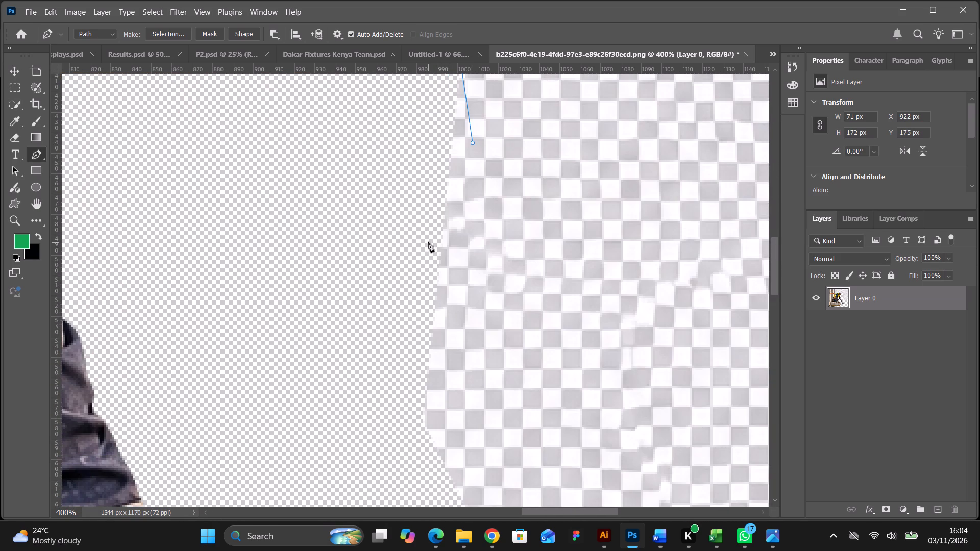
pyautogui.moveTo(428, 242); pyautogui.dragTo(418, 306)
pyautogui.scroll(-20, 415, 292)
pyautogui.moveTo(419, 284); pyautogui.dragTo(452, 340)
pyautogui.scroll(-20, 462, 336)
pyautogui.scroll(-2, 462, 336)
pyautogui.moveTo(527, 309); pyautogui.dragTo(635, 394)
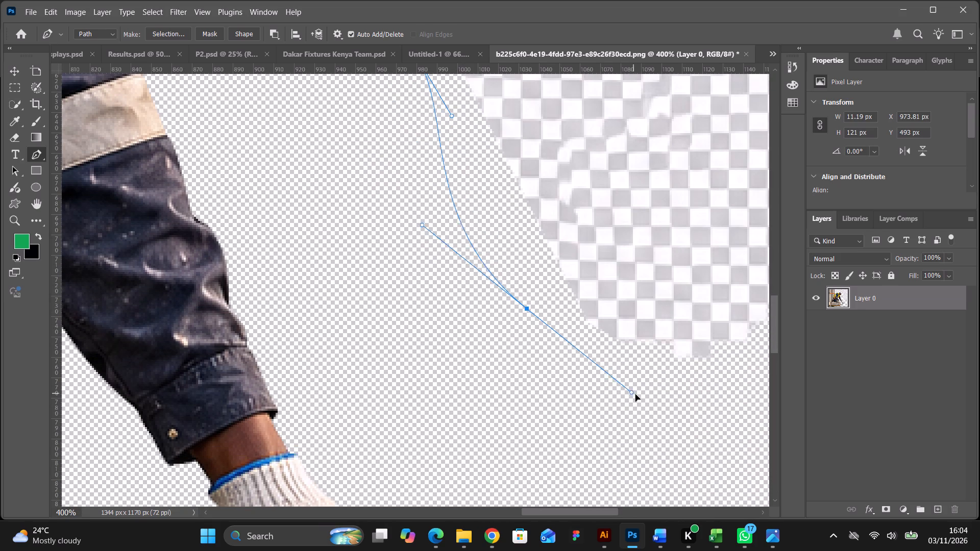
pyautogui.moveTo(635, 394); pyautogui.dragTo(638, 395)
# Curve the Pen path beneath the remaining checkered background to the canvas's right edge, redoing the first anchor point.
pyautogui.moveTo(576, 512); pyautogui.dragTo(635, 516)
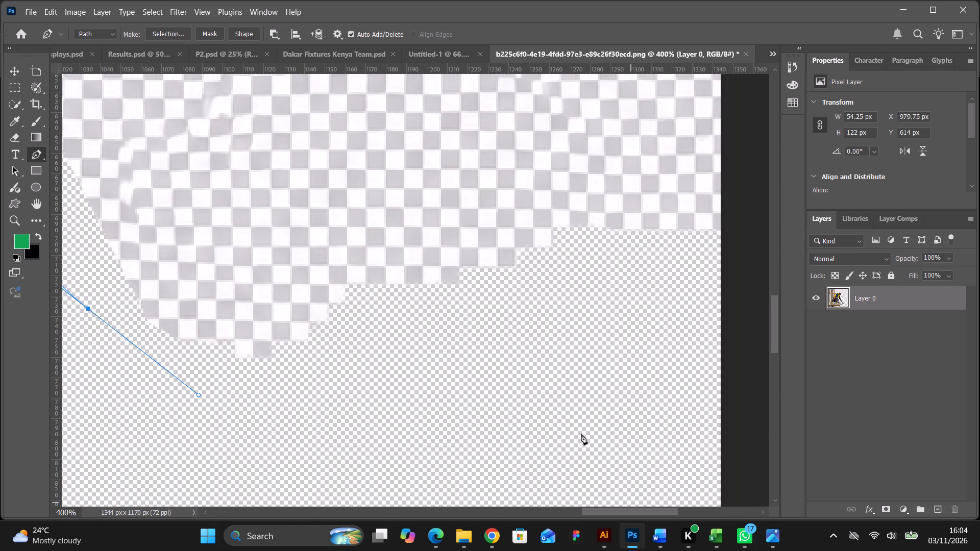
pyautogui.moveTo(489, 341); pyautogui.dragTo(526, 333)
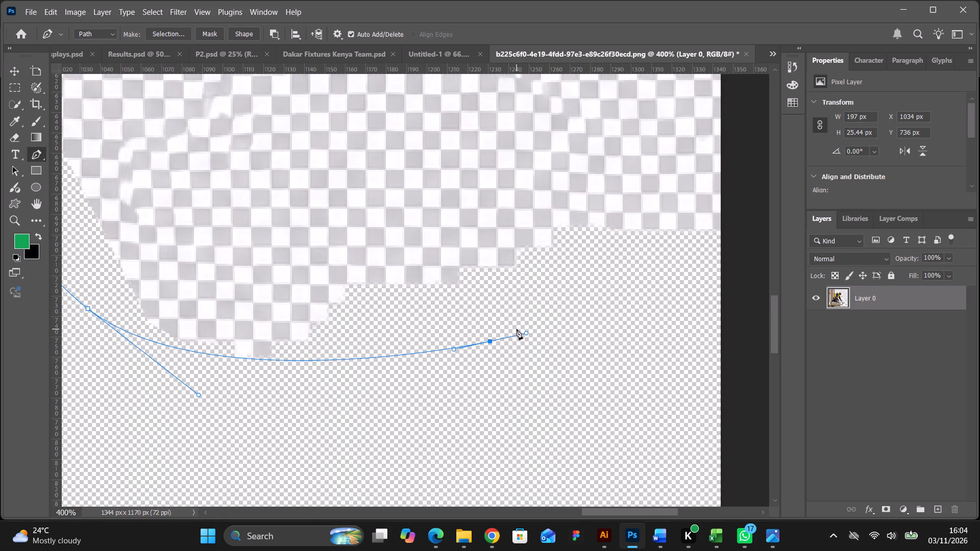
pyautogui.hotkey('ctrl', 'z')
pyautogui.moveTo(444, 341); pyautogui.dragTo(525, 295)
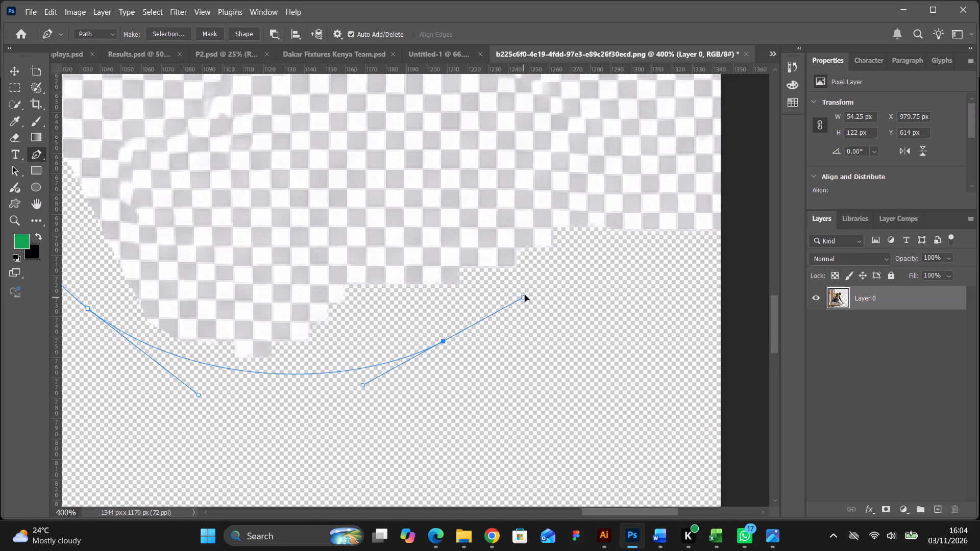
pyautogui.moveTo(525, 295); pyautogui.dragTo(526, 293)
pyautogui.moveTo(588, 272); pyautogui.dragTo(618, 272)
pyautogui.moveTo(664, 269); pyautogui.dragTo(682, 268)
pyautogui.moveTo(708, 266); pyautogui.dragTo(717, 265)
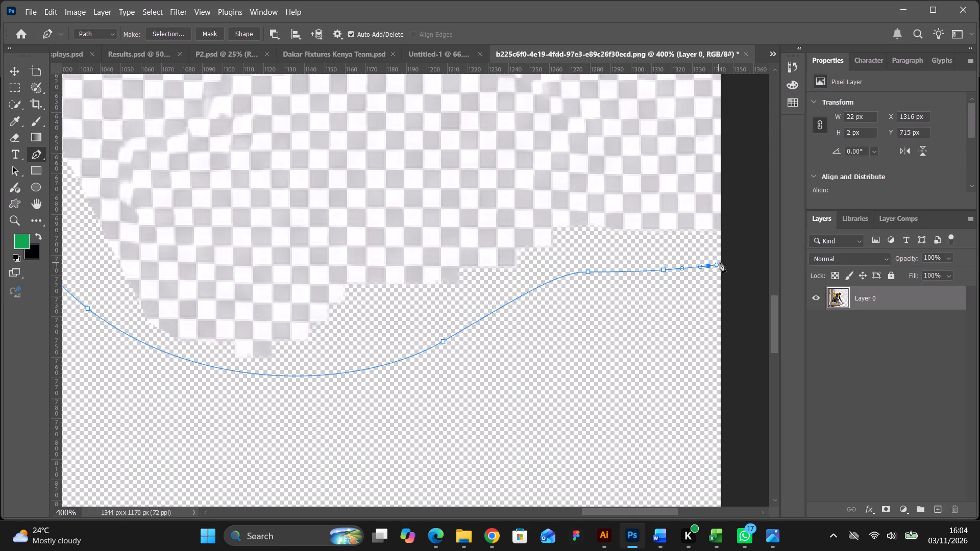
pyautogui.click(720, 261)
# Extend the Pen path up the canvas's right edge and above its top edge, closing it at the concrete column's top corner.
pyautogui.scroll(20, 709, 222)
pyautogui.scroll(16, 709, 222)
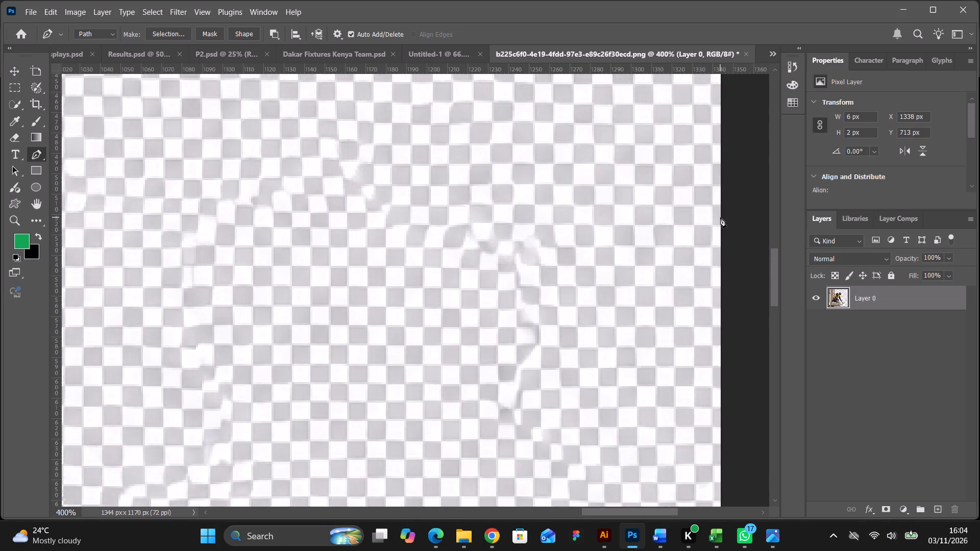
pyautogui.scroll(20, 720, 217)
pyautogui.scroll(20, 720, 217)
pyautogui.scroll(20, 720, 217)
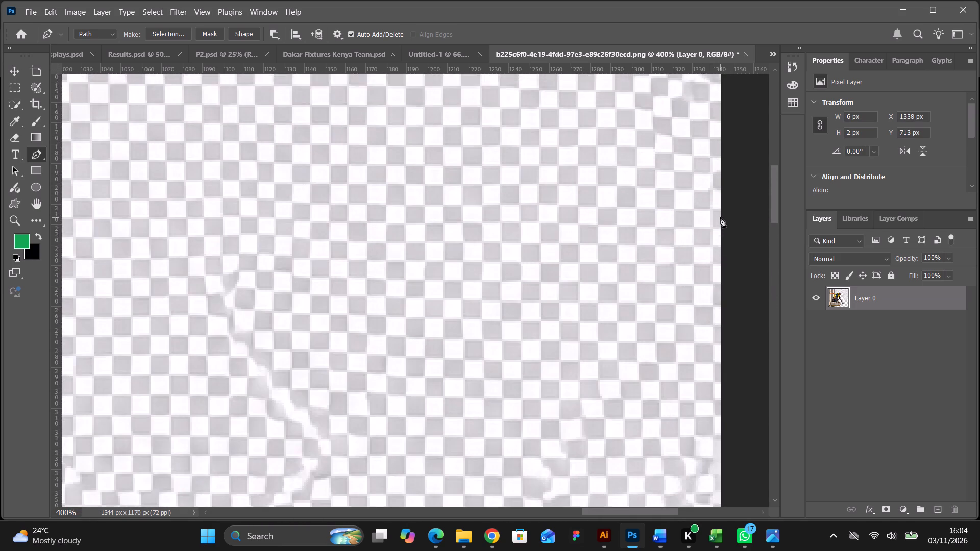
pyautogui.scroll(20, 720, 217)
pyautogui.scroll(14, 720, 217)
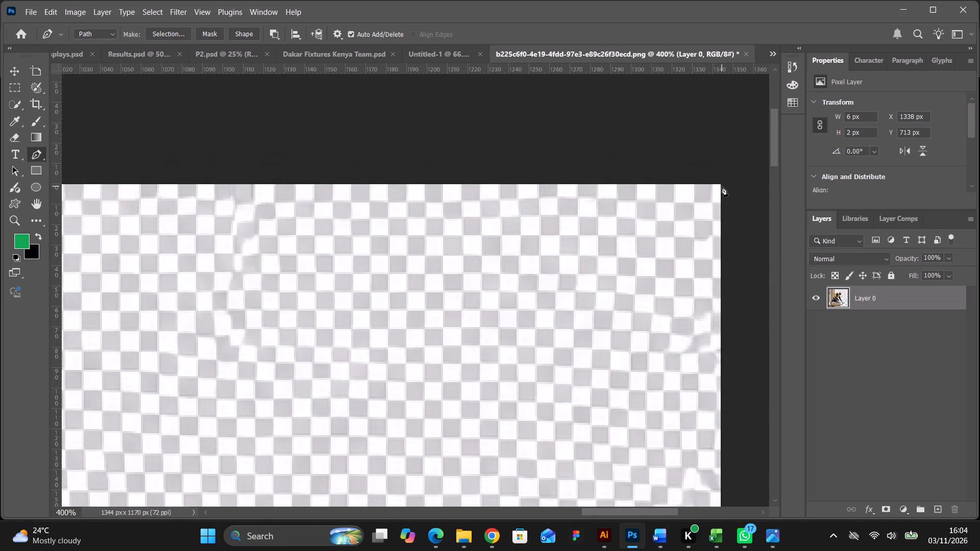
pyautogui.click(723, 168)
pyautogui.click(596, 137)
pyautogui.moveTo(408, 141); pyautogui.dragTo(396, 141)
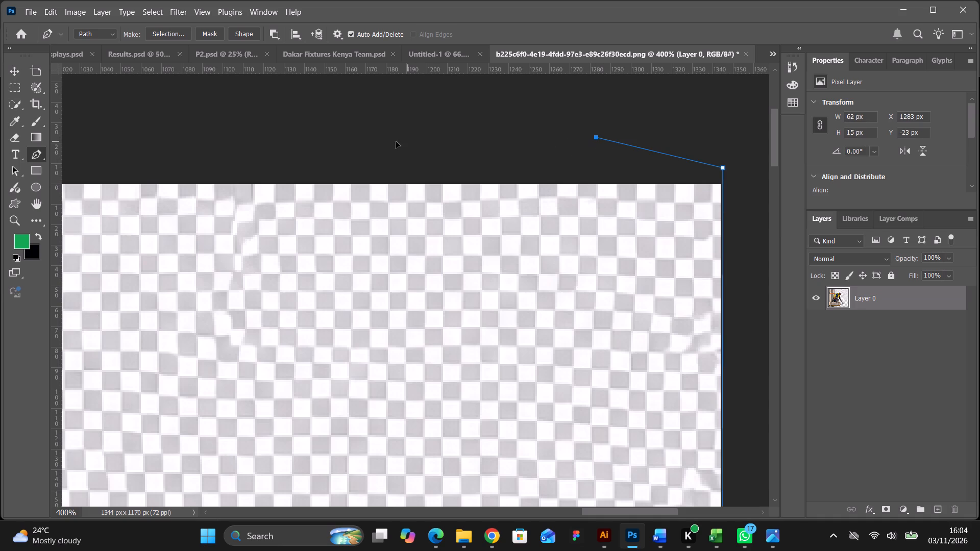
pyautogui.moveTo(396, 141); pyautogui.dragTo(403, 141)
pyautogui.moveTo(316, 140); pyautogui.dragTo(300, 139)
pyautogui.click(273, 142)
pyautogui.moveTo(599, 509); pyautogui.dragTo(560, 508)
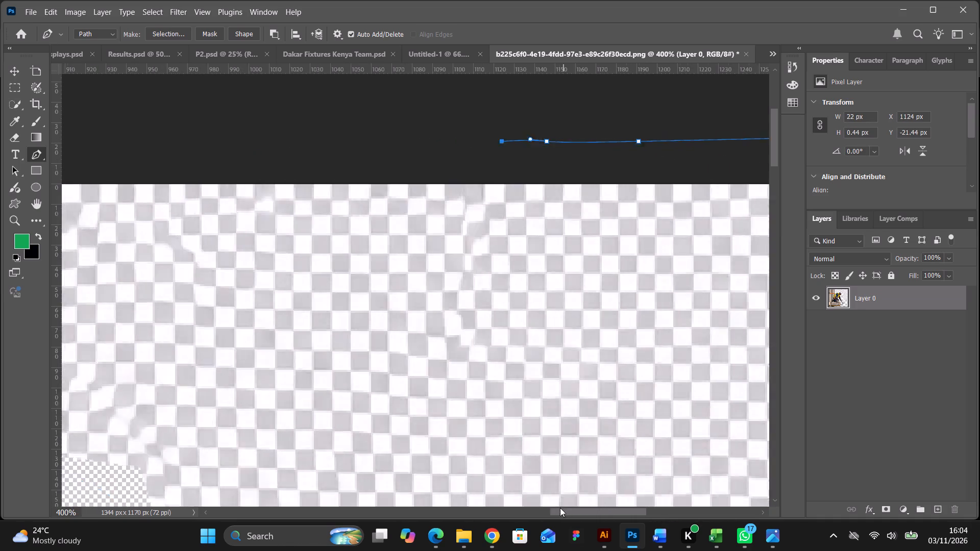
pyautogui.moveTo(560, 508); pyautogui.dragTo(434, 495)
pyautogui.click(226, 165)
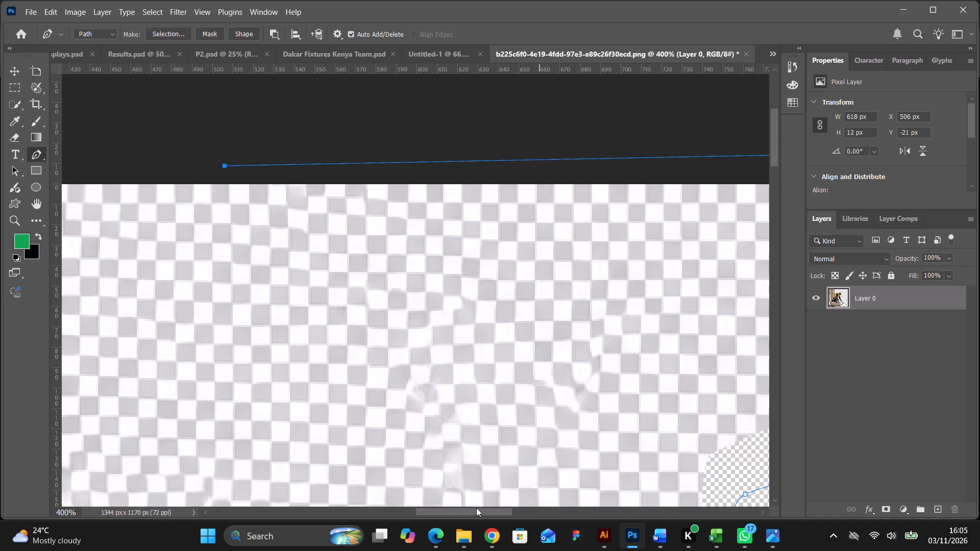
pyautogui.moveTo(473, 510); pyautogui.dragTo(399, 507)
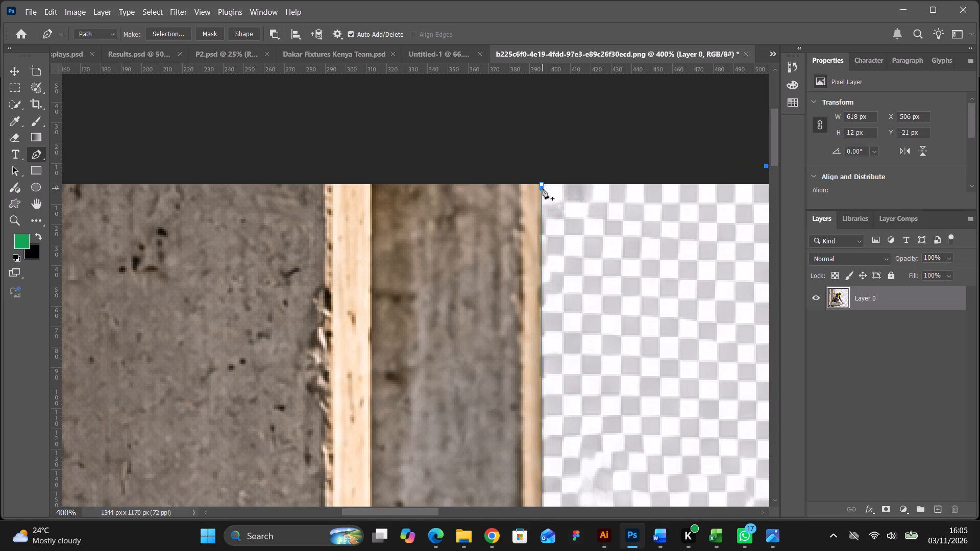
pyautogui.click(543, 185)
# Convert the closed path to a selection, invert it, delete the checkered background around the worker's upper body and deselect.
pyautogui.rightClick(605, 244)
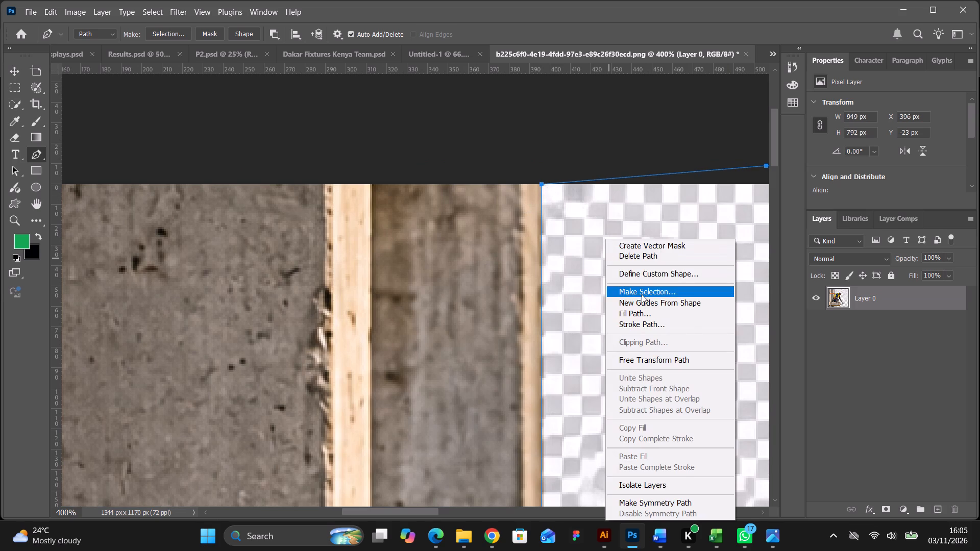
pyautogui.click(642, 294)
pyautogui.click(549, 136)
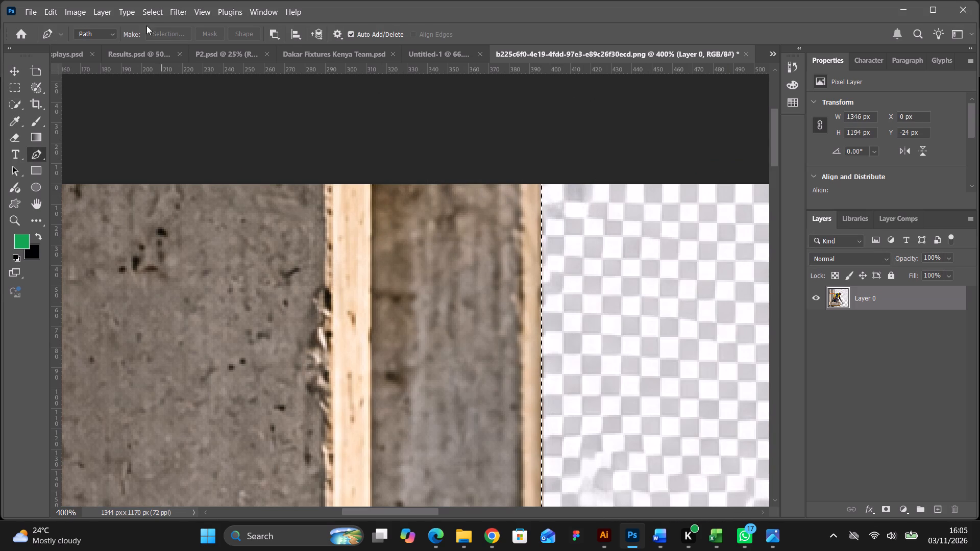
pyautogui.click(155, 13)
pyautogui.click(174, 63)
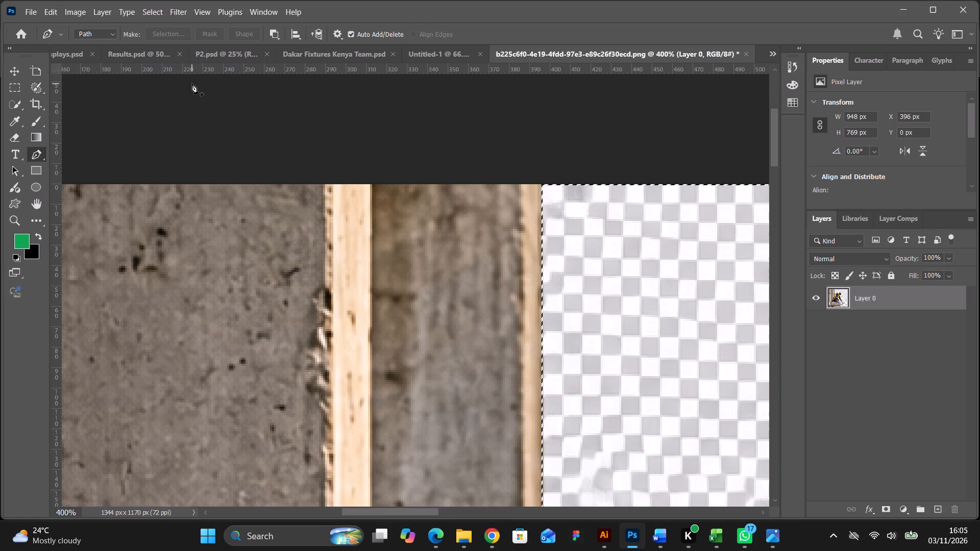
pyautogui.press('Delete')
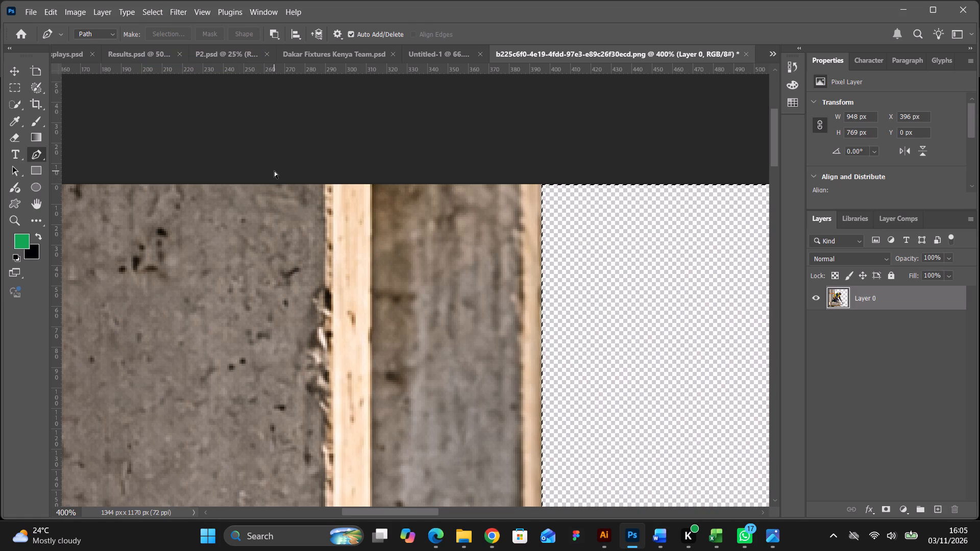
pyautogui.hotkey('ctrl', 'd')
# Start a Pen path around the checkered gap under the kneeling leg, down the column's edge and along the concrete ledge.
pyautogui.hotkey('ctrl', '-')
pyautogui.hotkey('ctrl', '-')
pyautogui.hotkey('ctrl', '-')
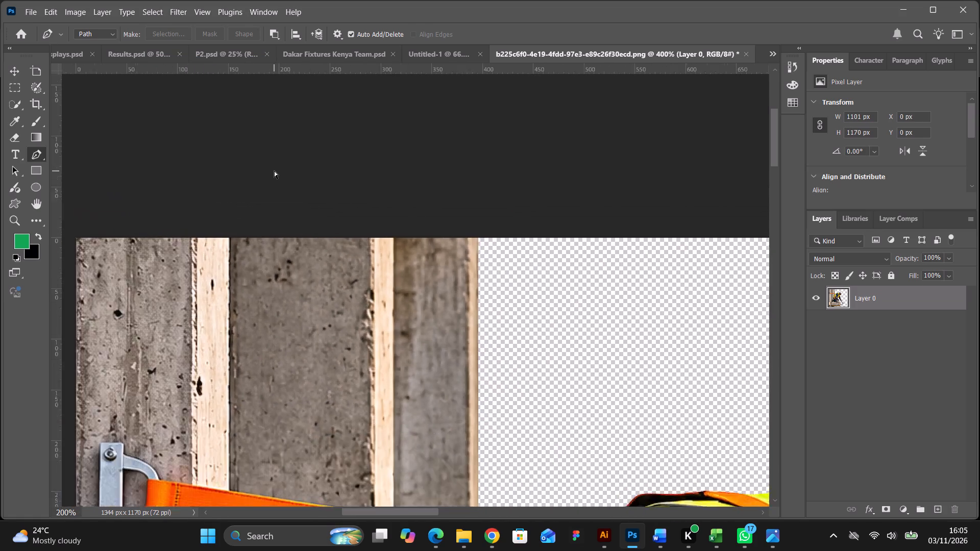
pyautogui.hotkey('ctrl', '-')
pyautogui.hotkey('ctrl', '-')
pyautogui.scroll(-7, 274, 171)
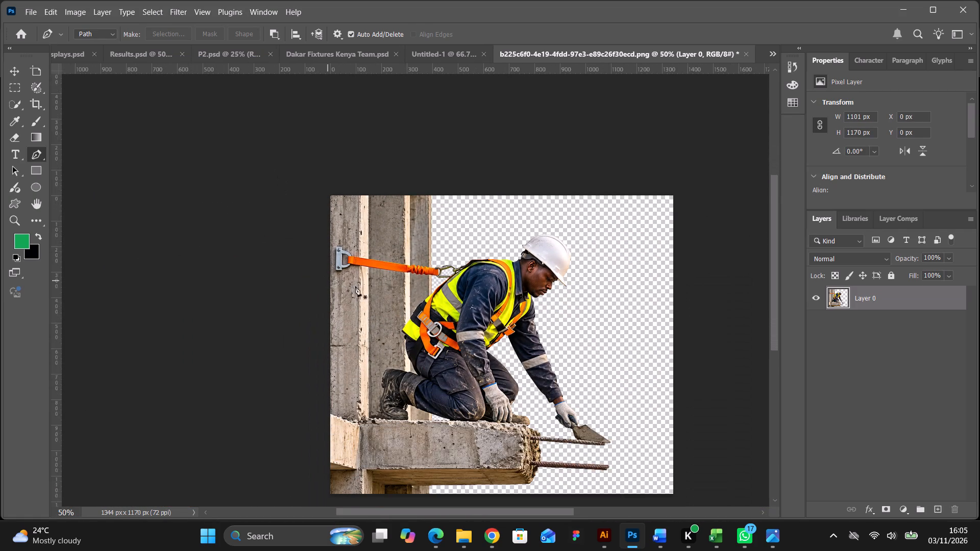
pyautogui.scroll(-6, 355, 286)
pyautogui.hotkey('ctrl', '=')
pyautogui.hotkey('ctrl', '=')
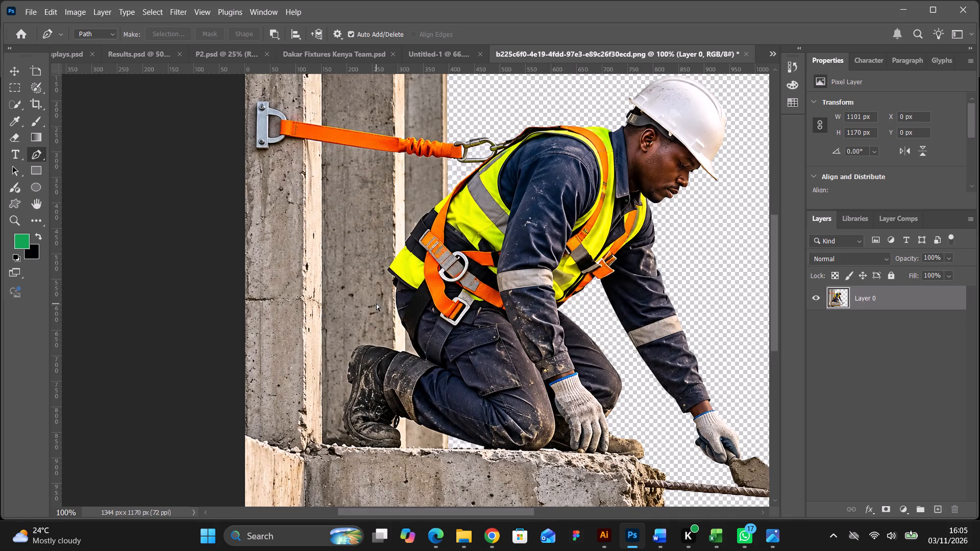
pyautogui.hotkey('ctrl', '=')
pyautogui.scroll(-19, 367, 304)
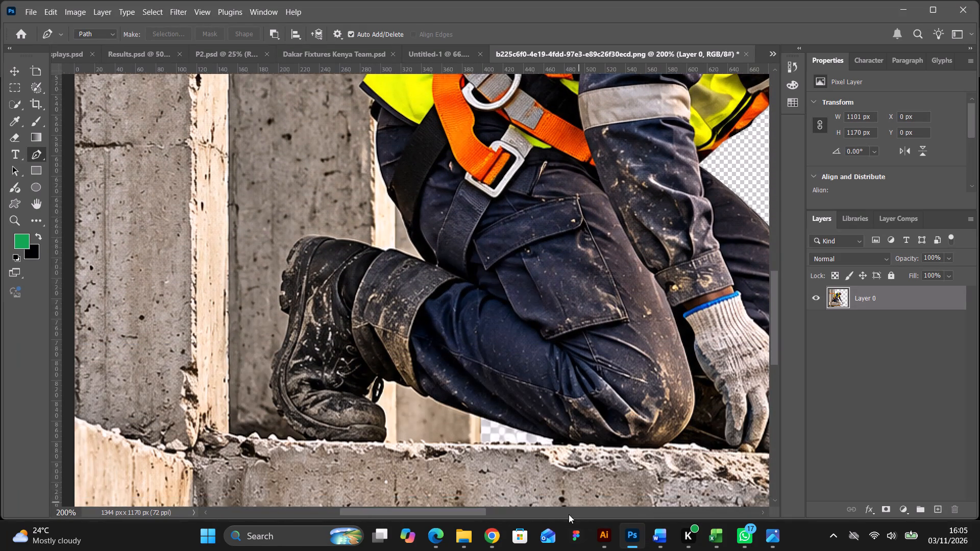
pyautogui.scroll(-2, 569, 514)
pyautogui.moveTo(458, 514); pyautogui.dragTo(486, 511)
pyautogui.scroll(-7, 393, 367)
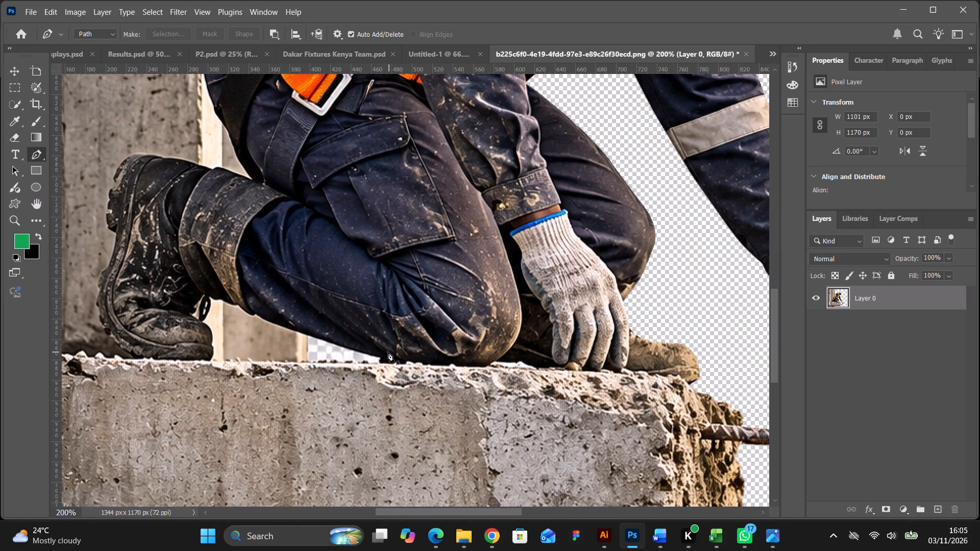
pyautogui.click(307, 335)
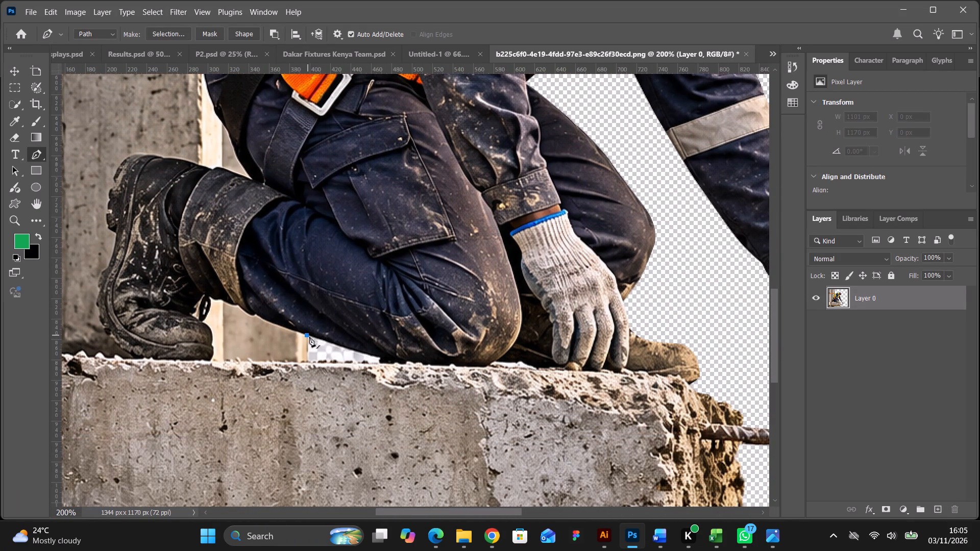
pyautogui.click(307, 362)
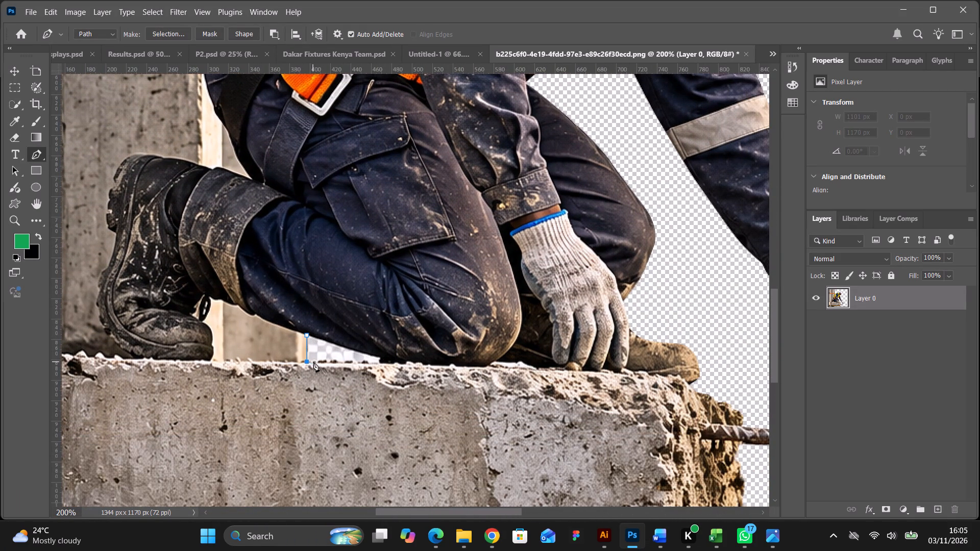
pyautogui.click(313, 362)
pyautogui.click(320, 361)
pyautogui.click(328, 361)
pyautogui.click(333, 361)
pyautogui.click(340, 362)
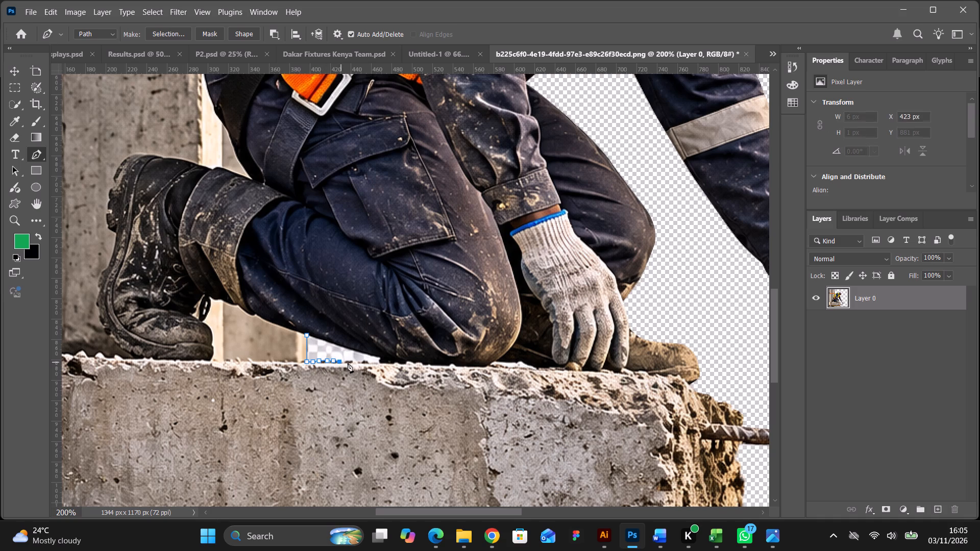
# Continue the Pen path along the ledge towards the knee and back up the trouser edge, closing it around the gap.
pyautogui.click(350, 361)
pyautogui.click(359, 363)
pyautogui.click(365, 362)
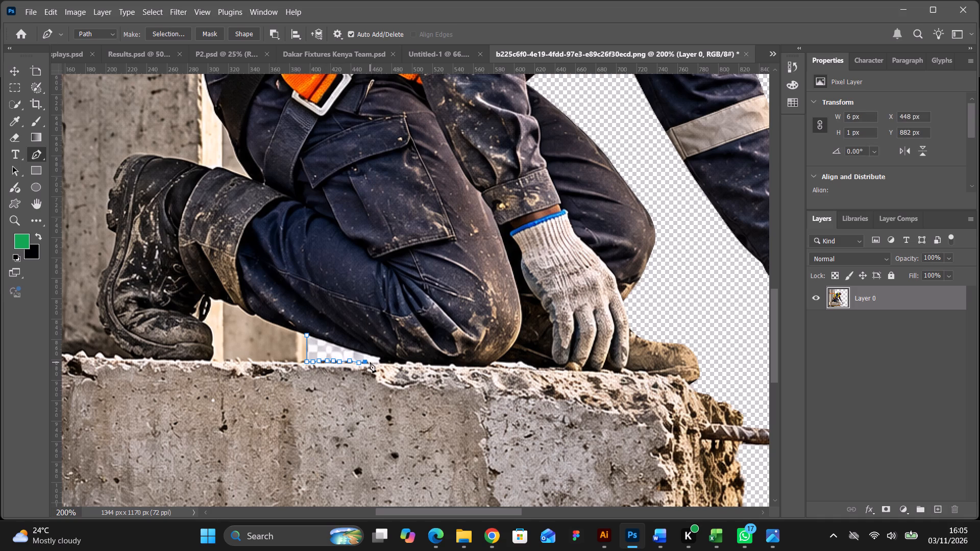
pyautogui.click(370, 362)
pyautogui.click(380, 362)
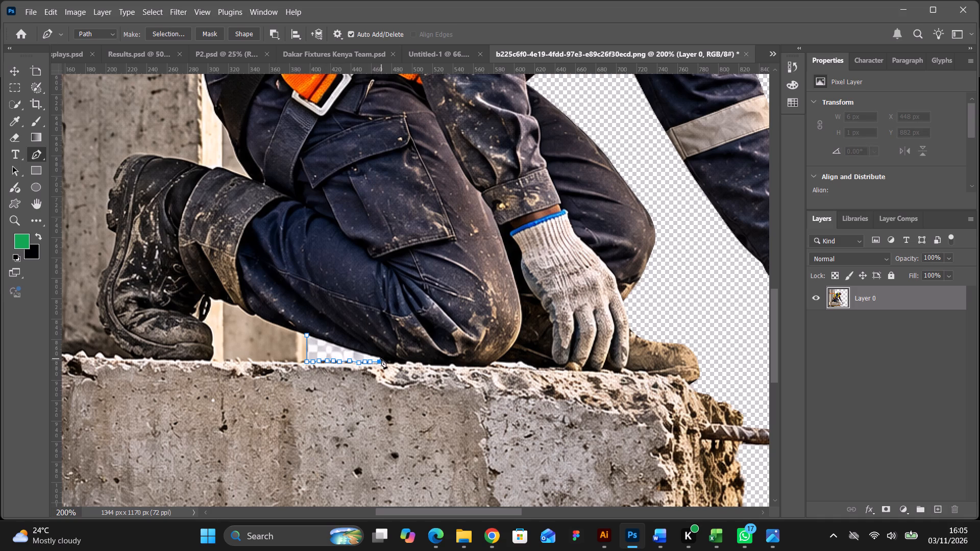
pyautogui.click(381, 359)
pyautogui.moveTo(368, 355); pyautogui.dragTo(359, 351)
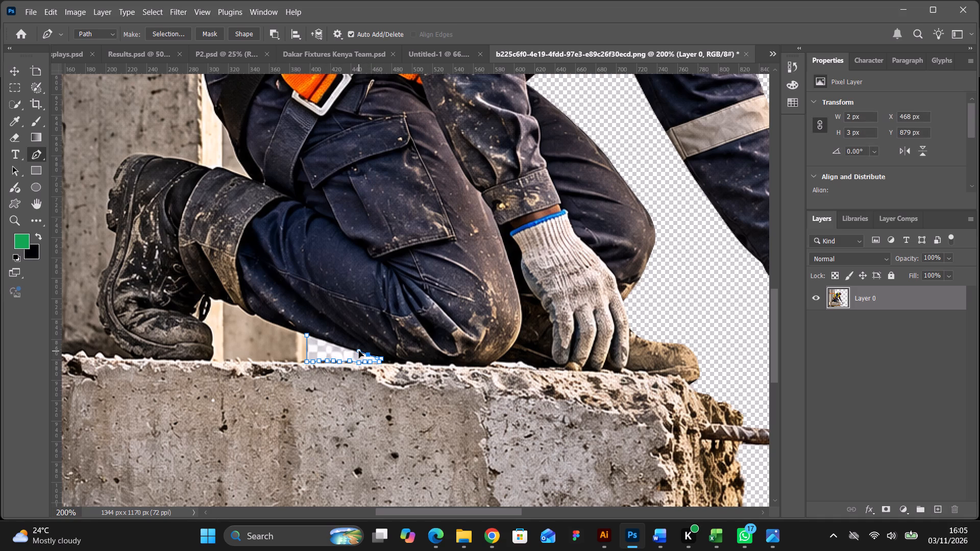
pyautogui.moveTo(359, 351); pyautogui.dragTo(356, 351)
pyautogui.click(308, 336)
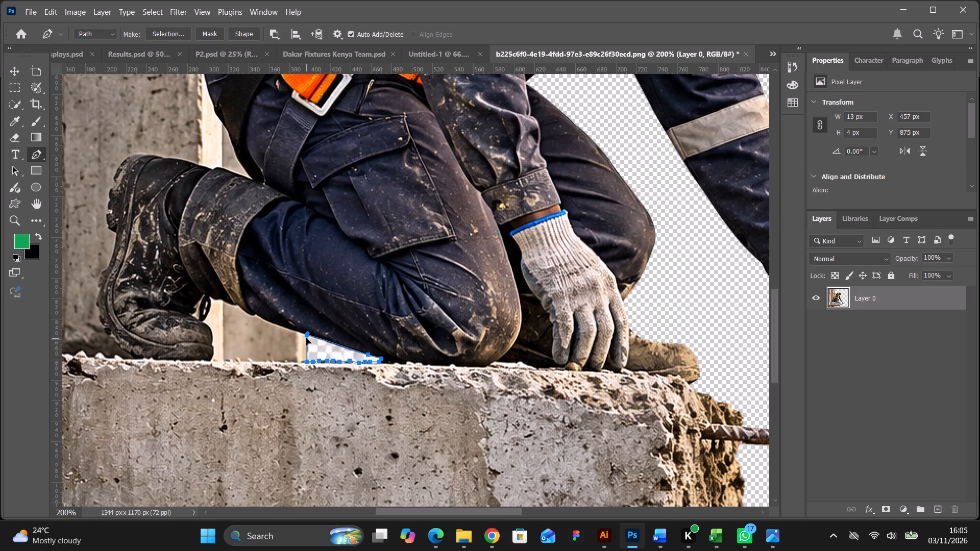
# Convert the gap's path to a selection, invert it, delete the checkered patch under the leg and deselect.
pyautogui.rightClick(318, 342)
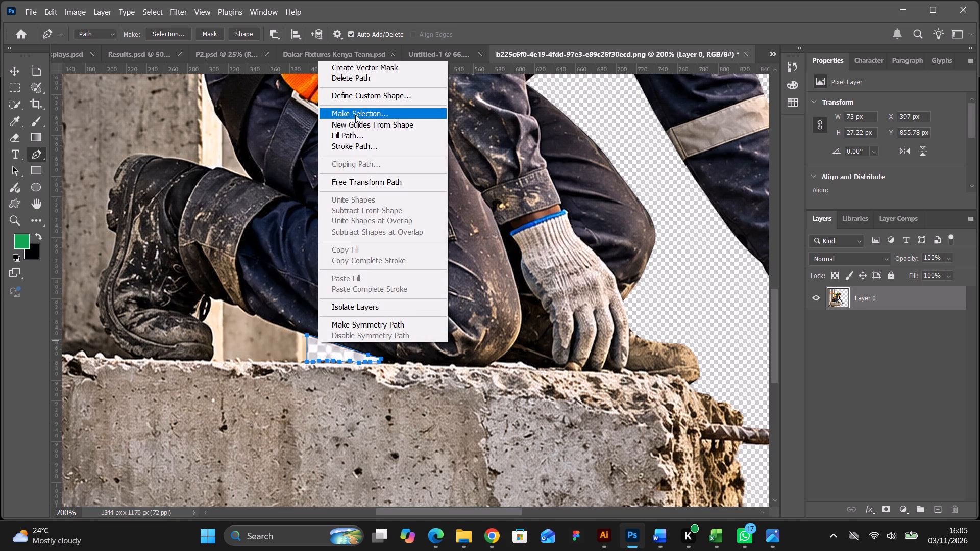
pyautogui.click(355, 114)
pyautogui.click(564, 135)
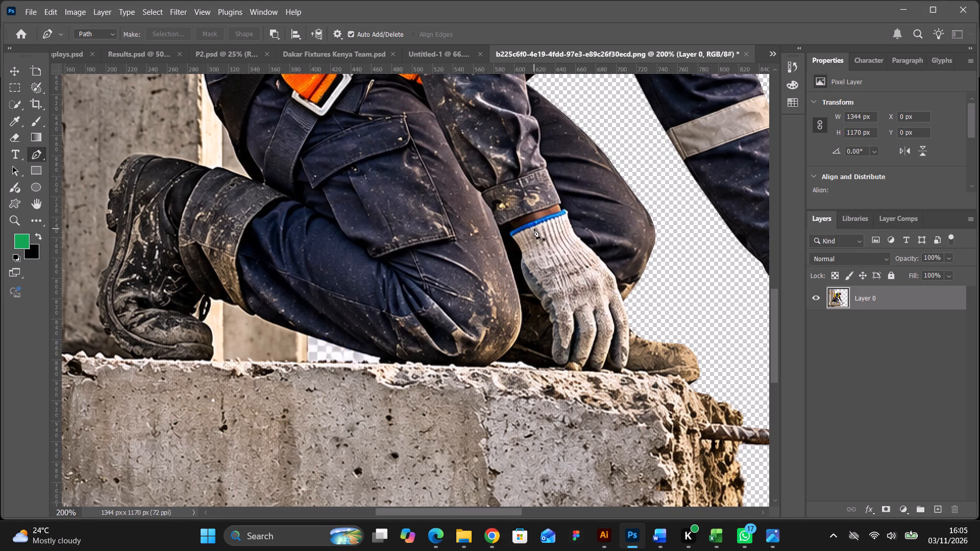
pyautogui.press('Delete')
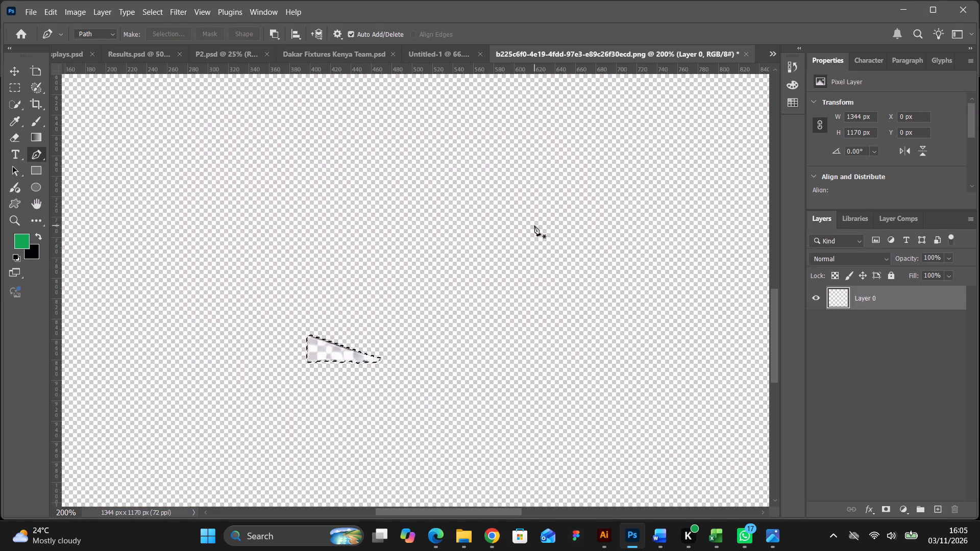
pyautogui.hotkey('ctrl', 'z')
pyautogui.click(164, 12)
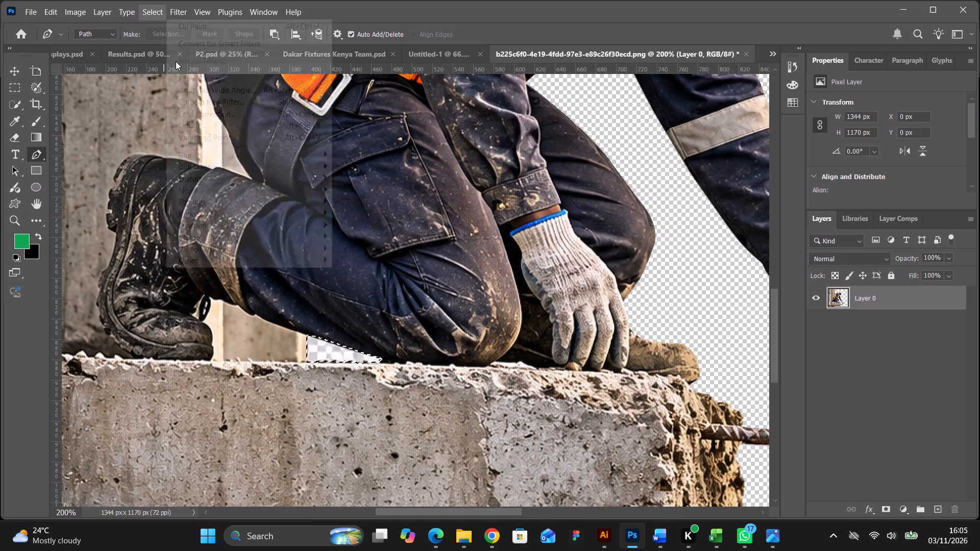
pyautogui.click(173, 63)
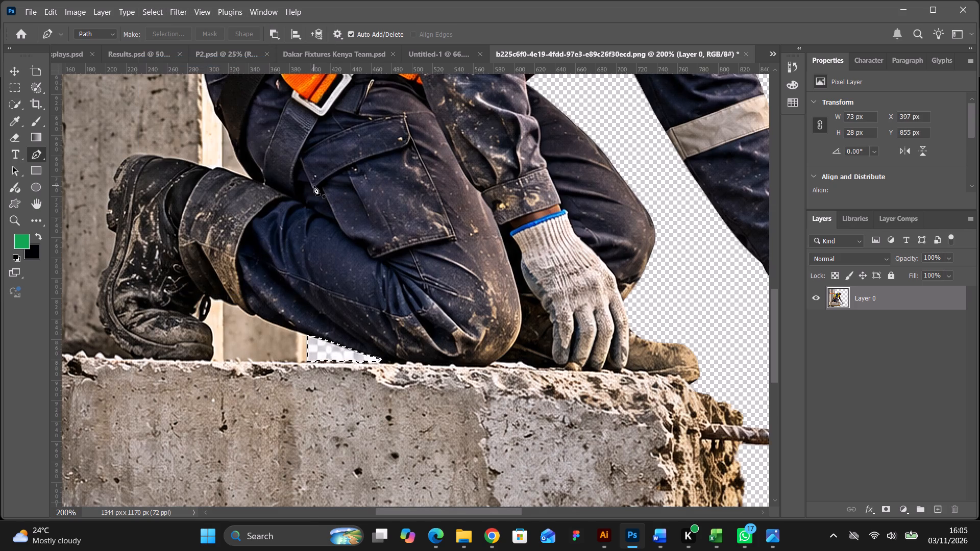
pyautogui.press('Delete')
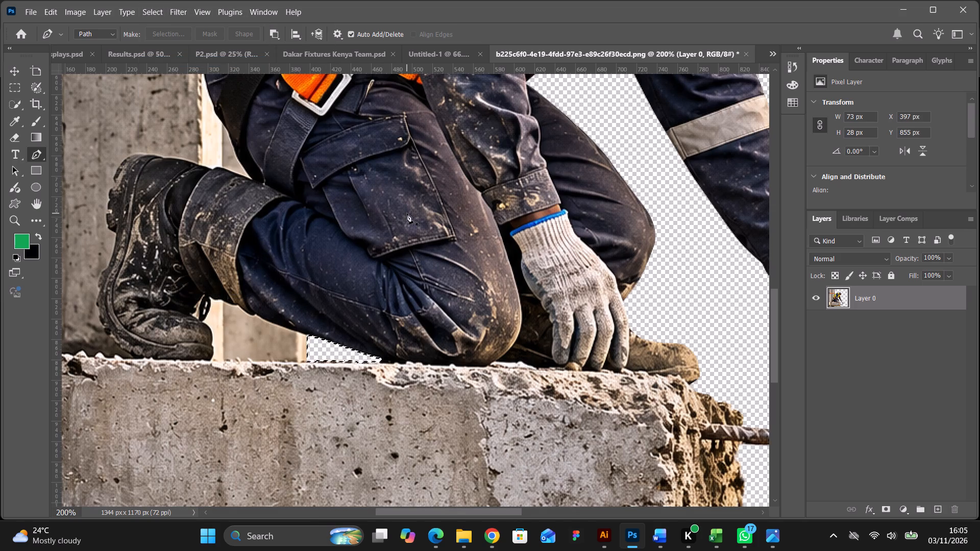
pyautogui.hotkey('ctrl', 'd')
# Start a Pen path inside the carabiner's opening, down its strap-side bar and along the lower bar, undoing the last two points.
pyautogui.scroll(20, 414, 214)
pyautogui.scroll(6, 414, 214)
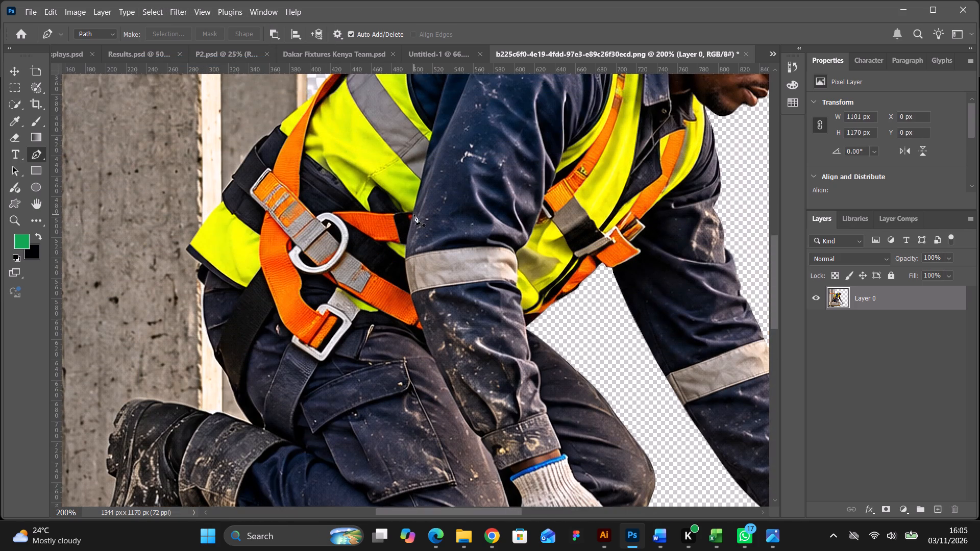
pyautogui.scroll(14, 414, 214)
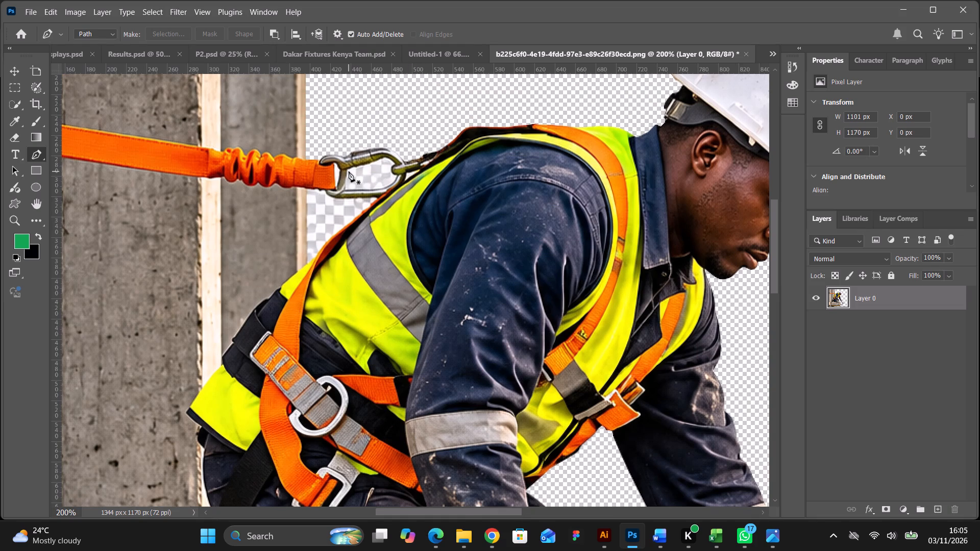
pyautogui.click(347, 169)
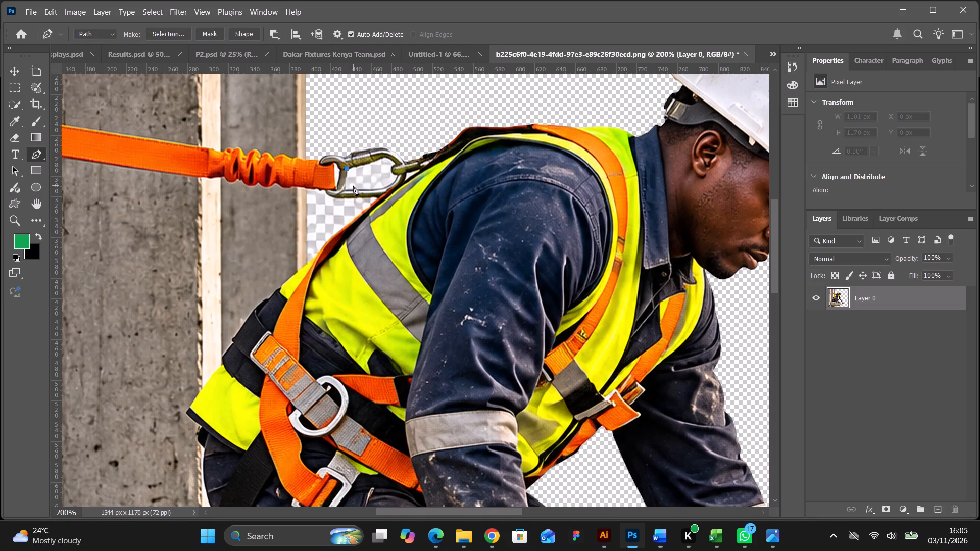
pyautogui.click(345, 184)
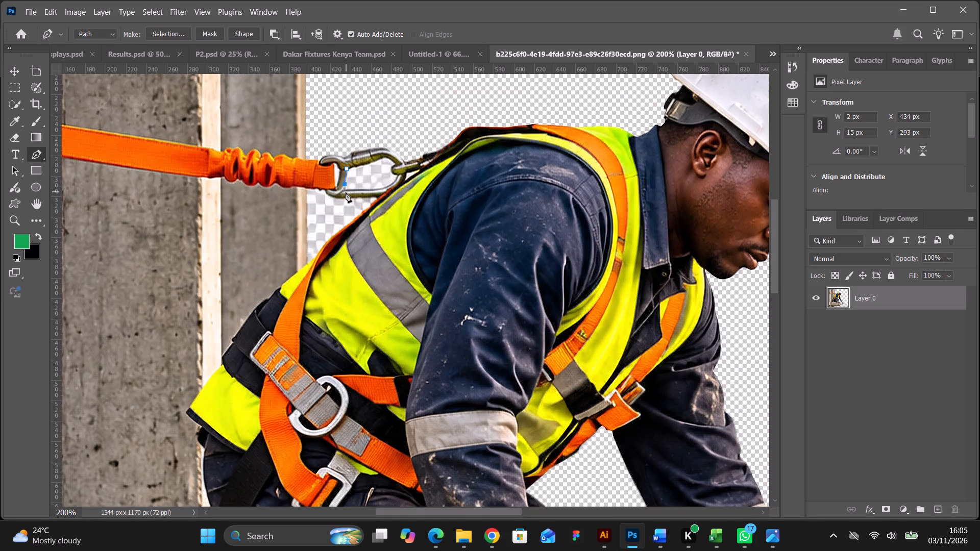
pyautogui.click(346, 191)
pyautogui.click(373, 190)
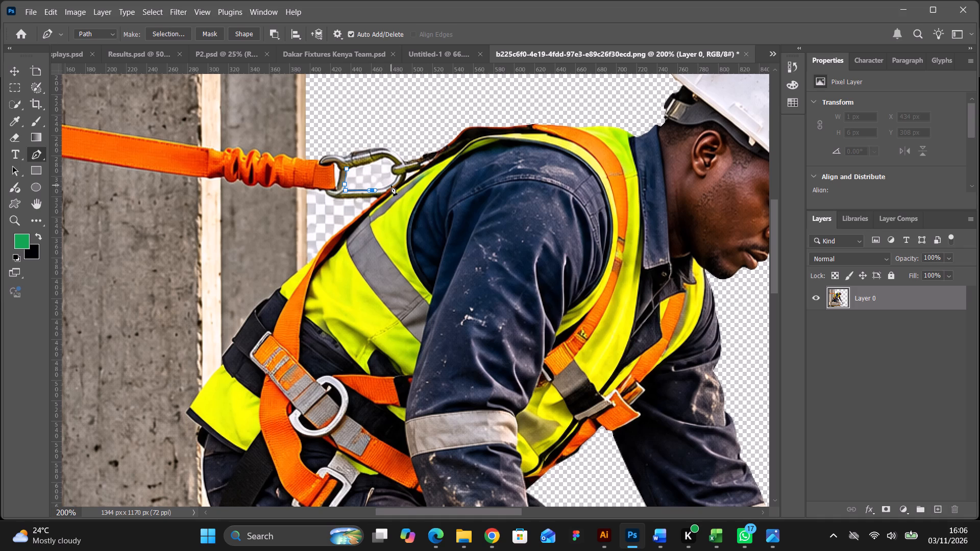
pyautogui.click(391, 184)
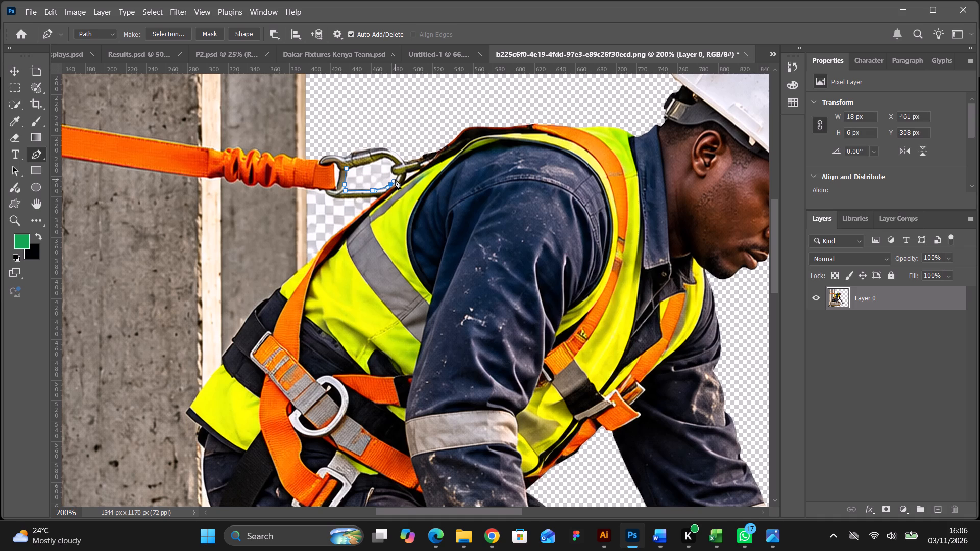
pyautogui.click(398, 176)
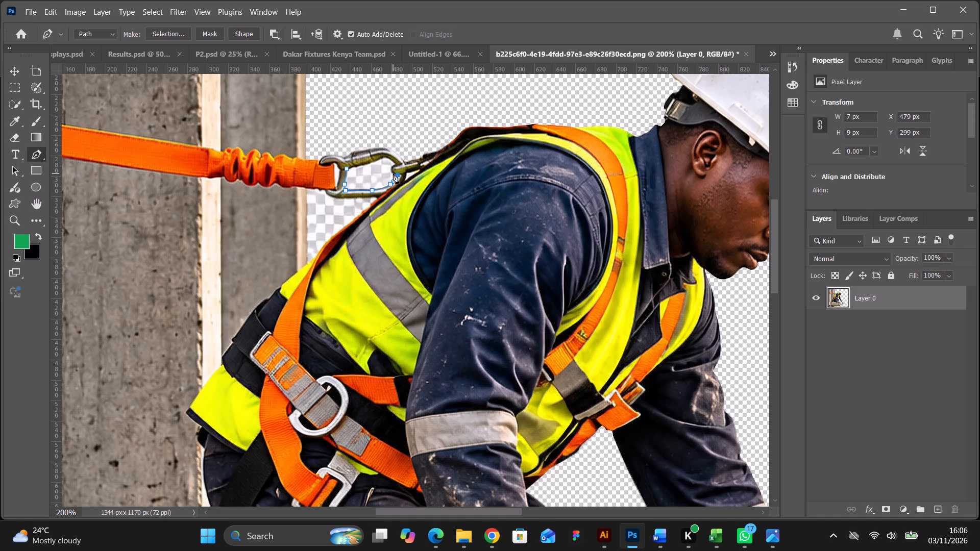
pyautogui.click(392, 172)
pyautogui.hotkey('ctrl', '=')
pyautogui.hotkey('ctrl', '=')
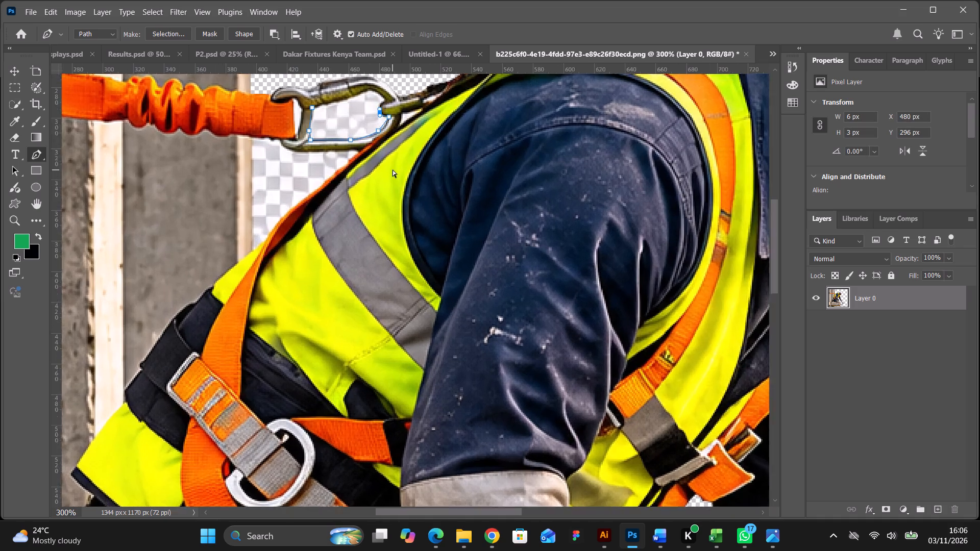
pyautogui.scroll(16, 406, 181)
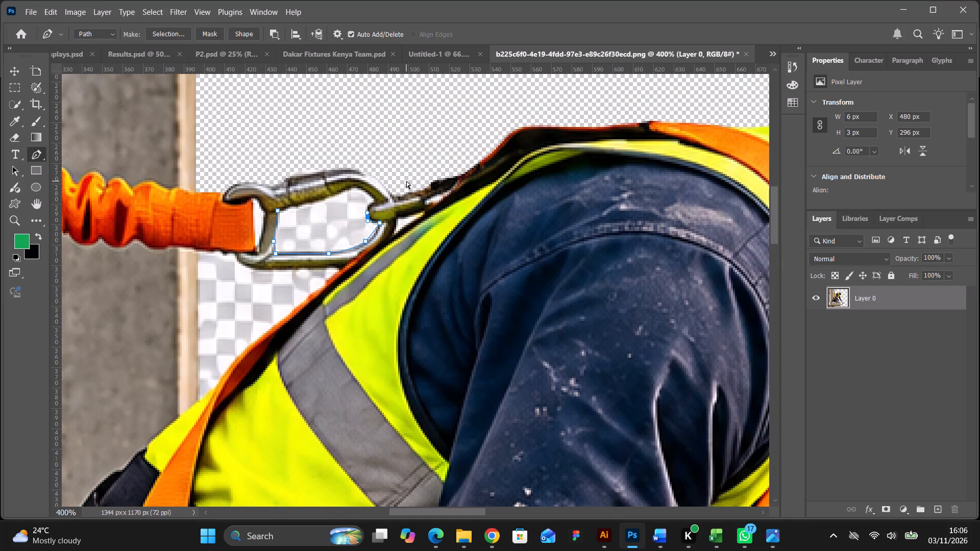
pyautogui.hotkey('ctrl', 'z')
pyautogui.hotkey('ctrl', 'z')
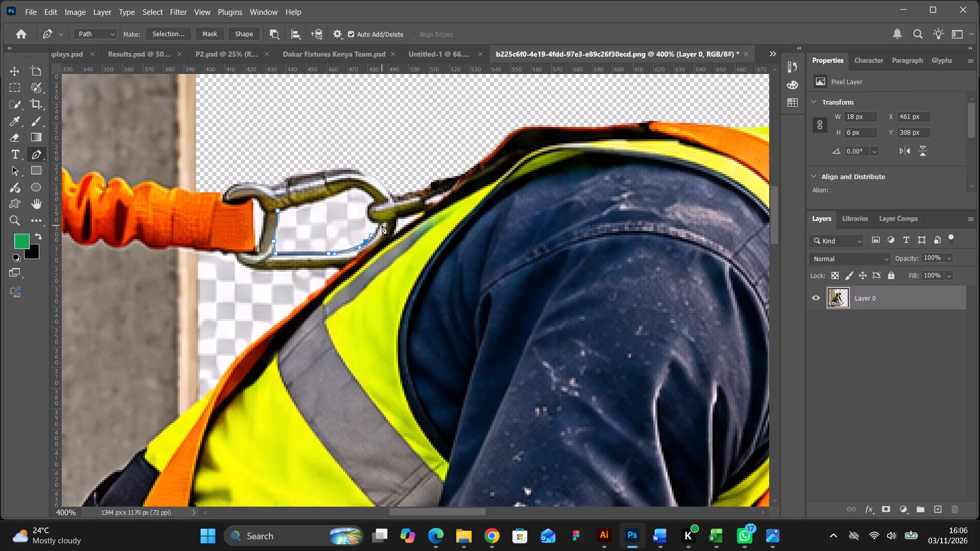
# Continue the Pen path around the metal link and back along the carabiner's upper bar, closing it around the checkered opening.
pyautogui.moveTo(376, 222); pyautogui.dragTo(368, 219)
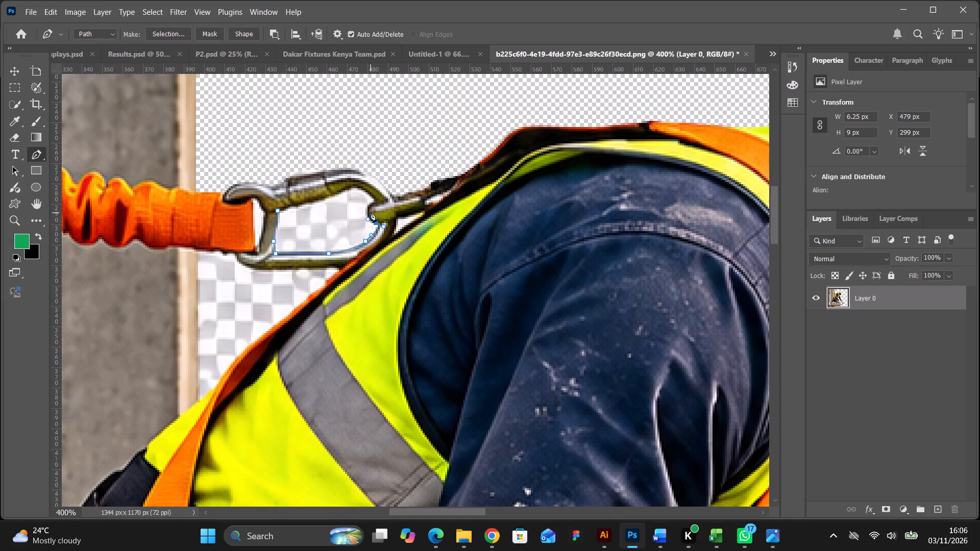
pyautogui.click(369, 209)
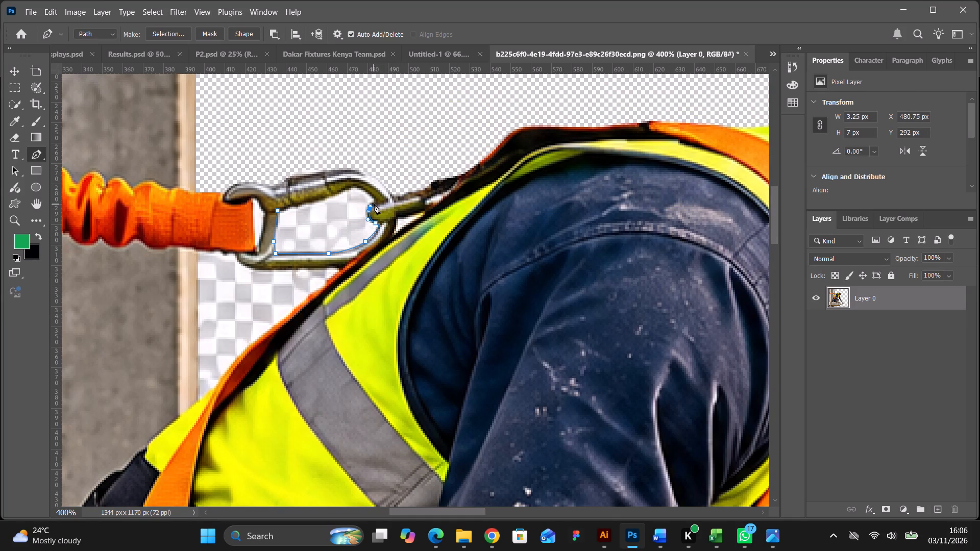
pyautogui.click(374, 204)
pyautogui.moveTo(371, 194); pyautogui.dragTo(363, 190)
pyautogui.moveTo(349, 188); pyautogui.dragTo(342, 192)
pyautogui.moveTo(326, 197); pyautogui.dragTo(320, 199)
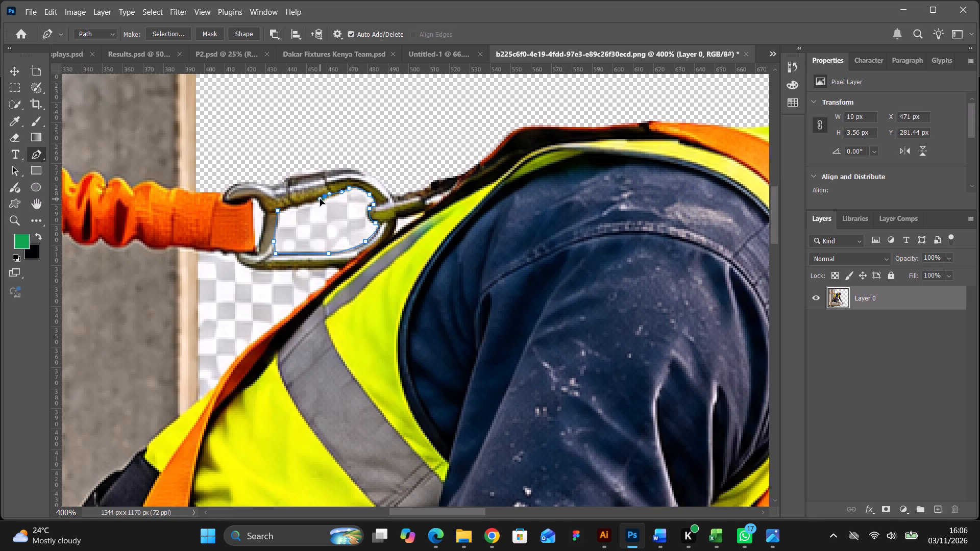
pyautogui.moveTo(320, 199); pyautogui.dragTo(319, 199)
pyautogui.moveTo(300, 204); pyautogui.dragTo(288, 208)
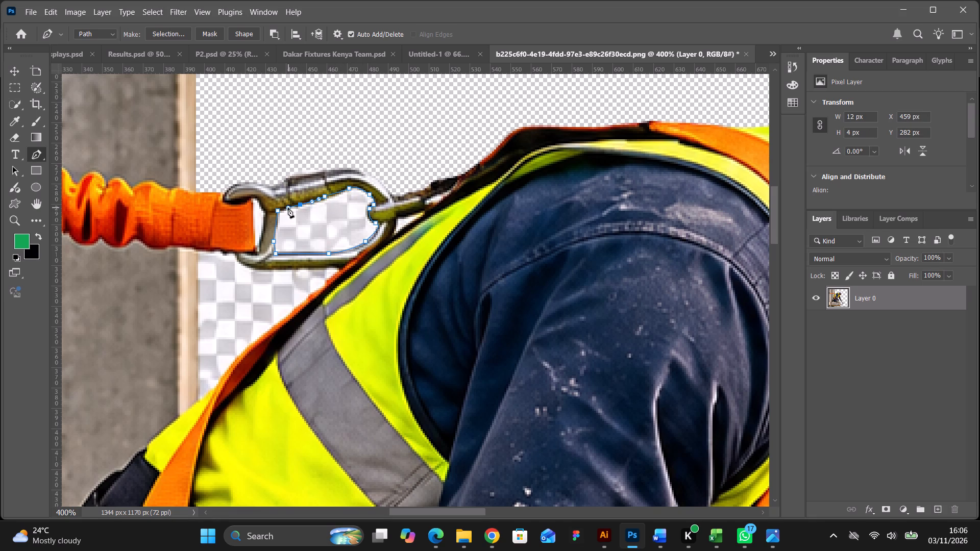
pyautogui.click(280, 211)
# Convert the carabiner path to a selection, invert it, delete the checkered patch inside the opening and deselect.
pyautogui.rightClick(304, 227)
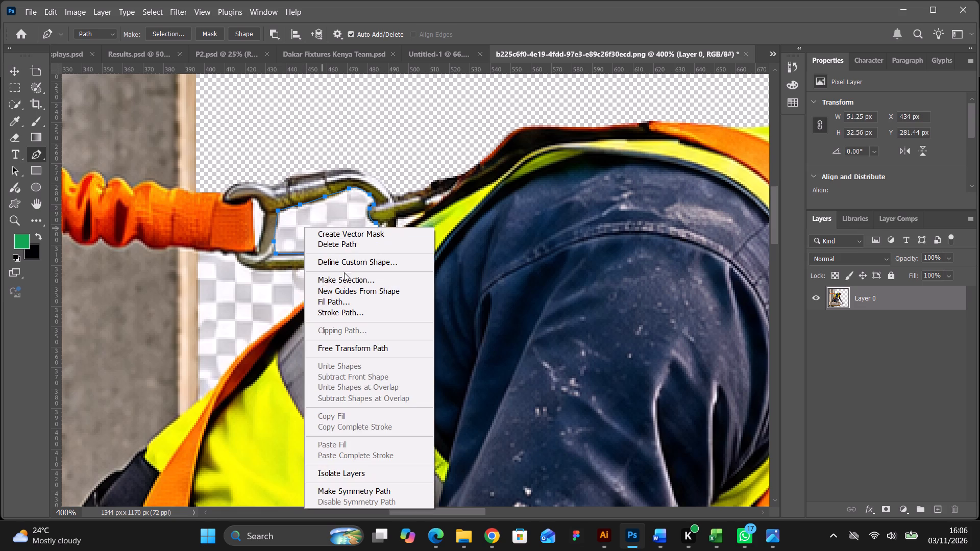
pyautogui.click(345, 280)
pyautogui.click(562, 136)
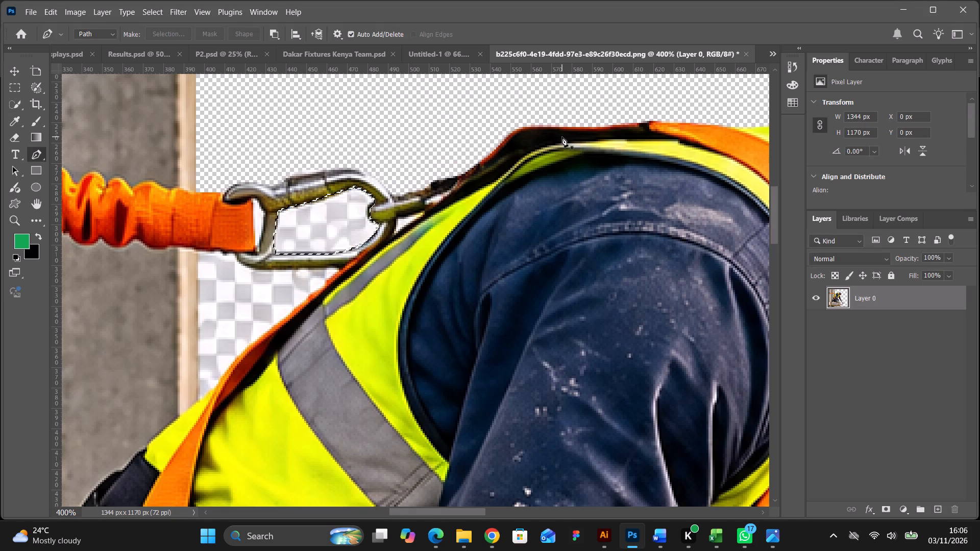
pyautogui.press('Delete')
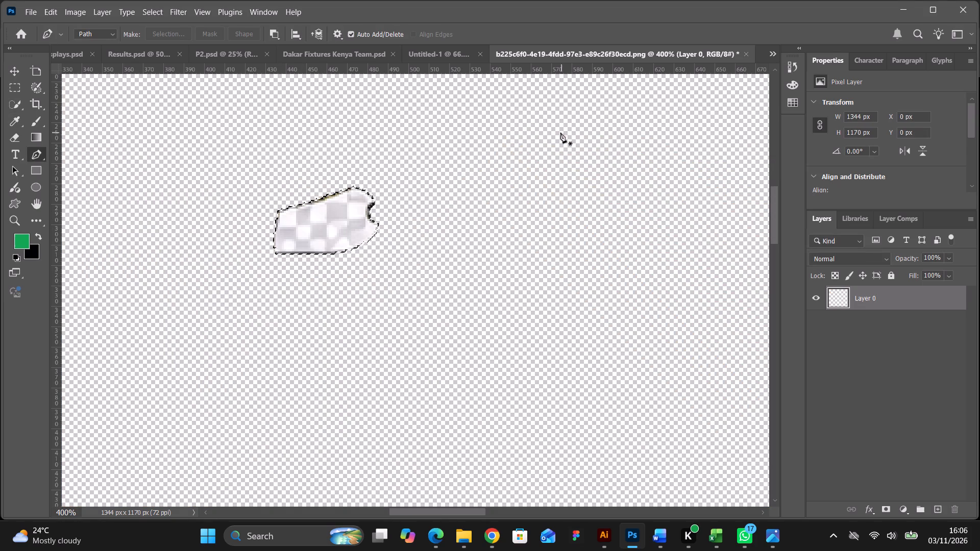
pyautogui.hotkey('ctrl', 'z')
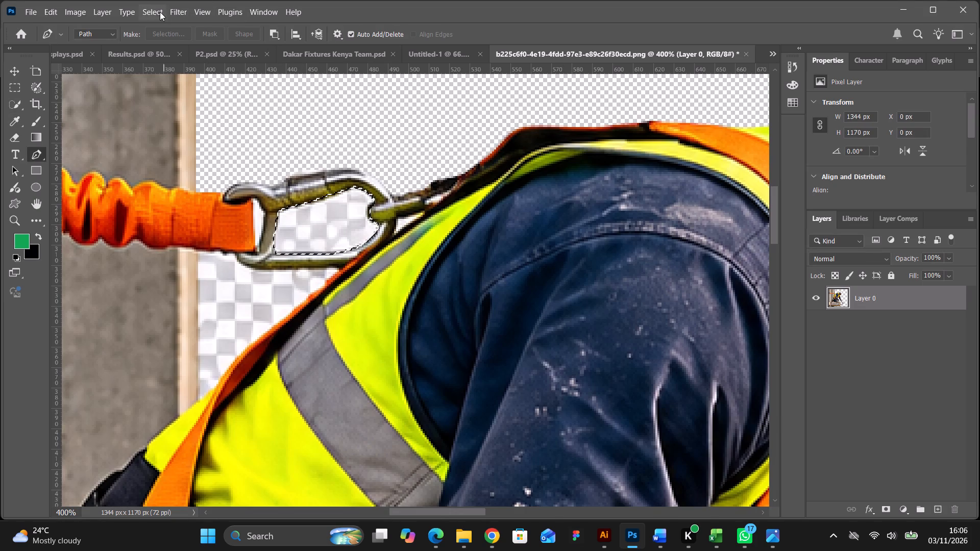
pyautogui.click(157, 11)
pyautogui.click(173, 64)
pyautogui.press('Delete')
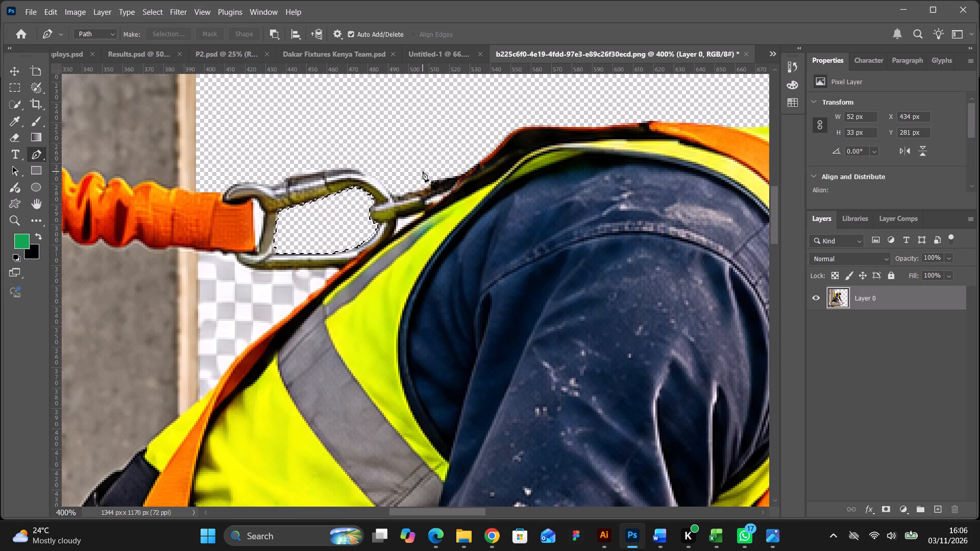
pyautogui.hotkey('ctrl', 'd')
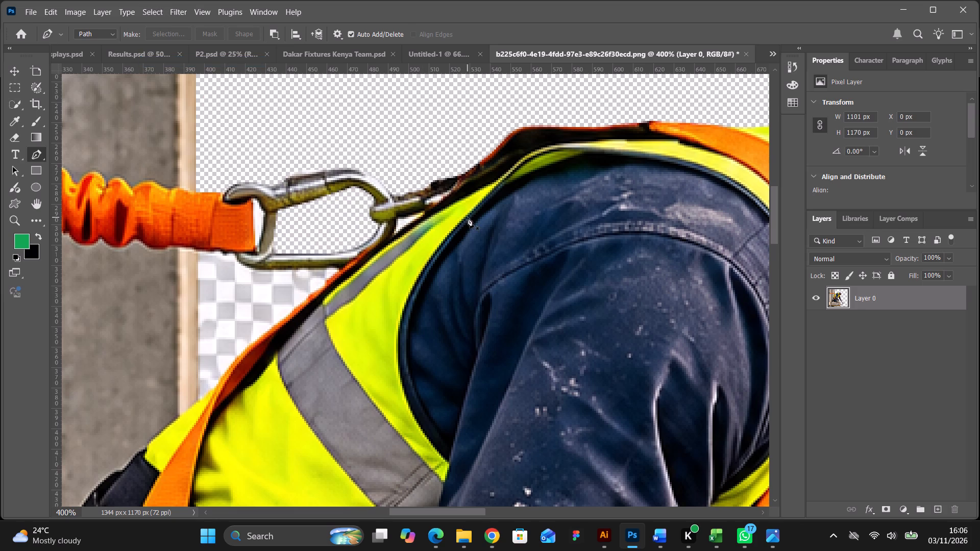
# Start a Pen path around the white sliver between strap and carabiner, following the orange strap's end down to the lower corner.
pyautogui.click(252, 198)
pyautogui.moveTo(251, 230); pyautogui.dragTo(253, 237)
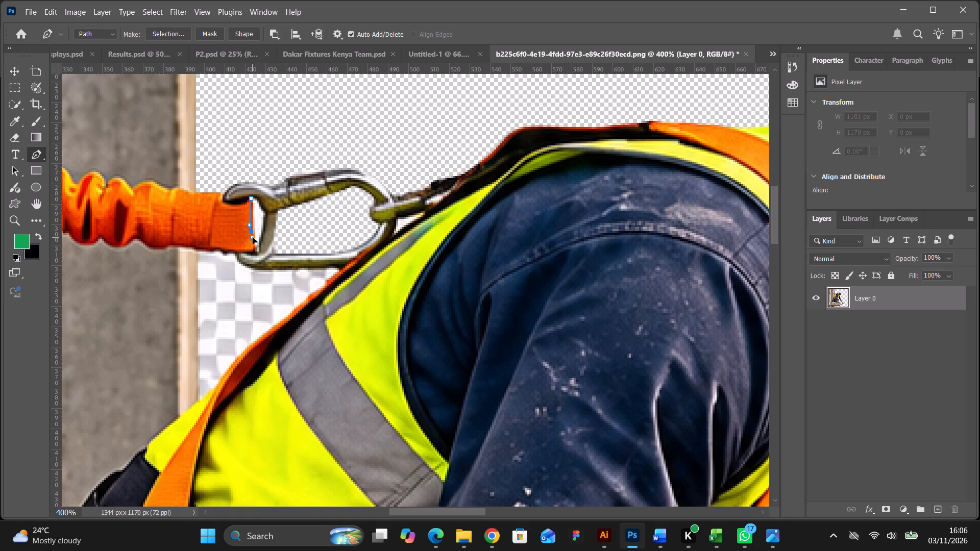
pyautogui.moveTo(253, 237); pyautogui.dragTo(252, 241)
pyautogui.click(252, 241)
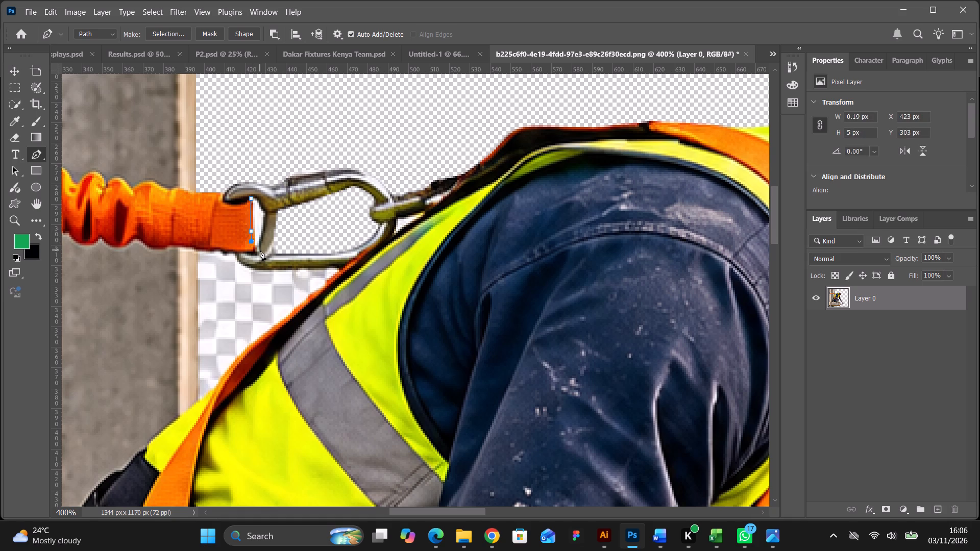
pyautogui.hotkey('ctrl', 'z')
pyautogui.hotkey('ctrl', 'z')
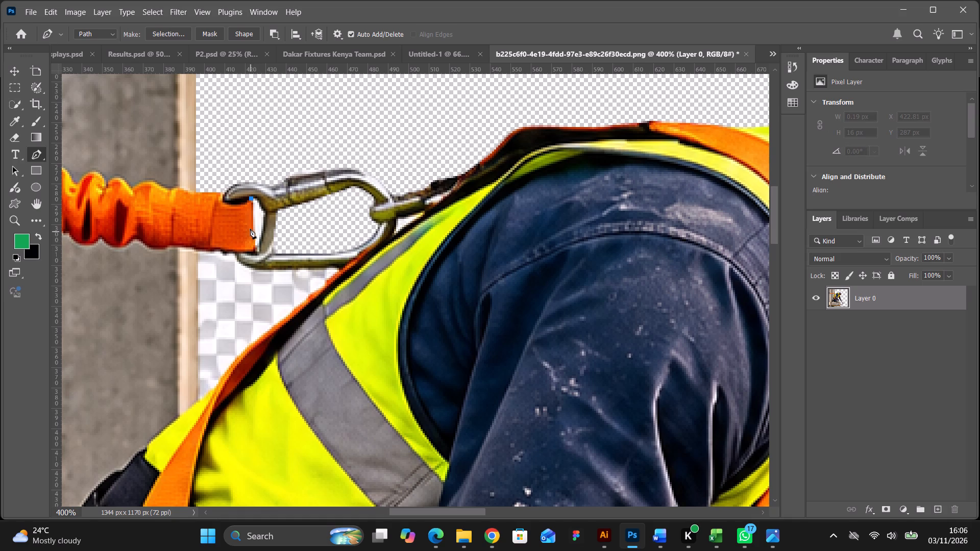
pyautogui.moveTo(253, 224); pyautogui.dragTo(255, 240)
pyautogui.click(257, 248)
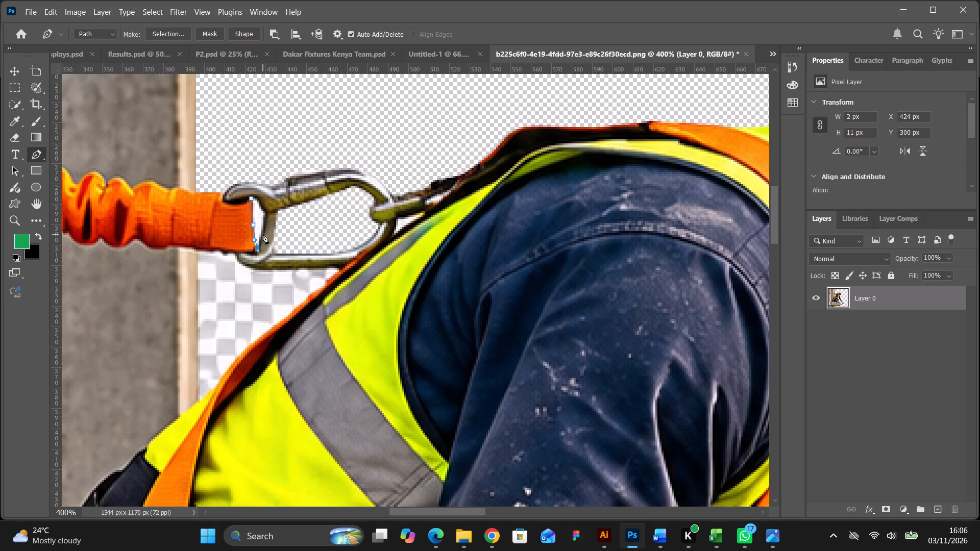
# Continue the Pen path up the carabiner's inner curve and close it at the top of the white sliver.
pyautogui.moveTo(263, 234); pyautogui.dragTo(265, 226)
pyautogui.moveTo(262, 208); pyautogui.dragTo(258, 202)
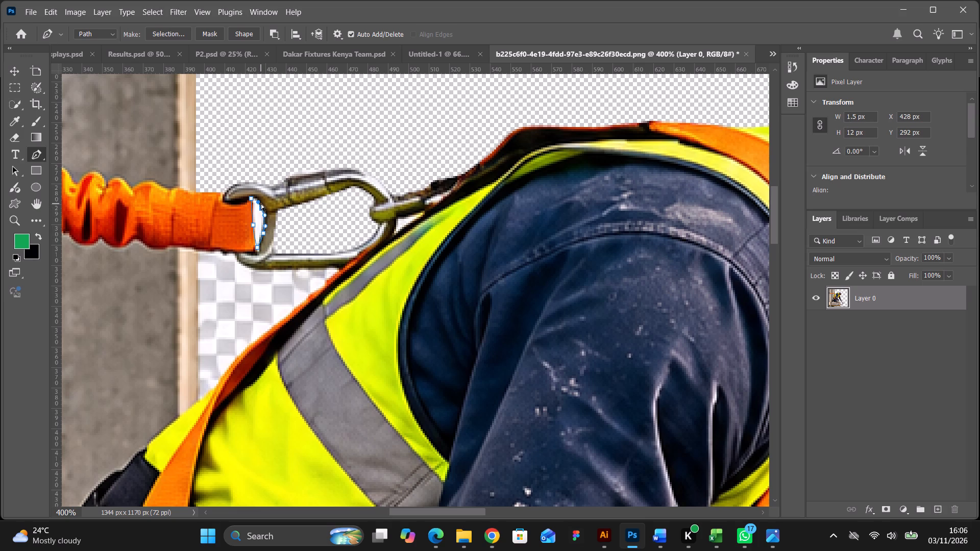
pyautogui.hotkey('ctrl', 'z')
pyautogui.moveTo(264, 212); pyautogui.dragTo(262, 207)
pyautogui.moveTo(262, 207); pyautogui.dragTo(260, 204)
pyautogui.moveTo(251, 199); pyautogui.dragTo(250, 202)
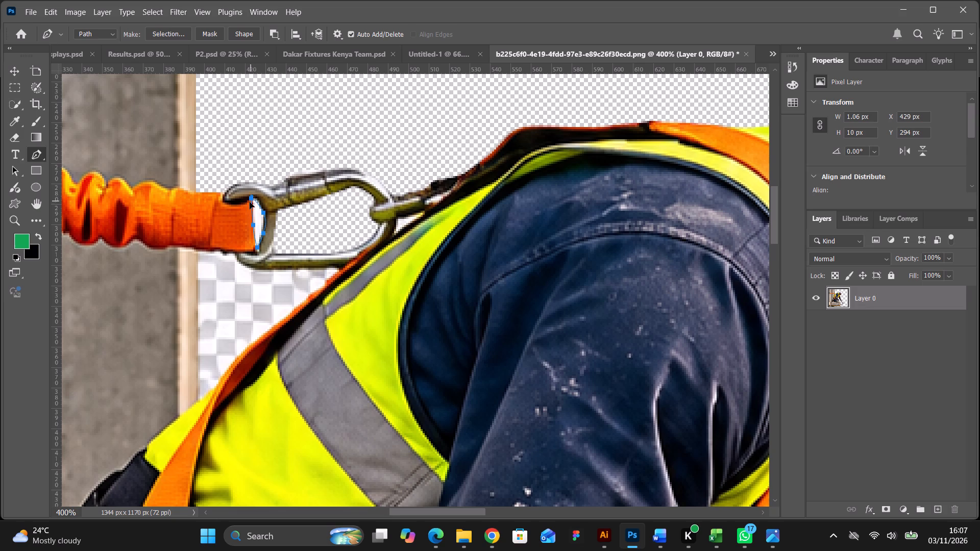
pyautogui.moveTo(250, 202); pyautogui.dragTo(244, 202)
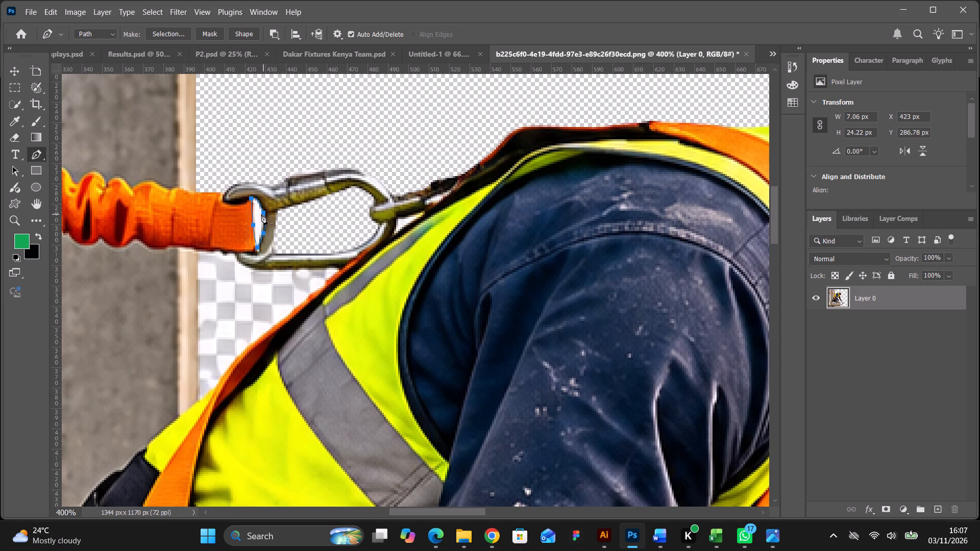
# Convert the sliver's path to a selection, invert it, delete the white patch beside the strap end and deselect.
pyautogui.rightClick(261, 214)
pyautogui.click(299, 285)
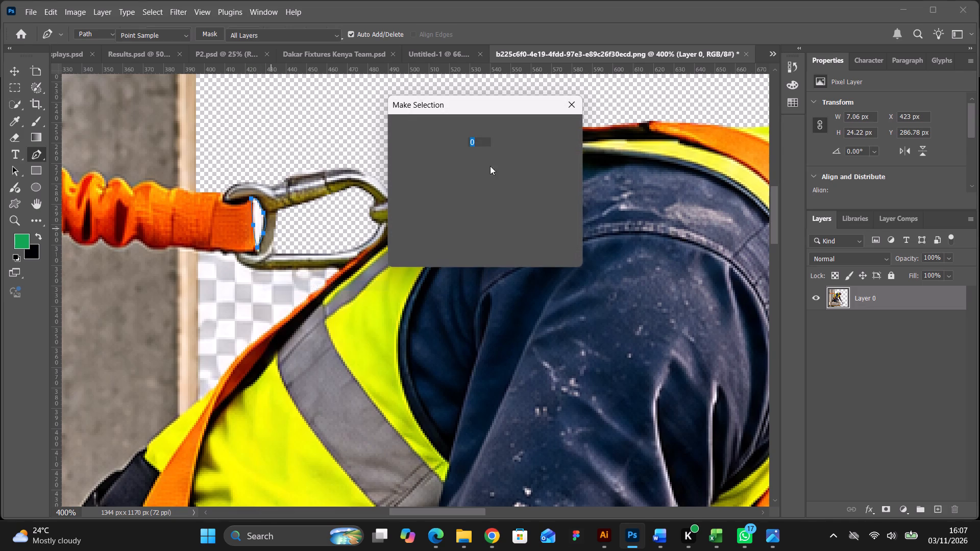
pyautogui.click(553, 140)
pyautogui.click(156, 11)
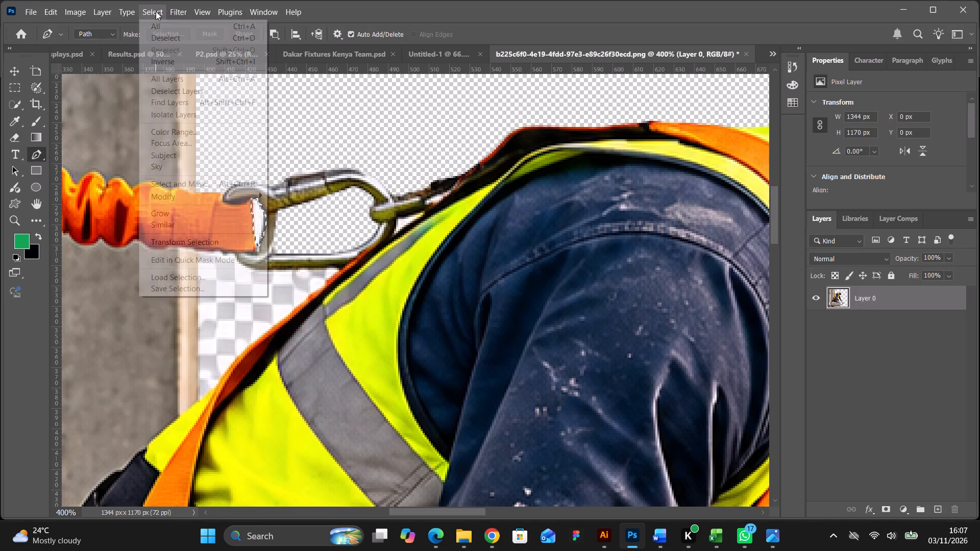
pyautogui.click(178, 60)
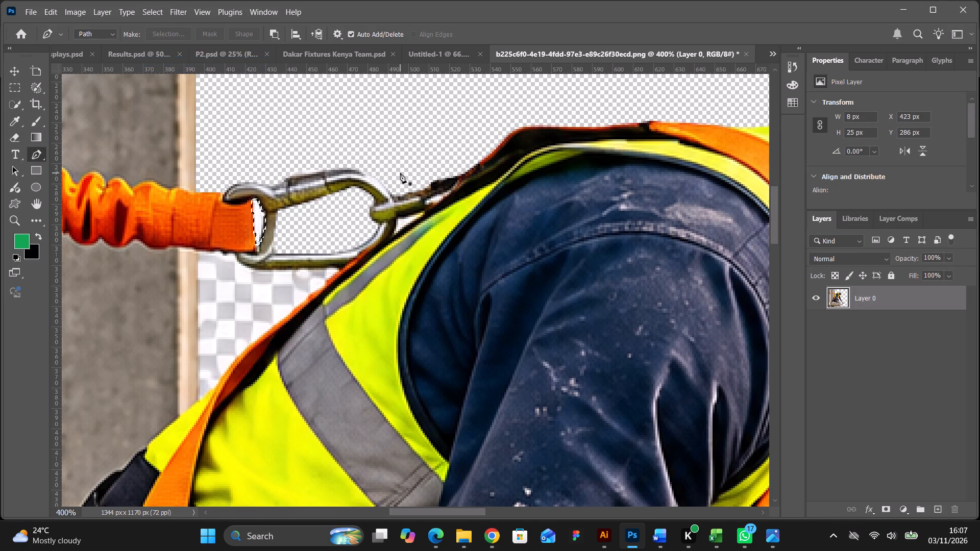
pyautogui.press('Delete')
pyautogui.hotkey('ctrl', 'd')
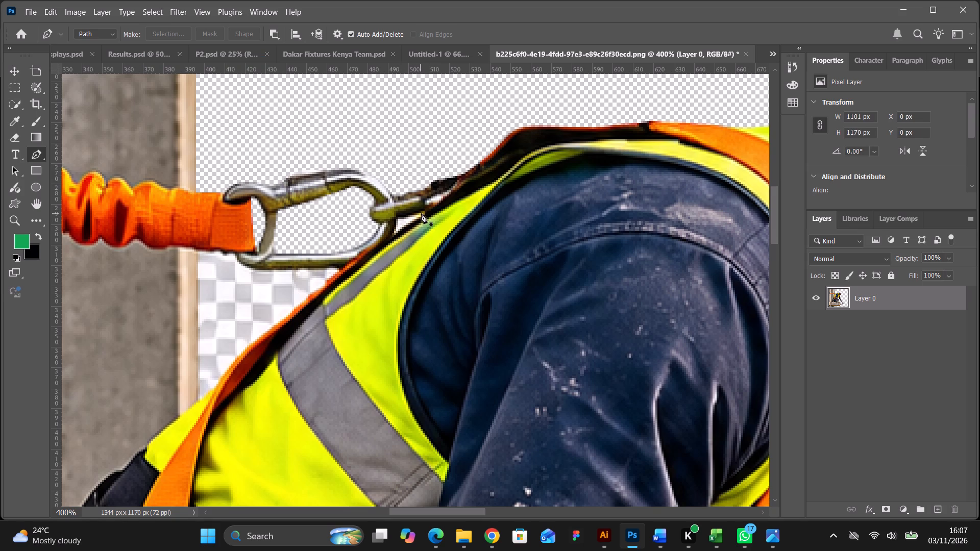
# Trace a closed Pen path around the small white gap between the carabiner's end link and the black strap edge below it.
pyautogui.click(422, 213)
pyautogui.moveTo(407, 216); pyautogui.dragTo(402, 216)
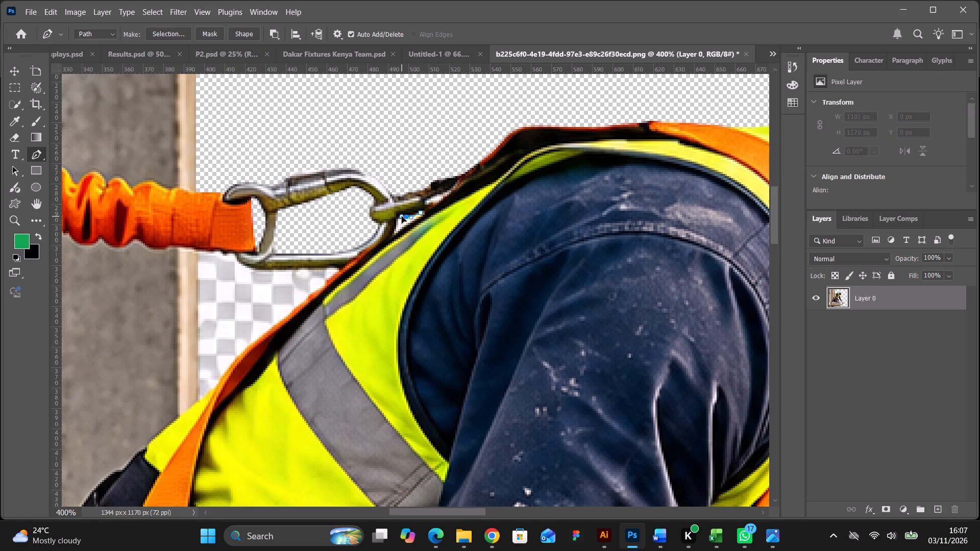
pyautogui.moveTo(402, 216); pyautogui.dragTo(400, 217)
pyautogui.click(396, 219)
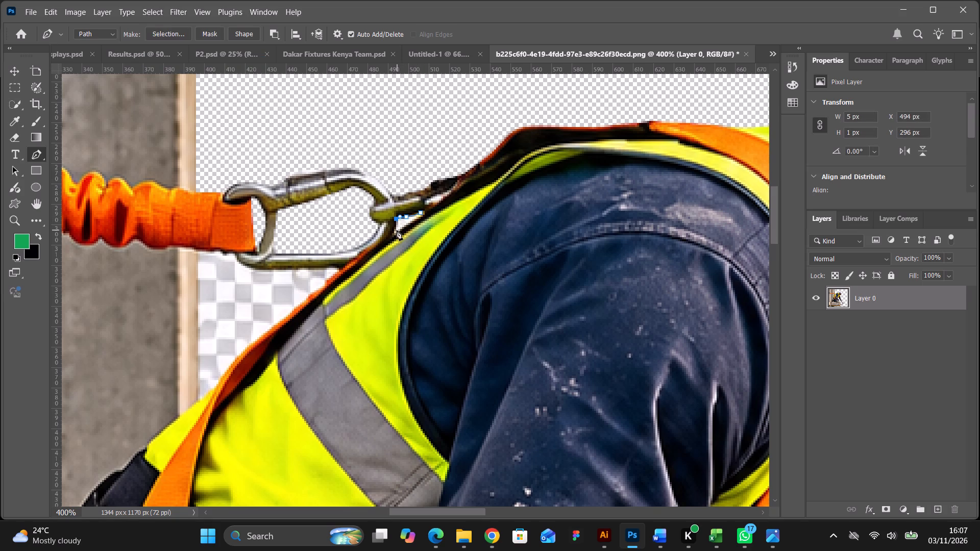
pyautogui.click(396, 230)
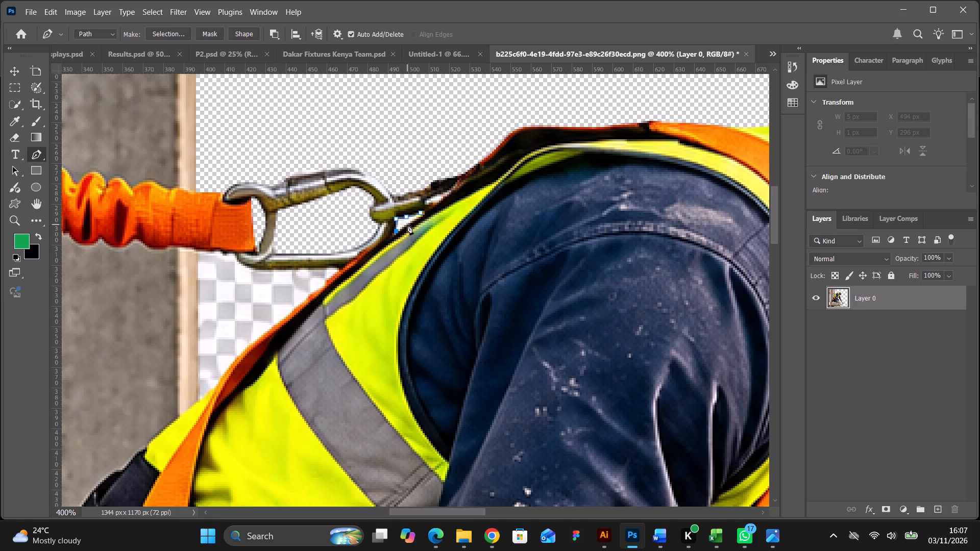
pyautogui.click(407, 224)
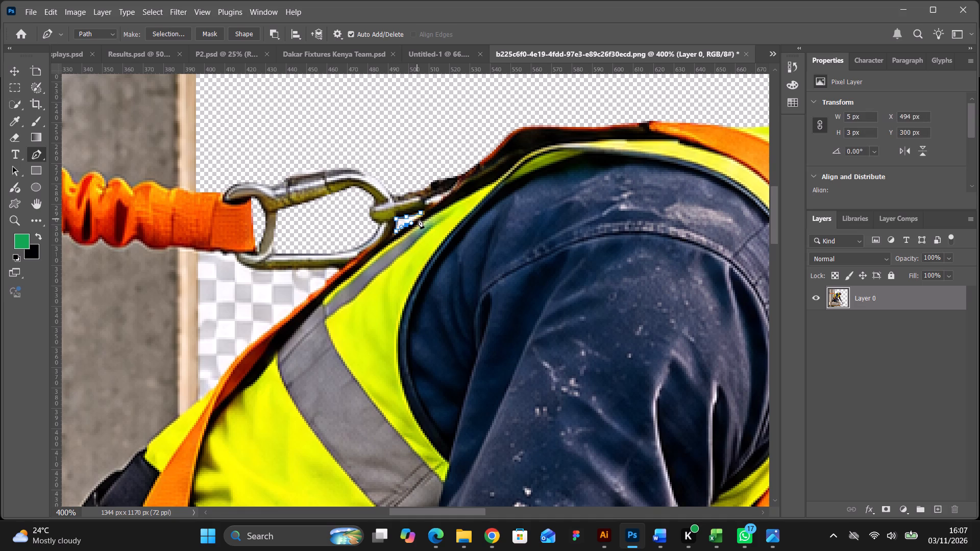
pyautogui.click(418, 218)
pyautogui.moveTo(419, 214); pyautogui.dragTo(412, 215)
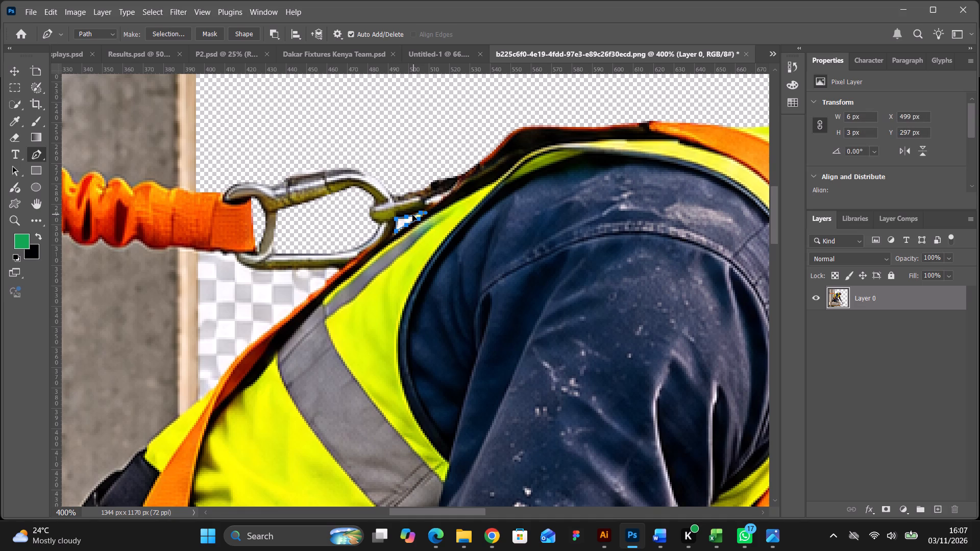
pyautogui.moveTo(412, 215); pyautogui.dragTo(412, 215)
# Convert the gap's path to a selection, invert it, delete the white patch under the carabiner's end link and deselect.
pyautogui.rightClick(406, 221)
pyautogui.click(443, 273)
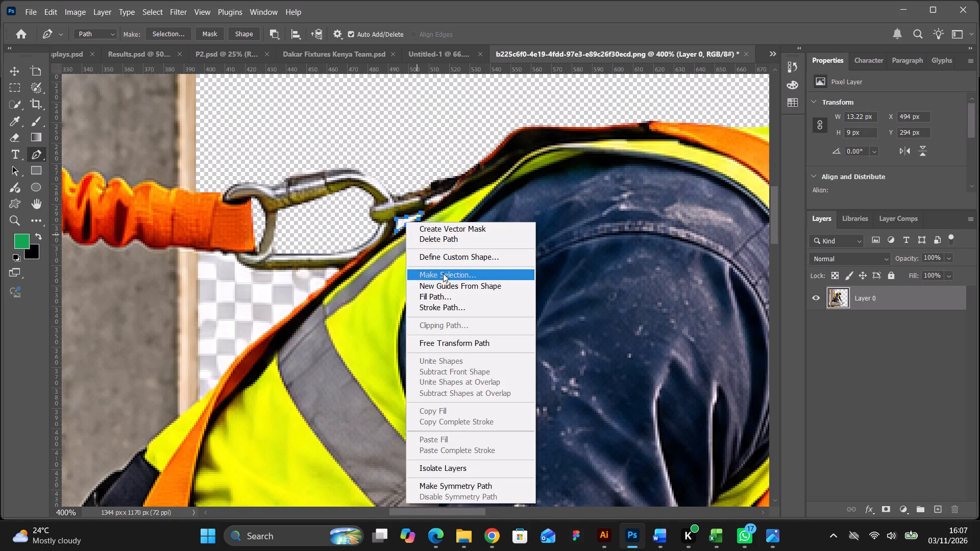
pyautogui.click(565, 134)
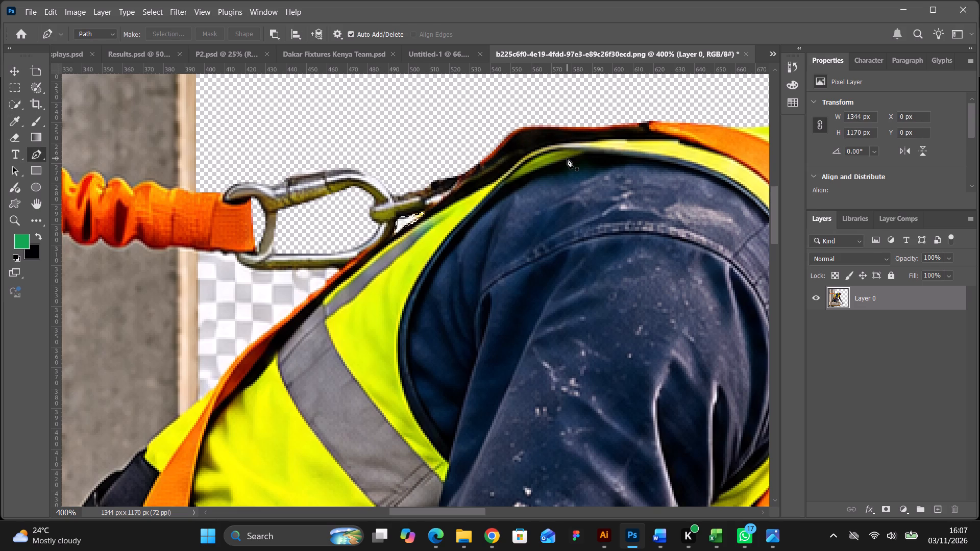
pyautogui.press('Delete')
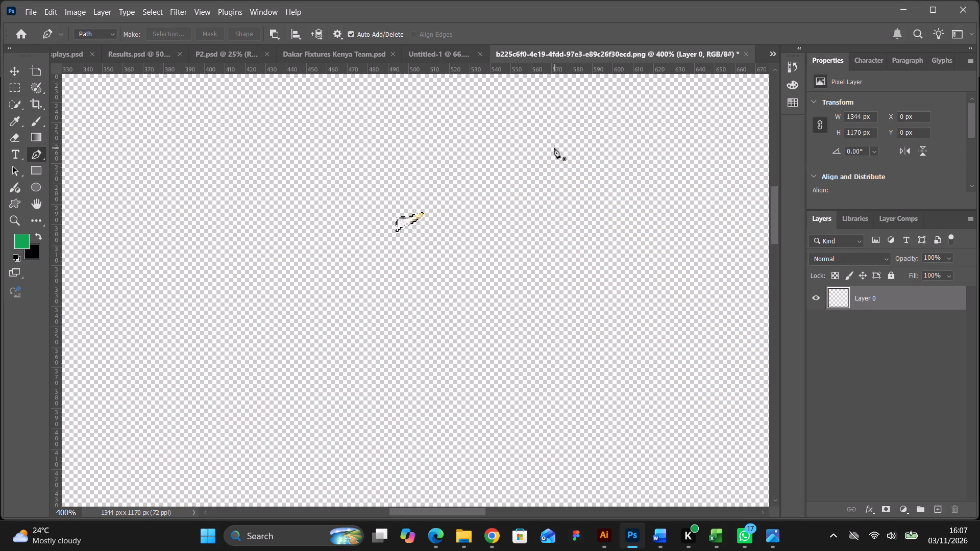
pyautogui.hotkey('ctrl', 'z')
pyautogui.click(158, 11)
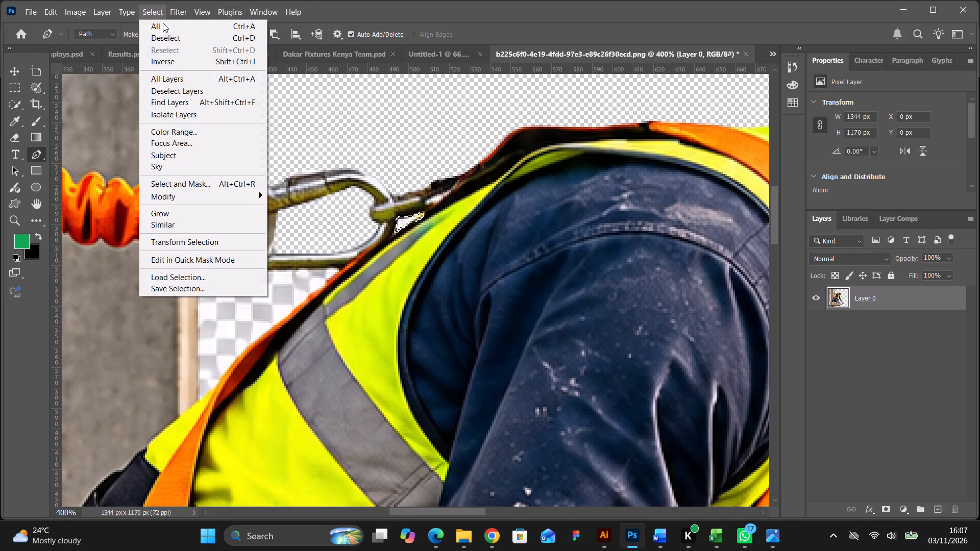
pyautogui.click(174, 59)
pyautogui.press('Delete')
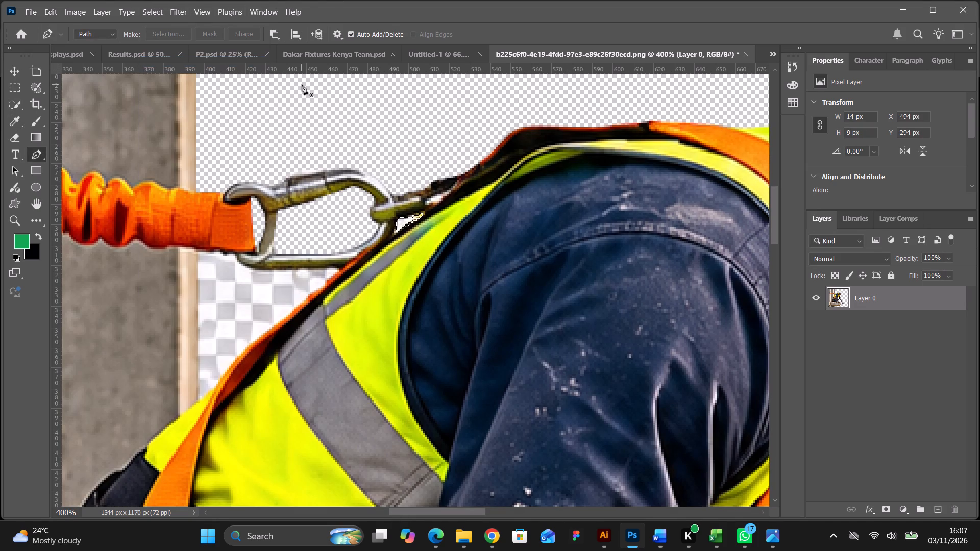
pyautogui.hotkey('ctrl', 'd')
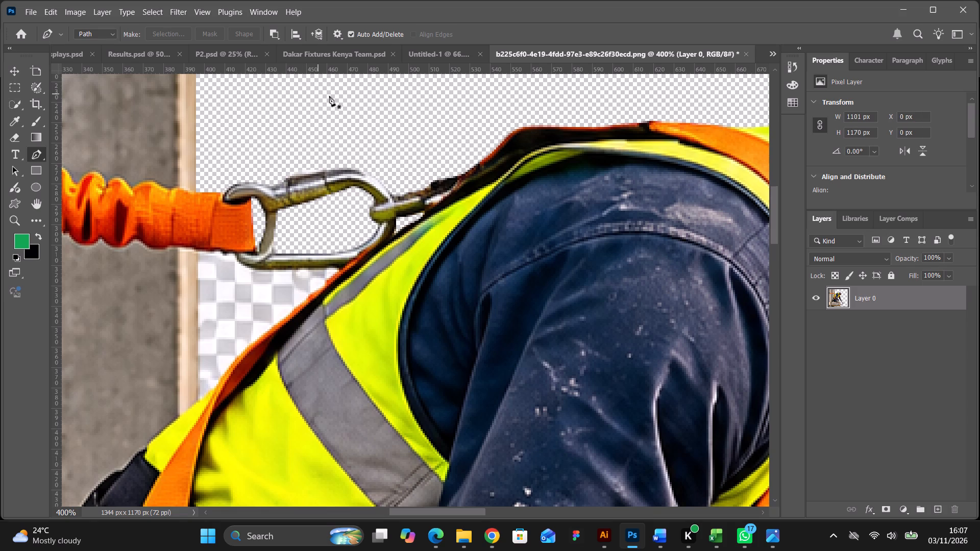
# Trace a closed Pen path around the tiny light gap at the link's far end, between the dark strap connector and the vest.
pyautogui.click(426, 204)
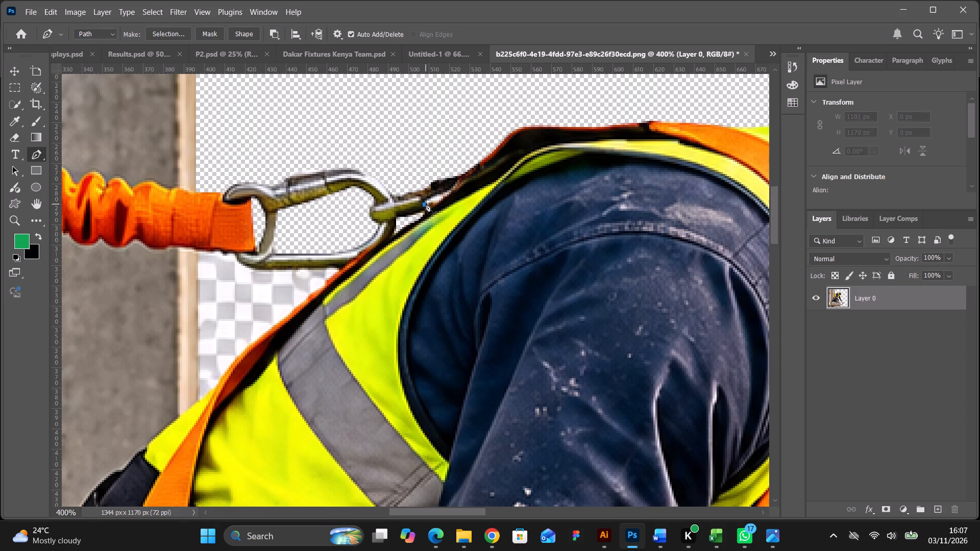
pyautogui.moveTo(433, 196); pyautogui.dragTo(439, 194)
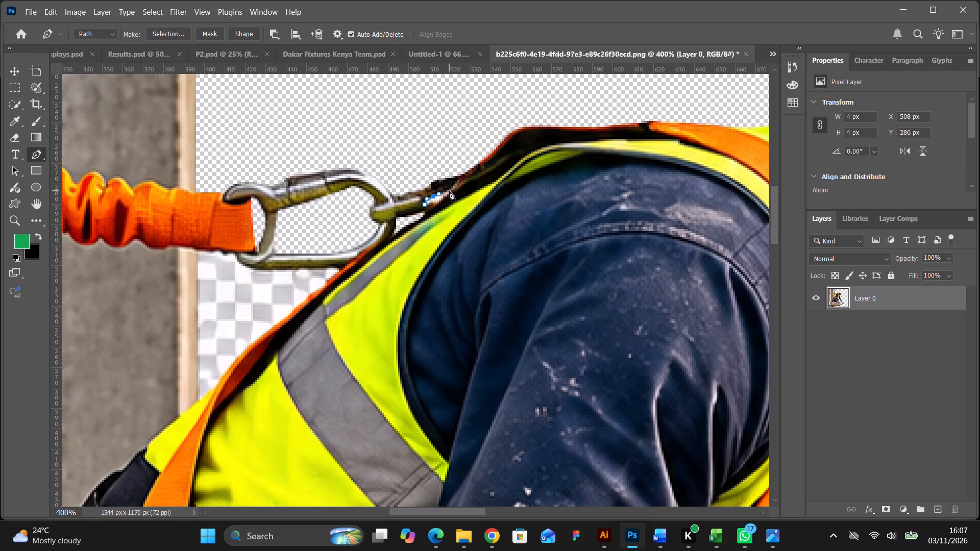
pyautogui.click(449, 191)
pyautogui.click(450, 194)
pyautogui.click(442, 199)
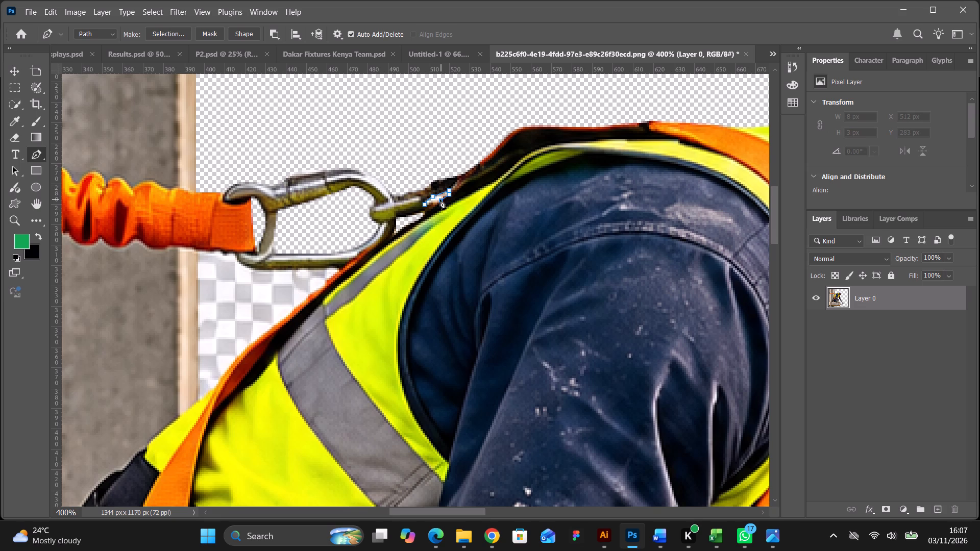
pyautogui.click(434, 203)
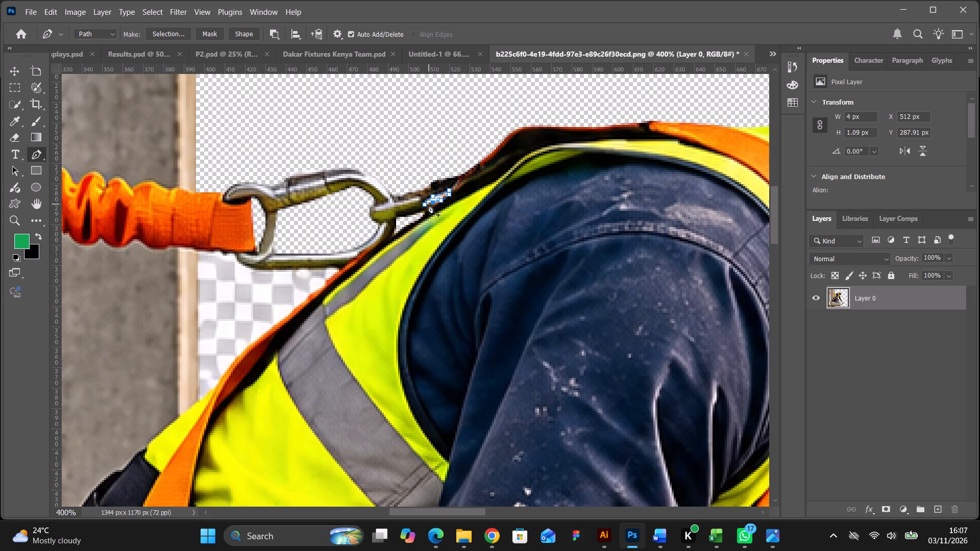
pyautogui.click(428, 205)
# Convert the tiny gap's path beside the strap connector to a selection.
pyautogui.rightClick(442, 186)
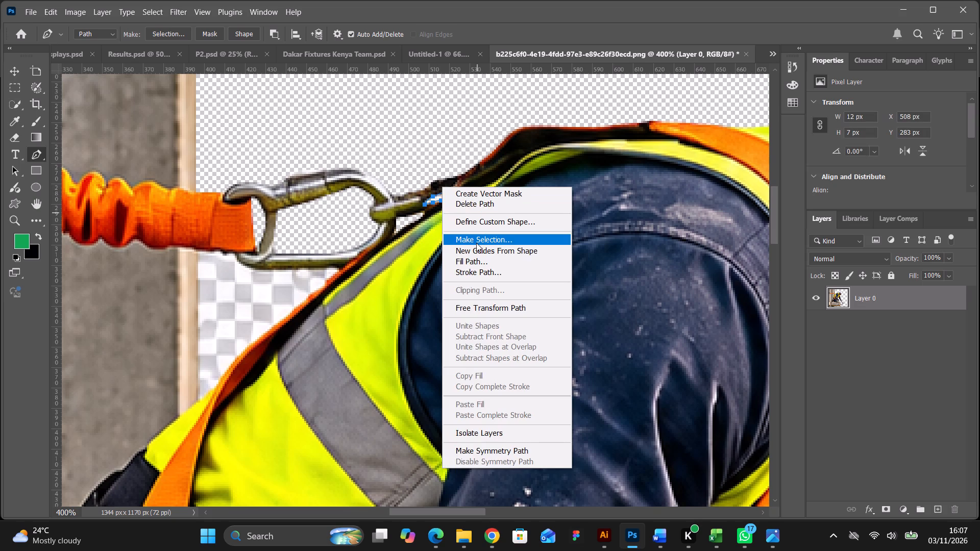
# Make a new anti-aliased selection with a 0-pixel feather from the tiny gap's path beside the strap connector.
pyautogui.click(476, 242)
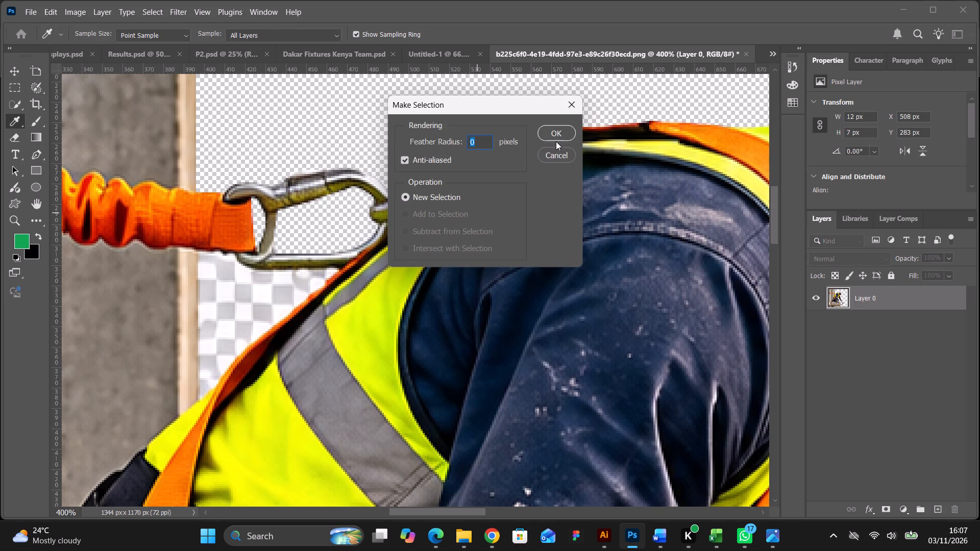
pyautogui.click(557, 139)
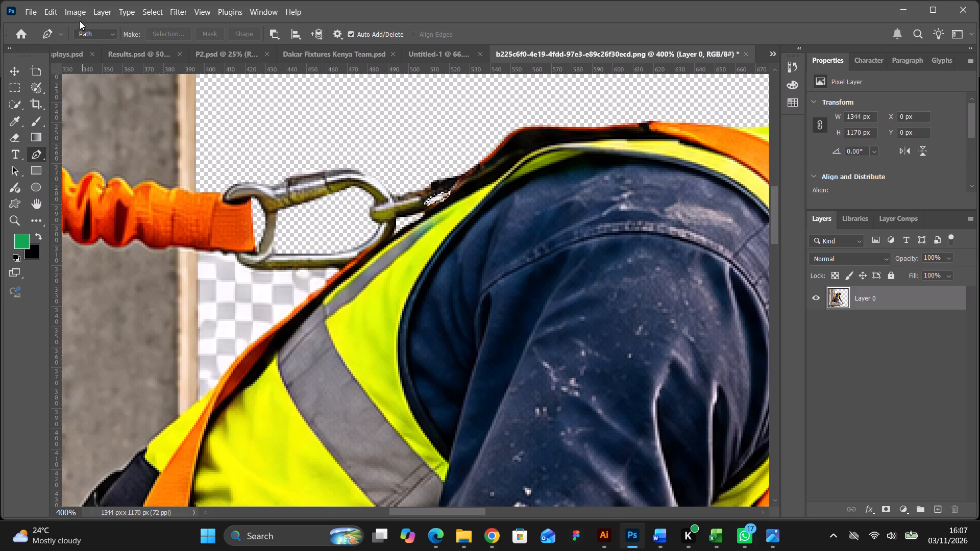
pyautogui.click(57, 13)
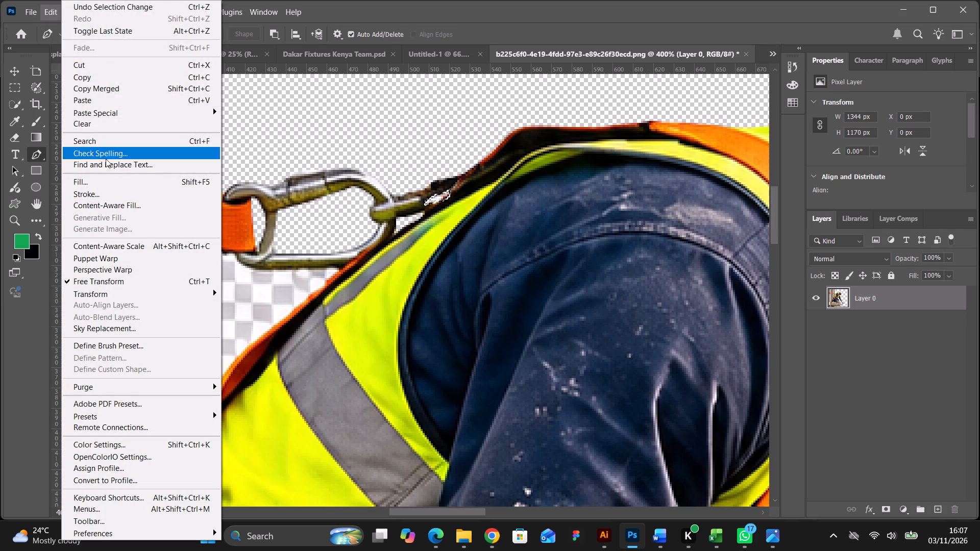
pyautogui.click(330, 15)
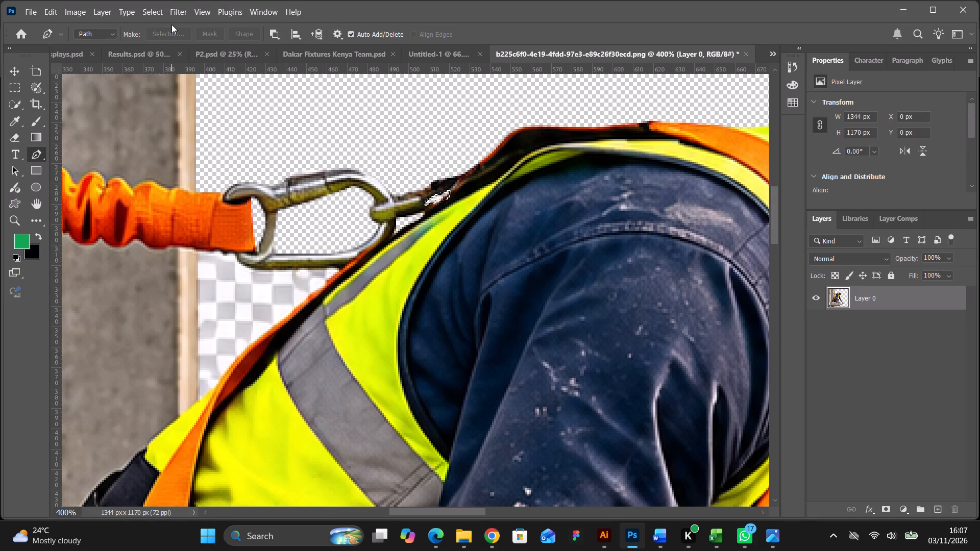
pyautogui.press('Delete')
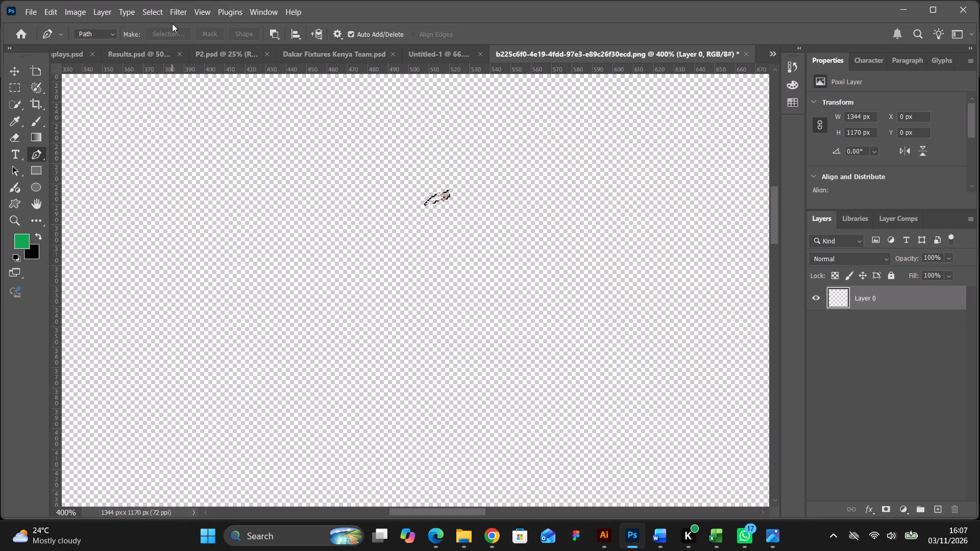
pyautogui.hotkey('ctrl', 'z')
# Invert the selection, delete the tiny light patch between the strap connector and the vest, and deselect.
pyautogui.click(157, 14)
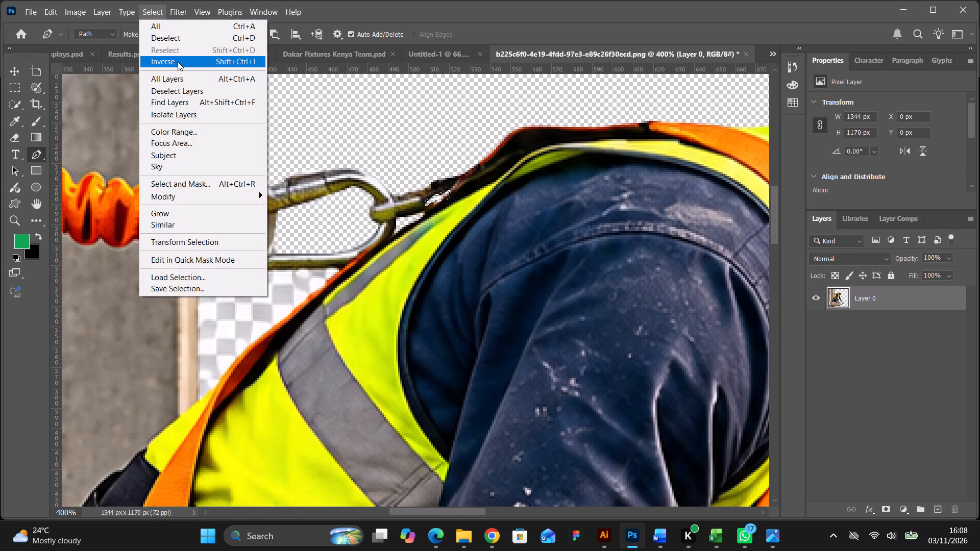
pyautogui.click(178, 62)
pyautogui.press('Delete')
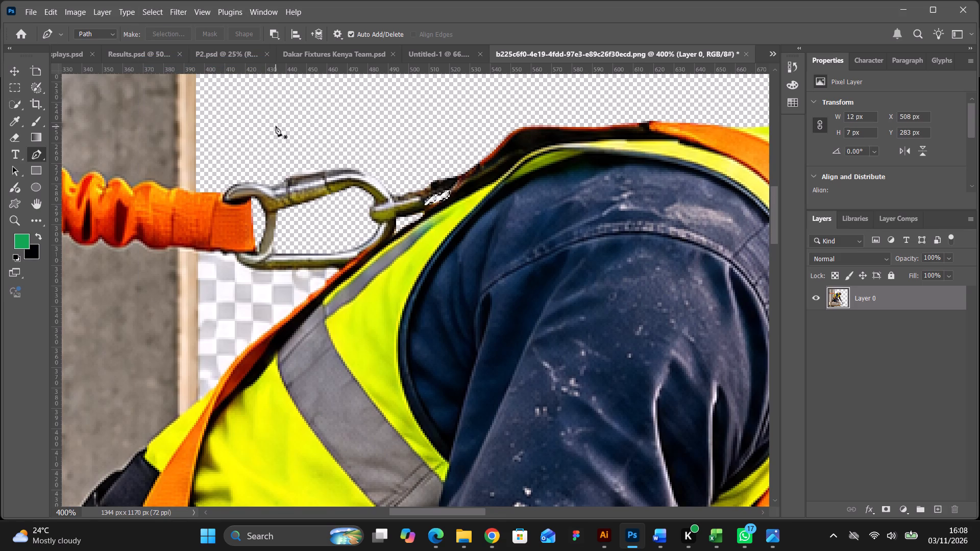
pyautogui.hotkey('ctrl', 'd')
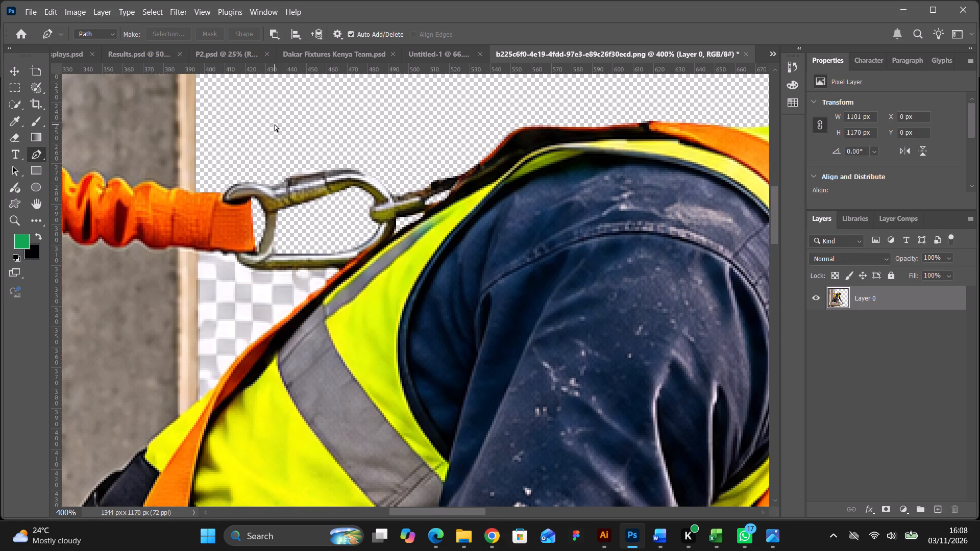
# Export the cutout as a transparent PNG at 1344 x 1170 px into the Dakar folder, keeping the suggested file name.
pyautogui.hotkey('ctrl', '-')
pyautogui.hotkey('ctrl', '-')
pyautogui.hotkey('ctrl', '-')
pyautogui.hotkey('ctrl', '-')
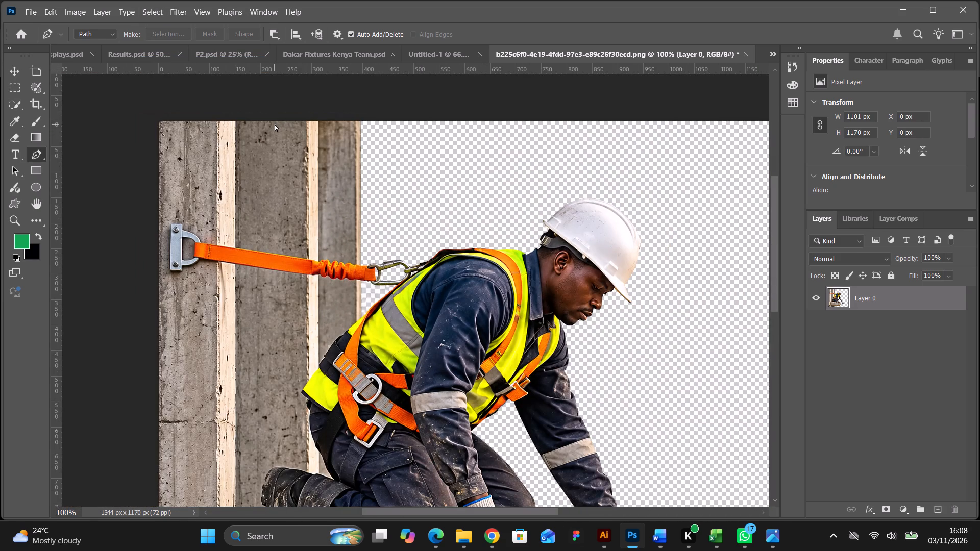
pyautogui.hotkey('ctrl', '-')
pyautogui.hotkey('ctrl', '-')
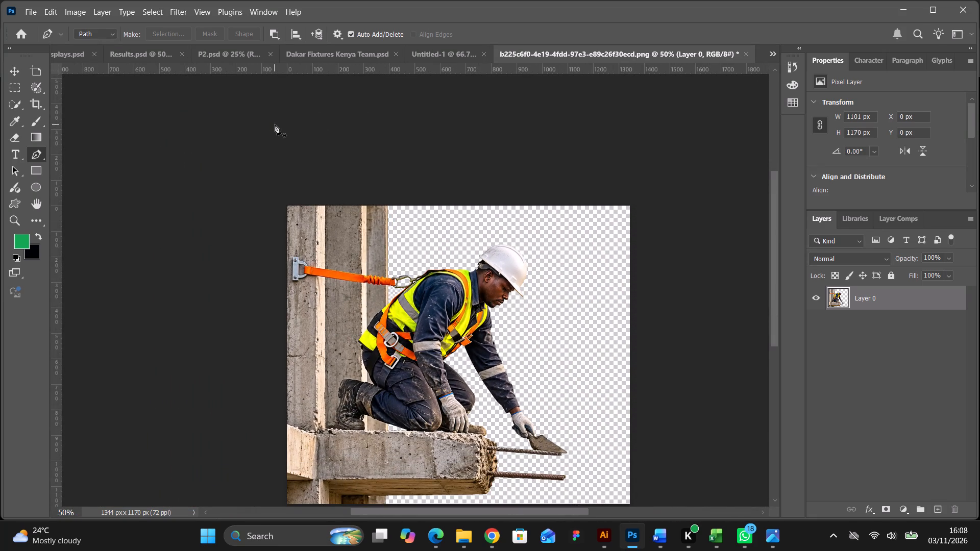
pyautogui.scroll(-6, 285, 170)
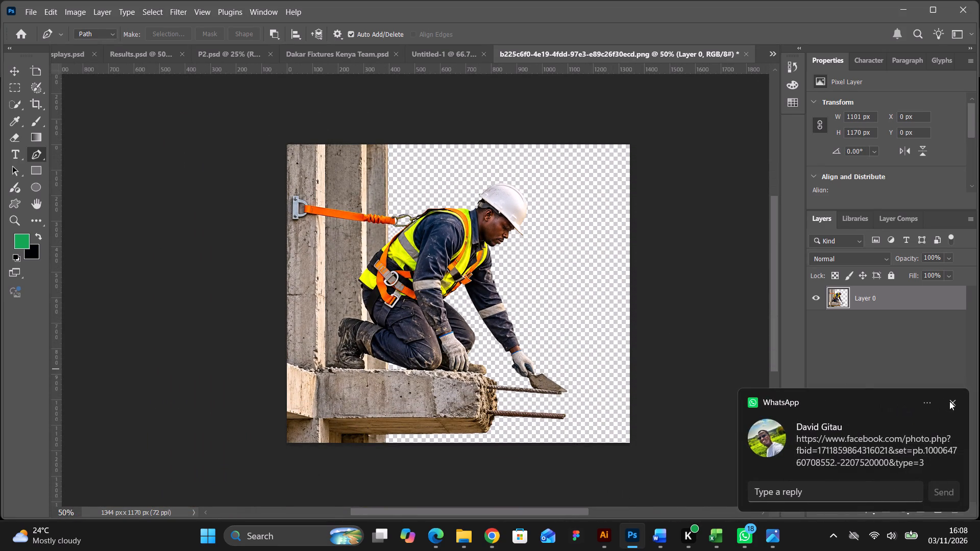
pyautogui.click(949, 401)
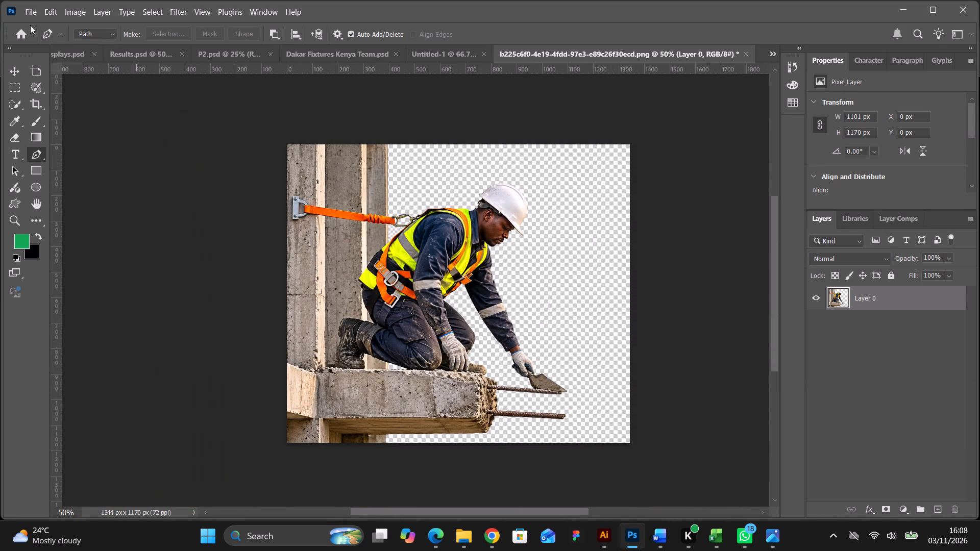
pyautogui.click(29, 15)
pyautogui.click(204, 215)
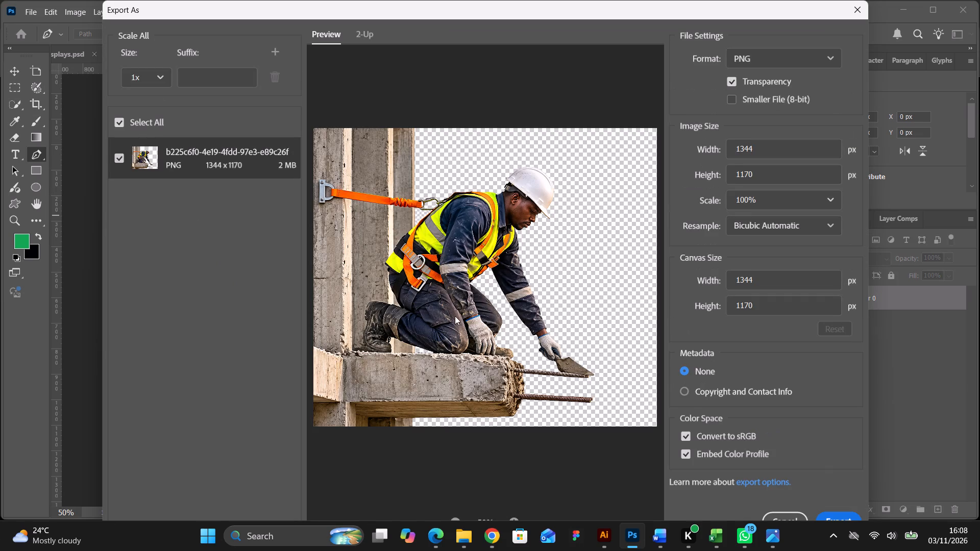
pyautogui.click(835, 516)
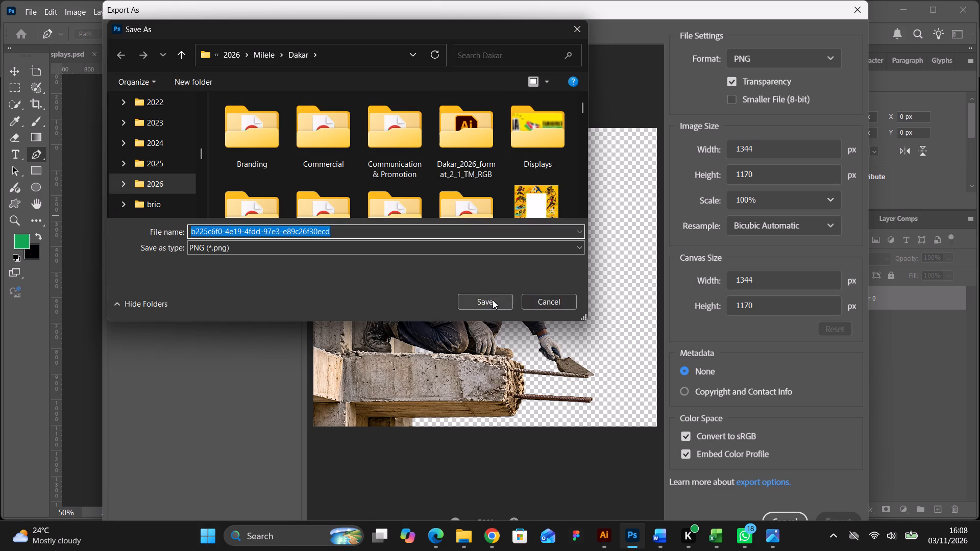
pyautogui.click(493, 300)
pyautogui.click(540, 270)
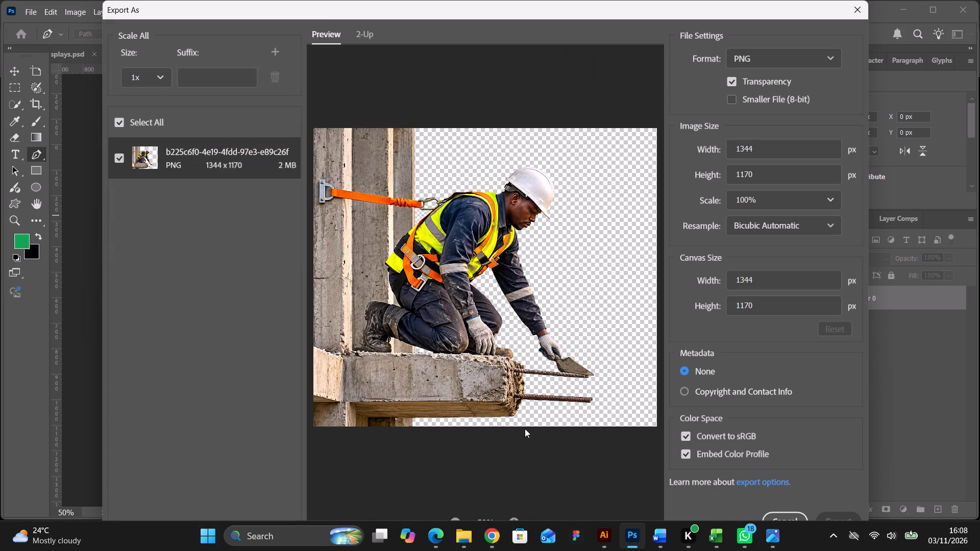
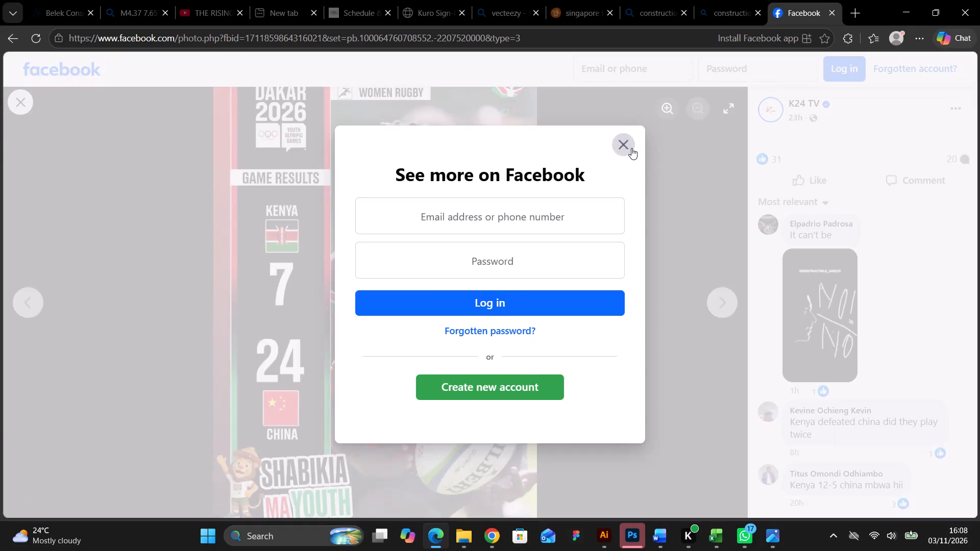
# View K24 TV's women's rugby results photo without logging in, and close the Facebook tab.
pyautogui.click(631, 148)
pyautogui.scroll(-2, 573, 212)
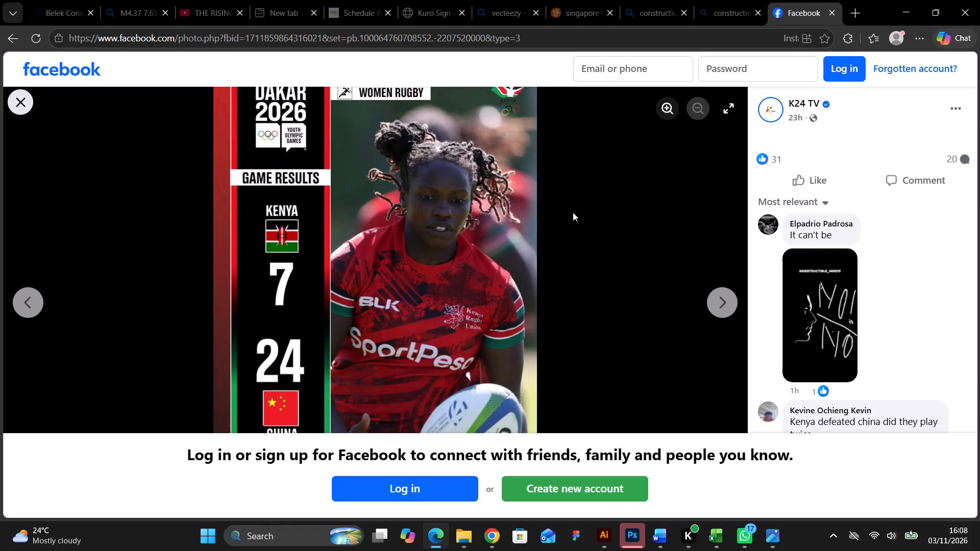
pyautogui.scroll(-1, 573, 212)
pyautogui.scroll(1, 573, 212)
pyautogui.click(30, 103)
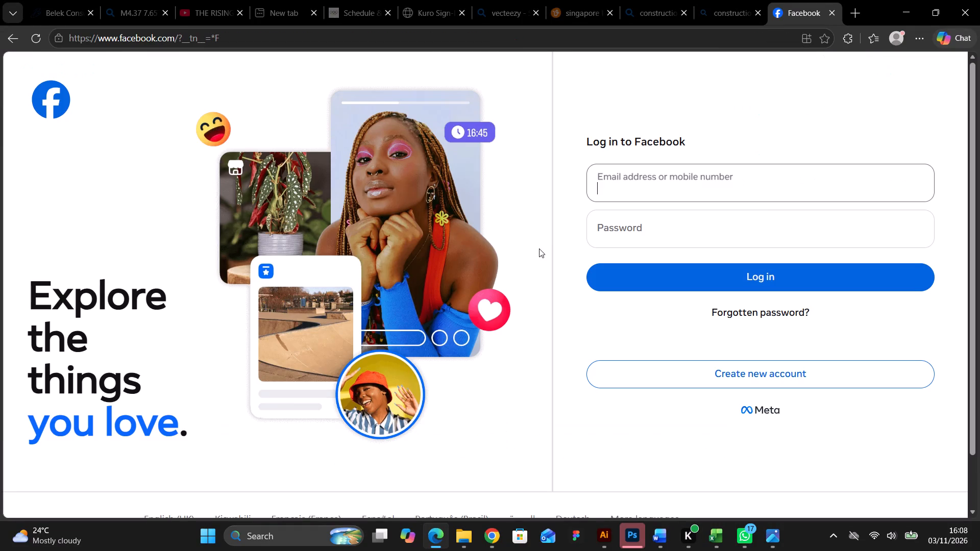
pyautogui.click(833, 17)
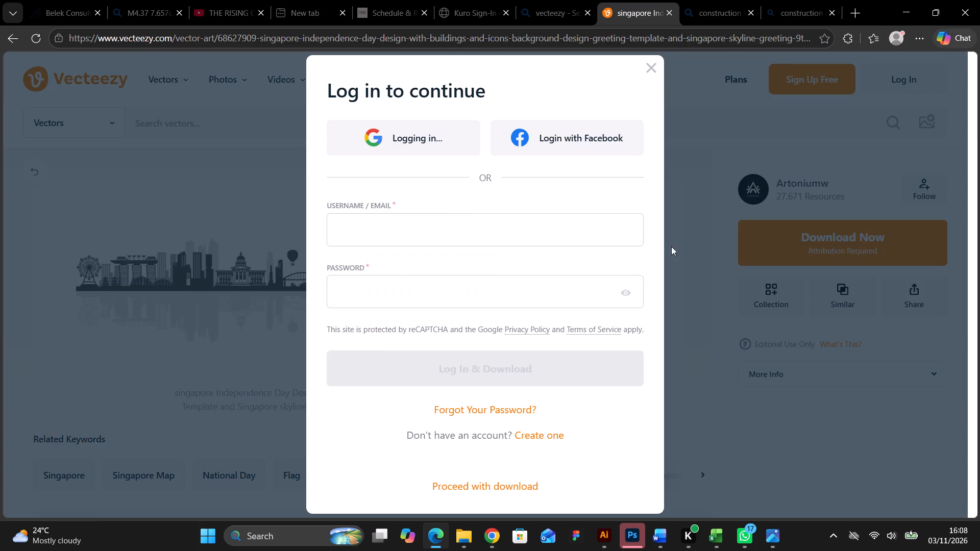
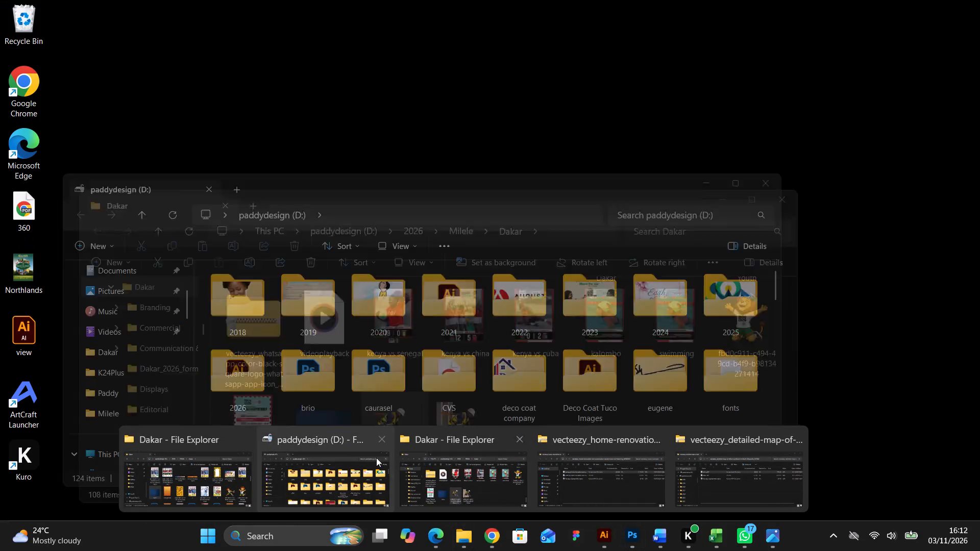
# From the Dakar folder, bring the original worker image b225c6f0-4e19-4fdd-97e3-e89c26f30ecd, with the concrete pillar, into Photoshop.
pyautogui.click(472, 487)
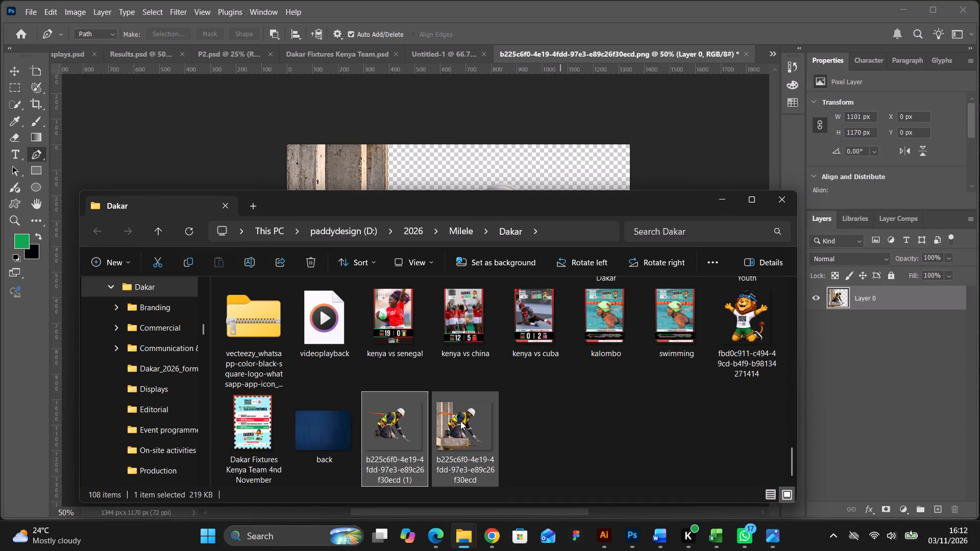
pyautogui.click(460, 421)
pyautogui.moveTo(460, 421); pyautogui.dragTo(636, 541)
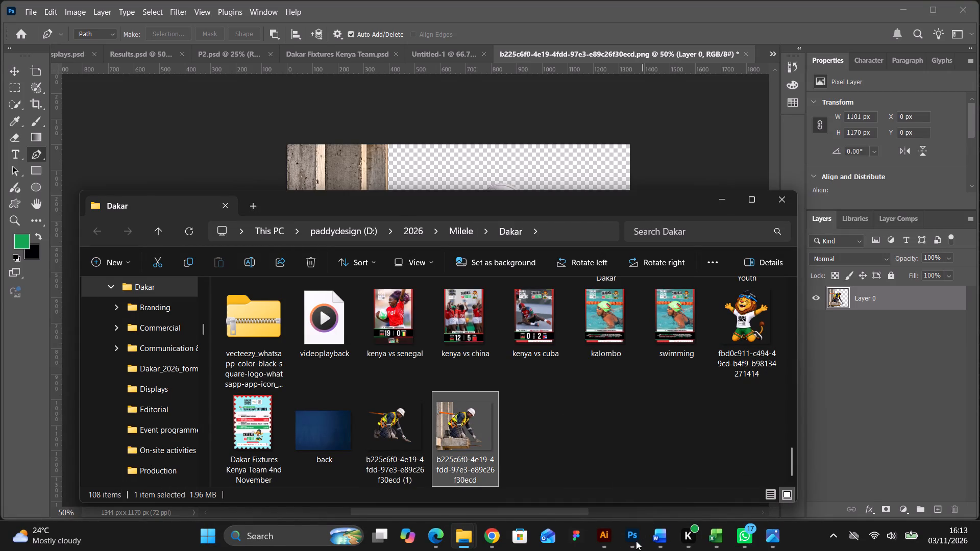
pyautogui.moveTo(636, 541); pyautogui.dragTo(624, 458)
pyautogui.moveTo(624, 458); pyautogui.dragTo(623, 457)
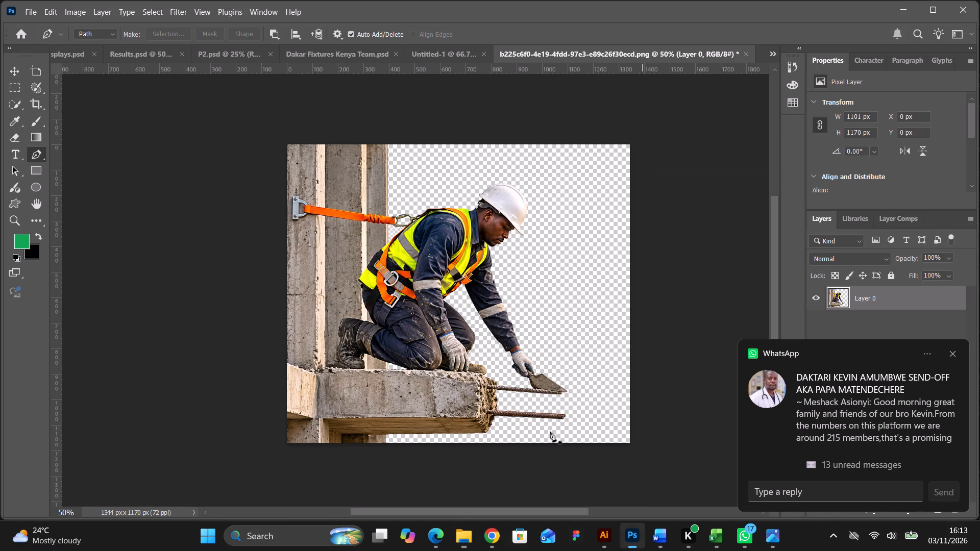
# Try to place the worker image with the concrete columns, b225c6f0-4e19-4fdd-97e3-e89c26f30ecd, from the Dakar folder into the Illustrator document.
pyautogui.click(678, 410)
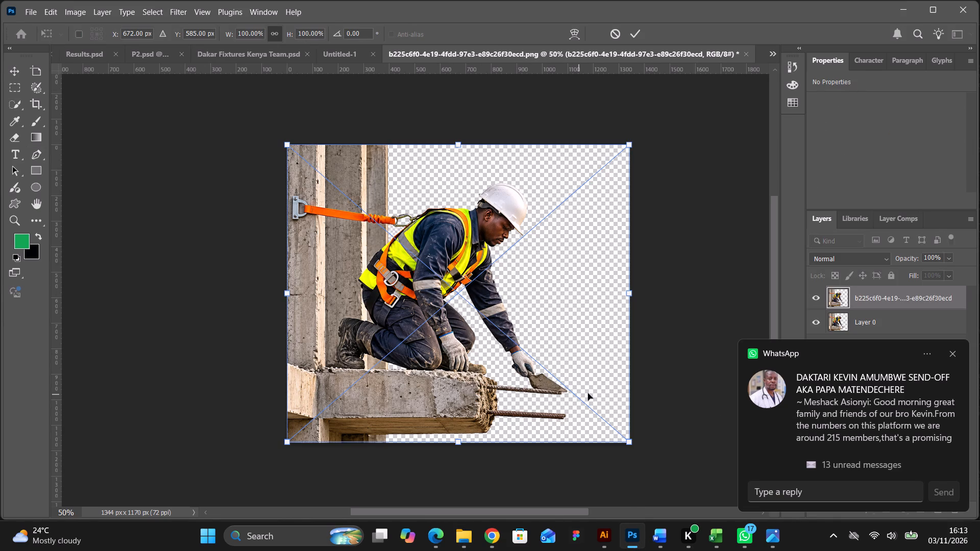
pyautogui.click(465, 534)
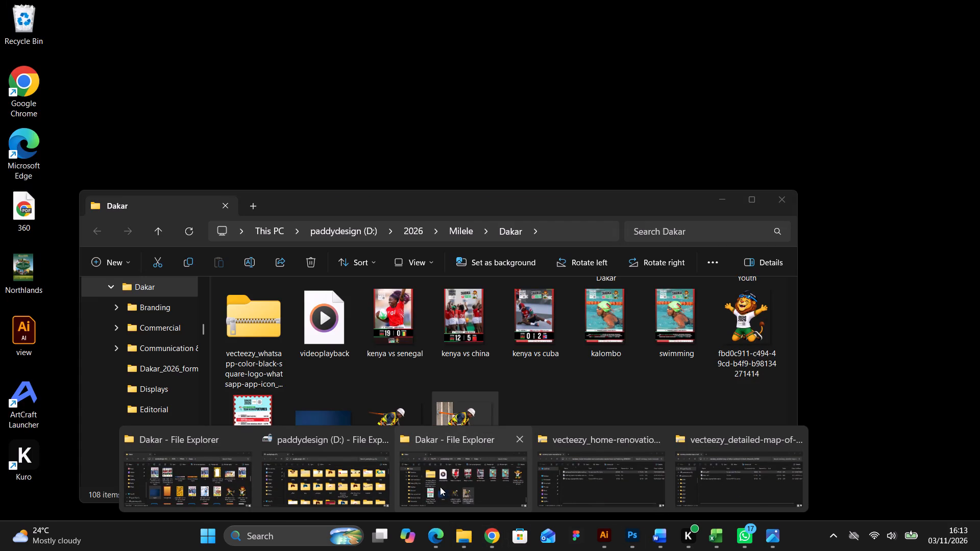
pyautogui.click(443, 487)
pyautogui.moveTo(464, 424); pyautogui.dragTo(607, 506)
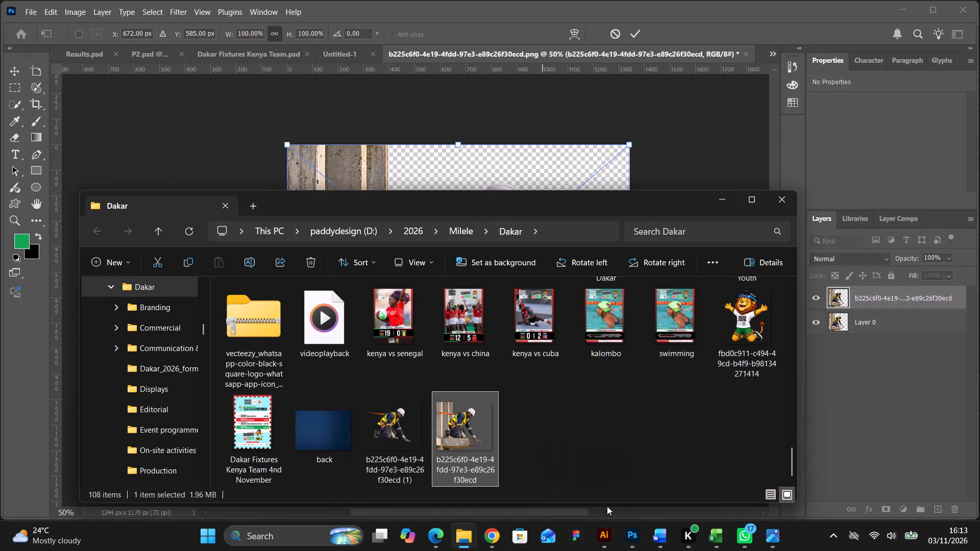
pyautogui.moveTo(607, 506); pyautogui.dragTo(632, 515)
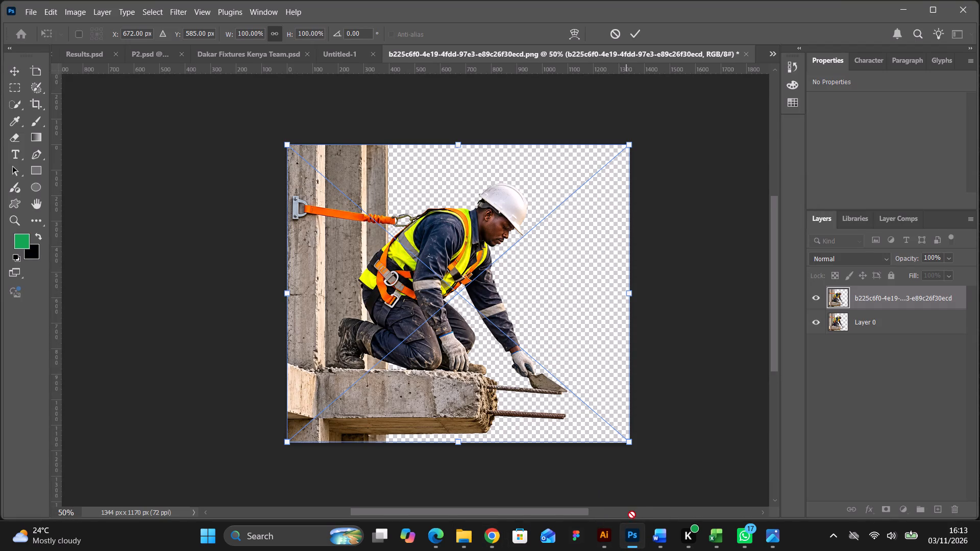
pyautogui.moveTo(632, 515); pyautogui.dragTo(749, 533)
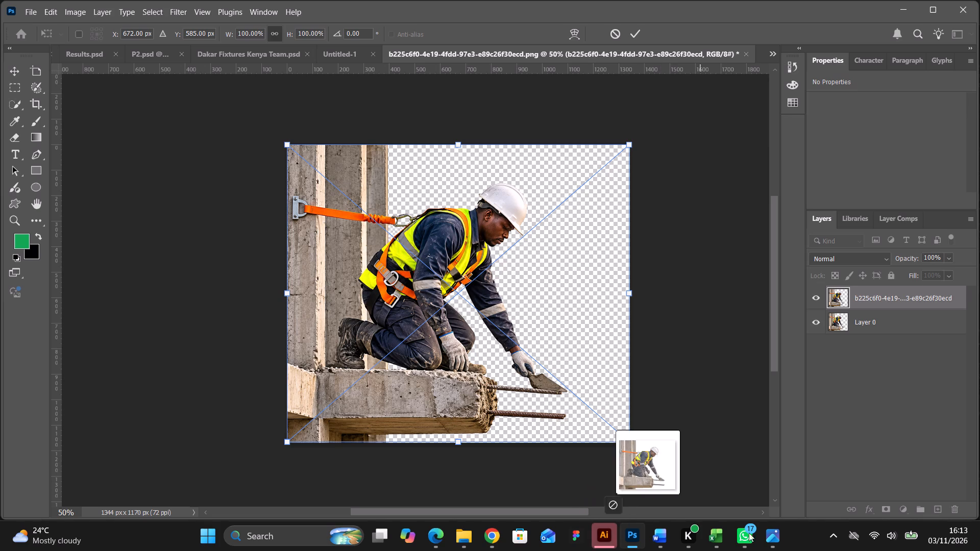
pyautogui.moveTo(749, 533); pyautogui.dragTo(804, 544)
# Switch to Belek.ai in Illustrator, skip updating the modified links, and delete the oversized worker image with the checkered background from artboard 4.
pyautogui.click(607, 535)
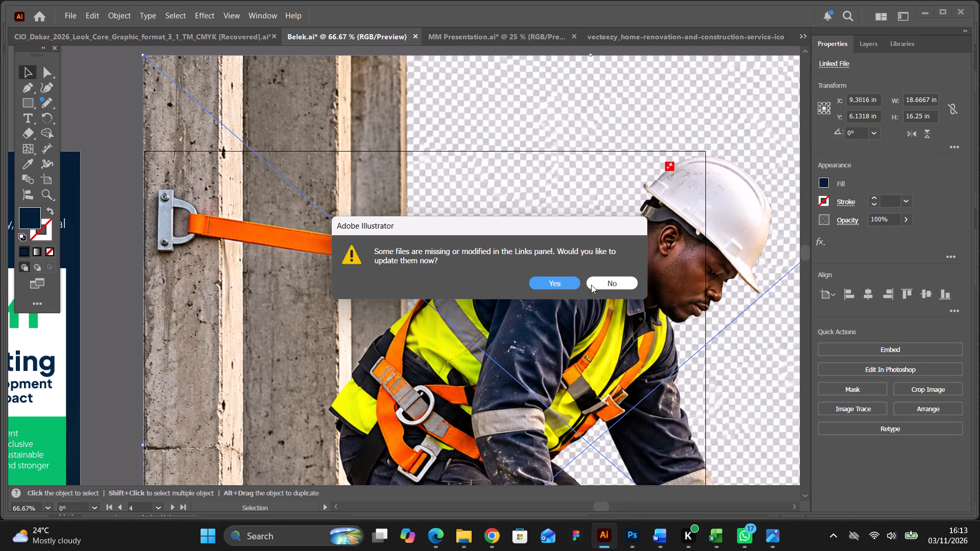
pyautogui.click(607, 286)
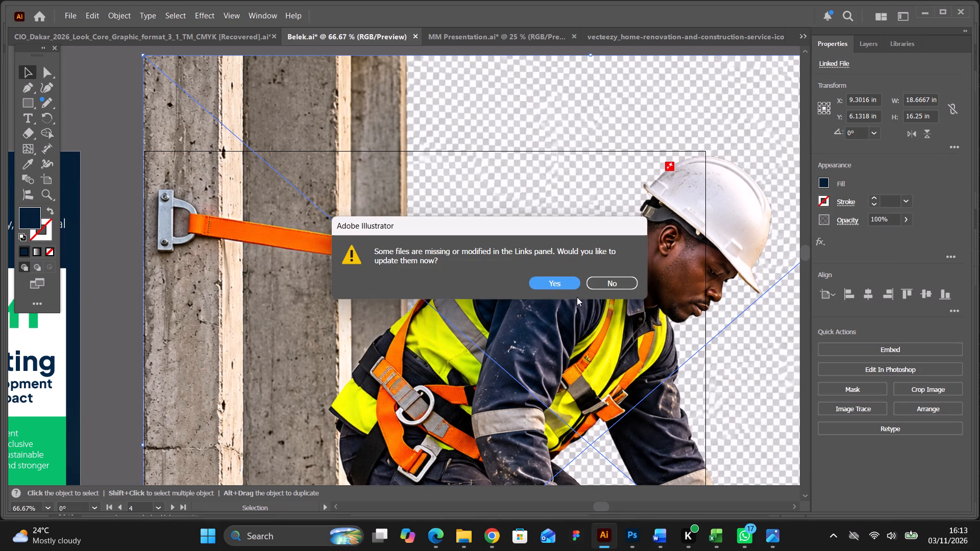
pyautogui.click(606, 283)
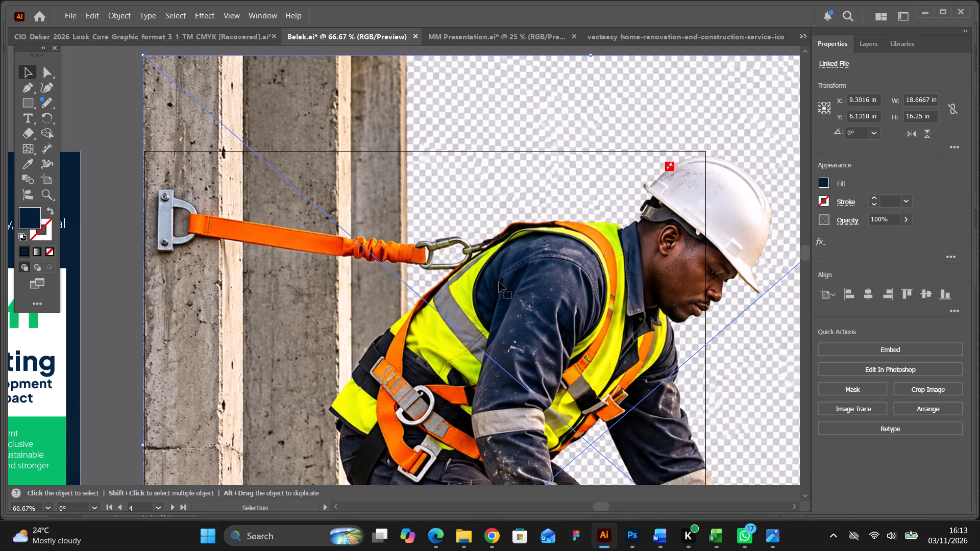
pyautogui.click(406, 258)
pyautogui.press('BackSpace')
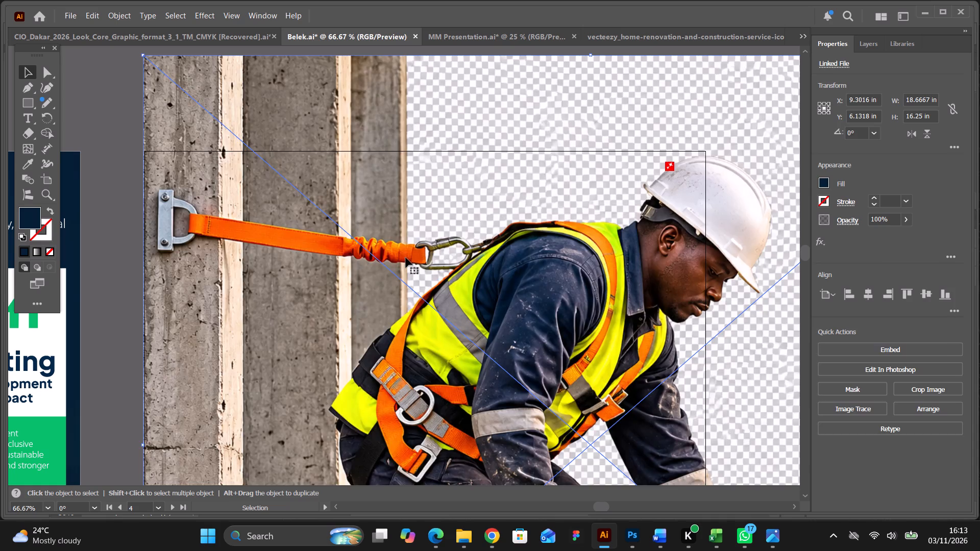
pyautogui.scroll(-9, 408, 258)
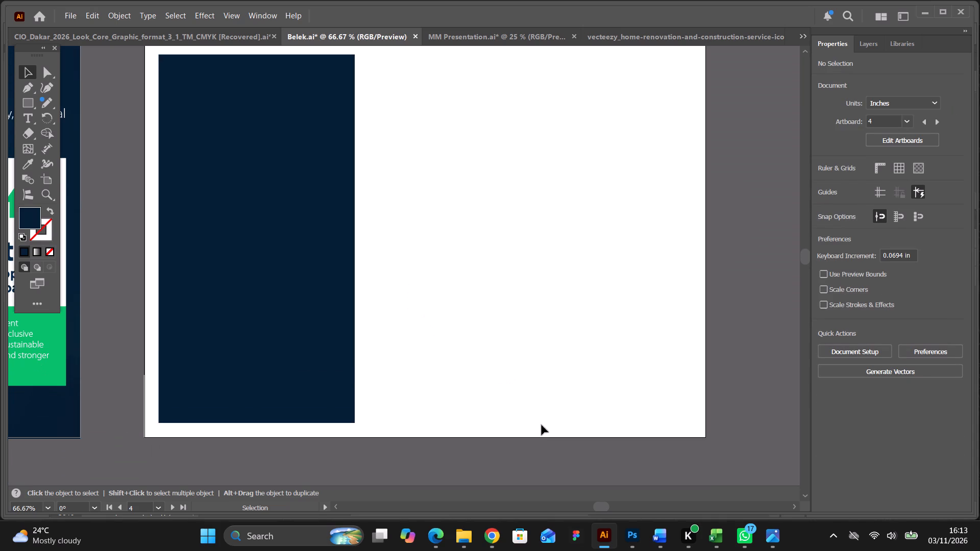
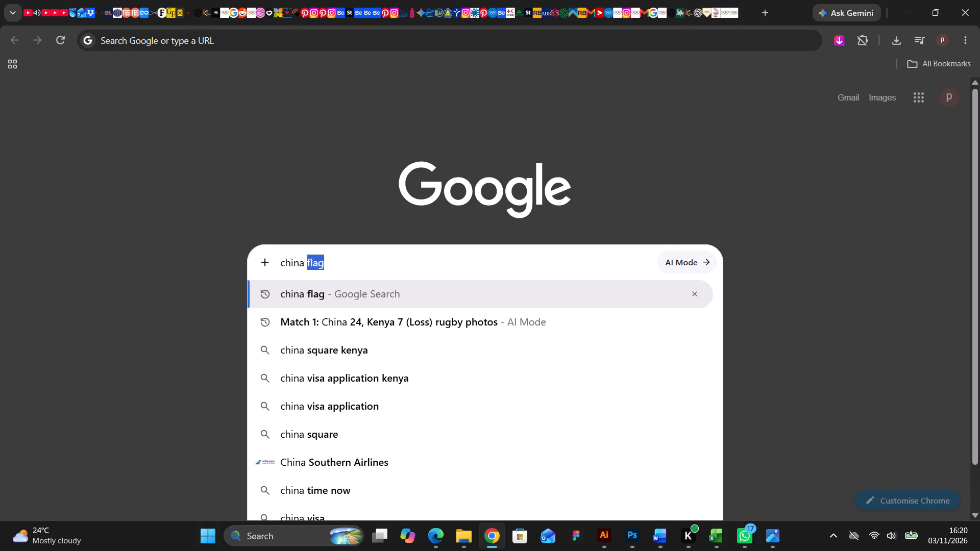
pyautogui.write('vs')
pyautogui.press('space')
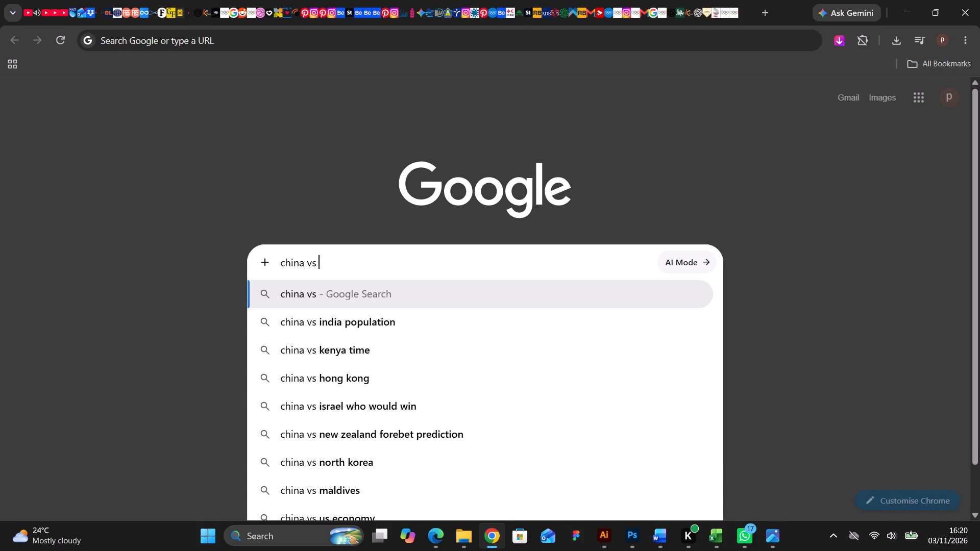
pyautogui.write('kenya r')
pyautogui.write('ugby')
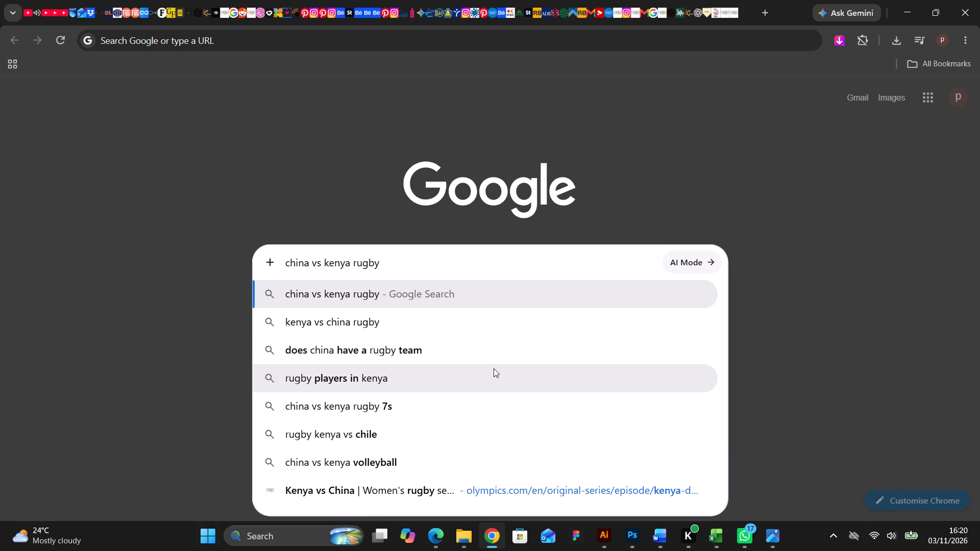
pyautogui.press('space')
pyautogui.write('dakar')
pyautogui.press('space')
pyautogui.press('Return')
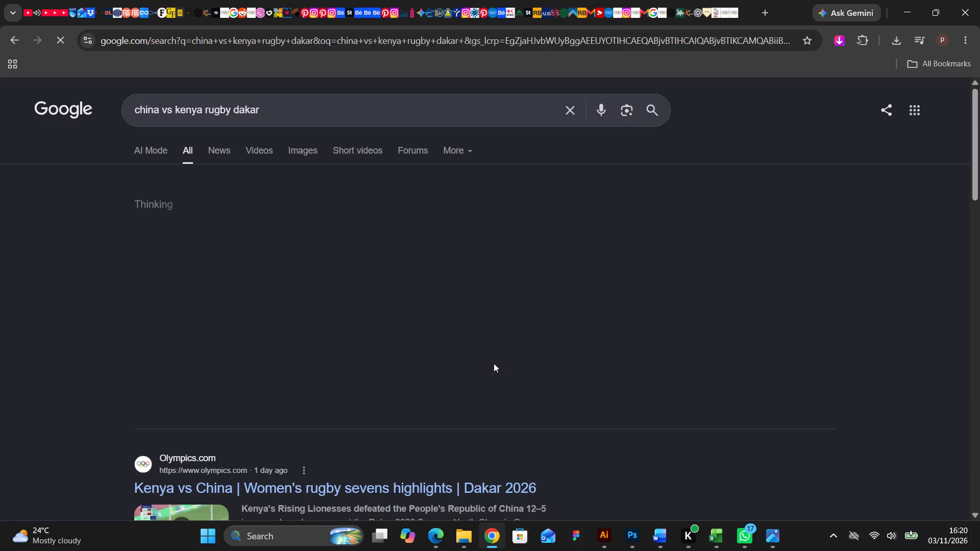
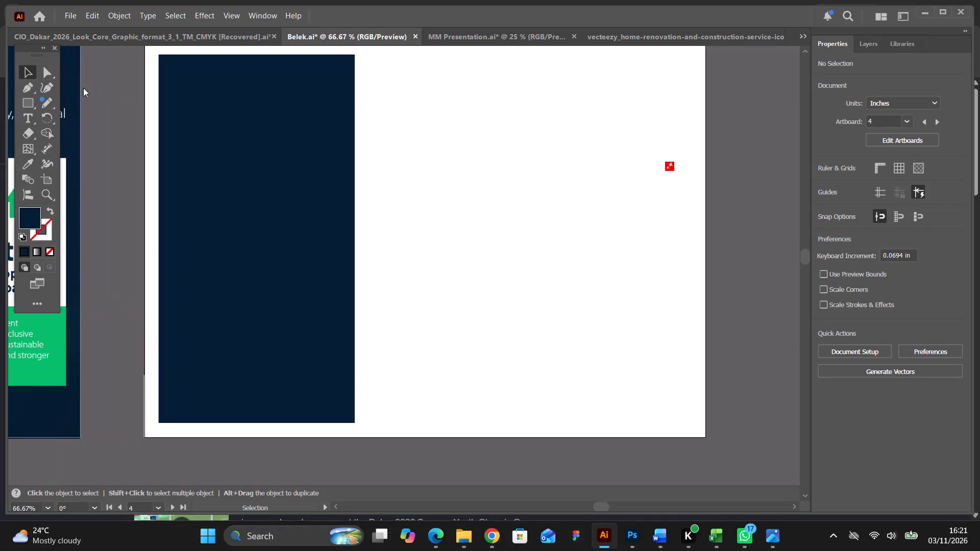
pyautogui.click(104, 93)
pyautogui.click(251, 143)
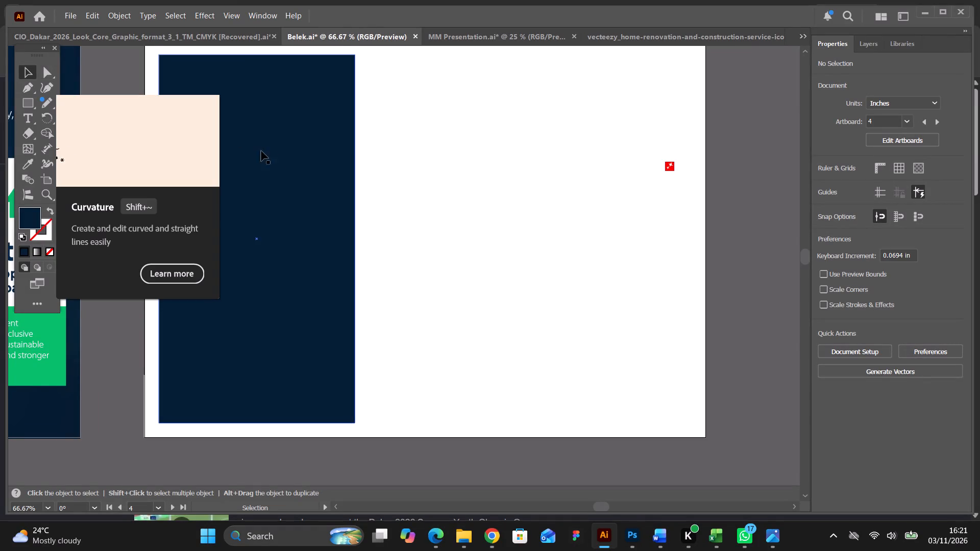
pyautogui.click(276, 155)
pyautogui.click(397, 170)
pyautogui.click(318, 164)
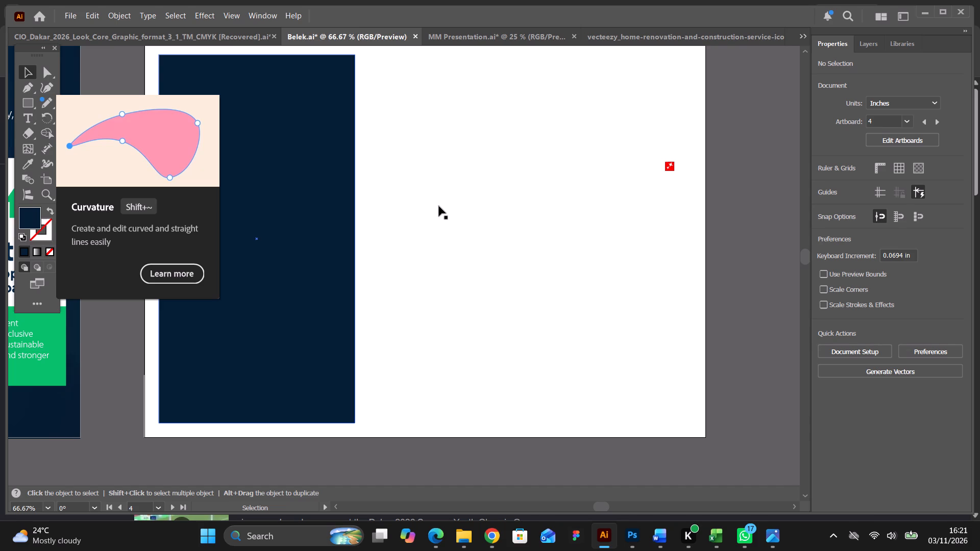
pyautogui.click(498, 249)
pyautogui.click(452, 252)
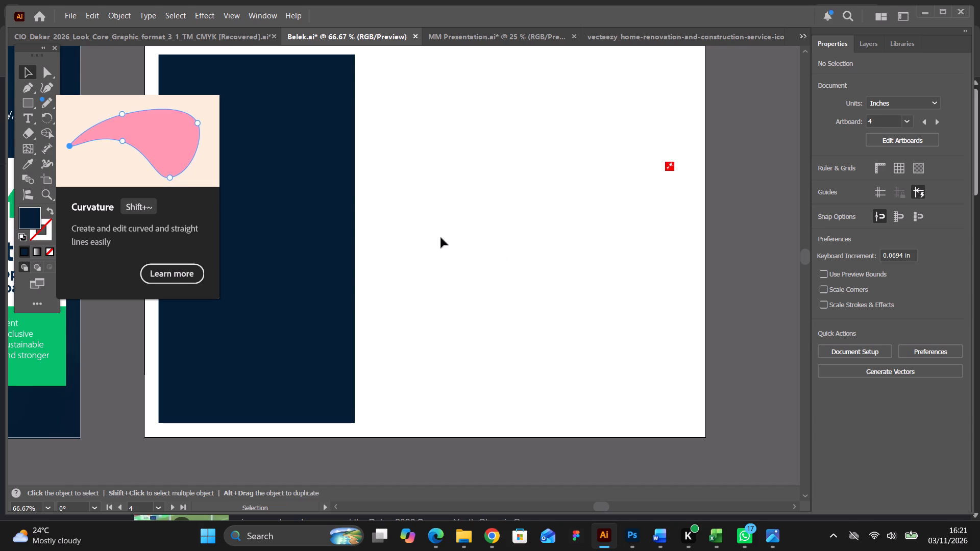
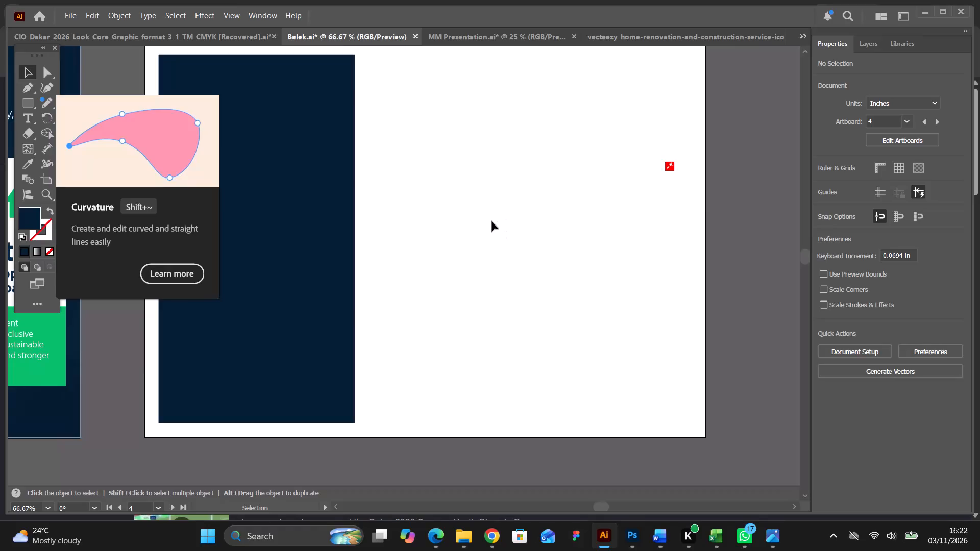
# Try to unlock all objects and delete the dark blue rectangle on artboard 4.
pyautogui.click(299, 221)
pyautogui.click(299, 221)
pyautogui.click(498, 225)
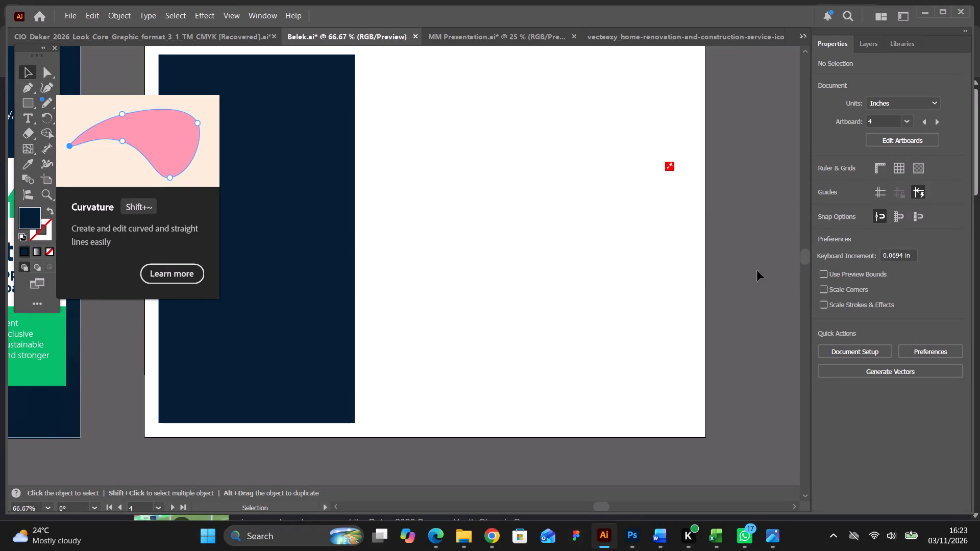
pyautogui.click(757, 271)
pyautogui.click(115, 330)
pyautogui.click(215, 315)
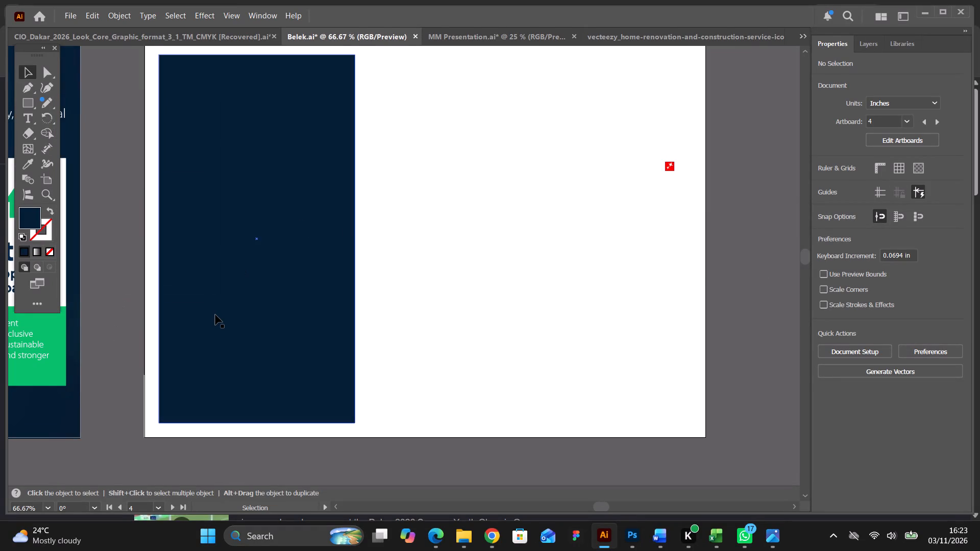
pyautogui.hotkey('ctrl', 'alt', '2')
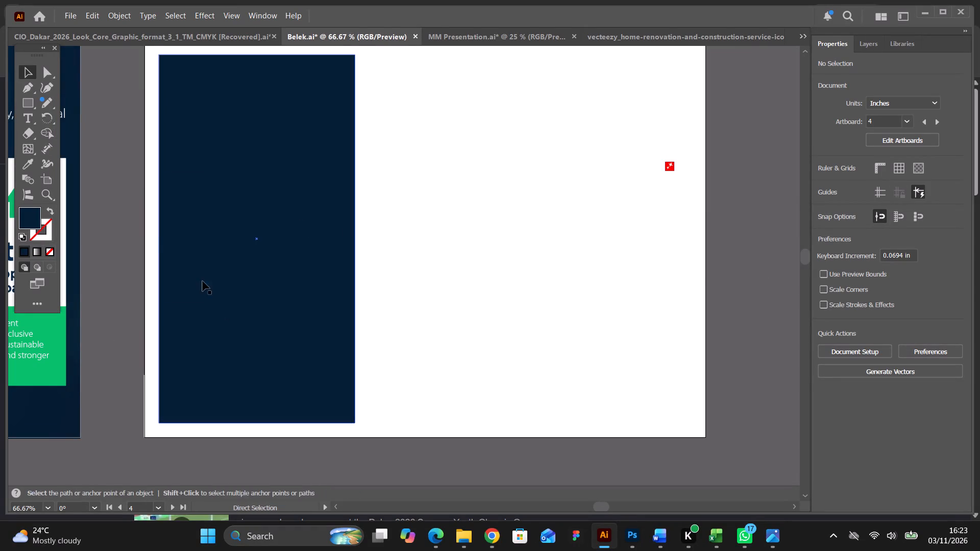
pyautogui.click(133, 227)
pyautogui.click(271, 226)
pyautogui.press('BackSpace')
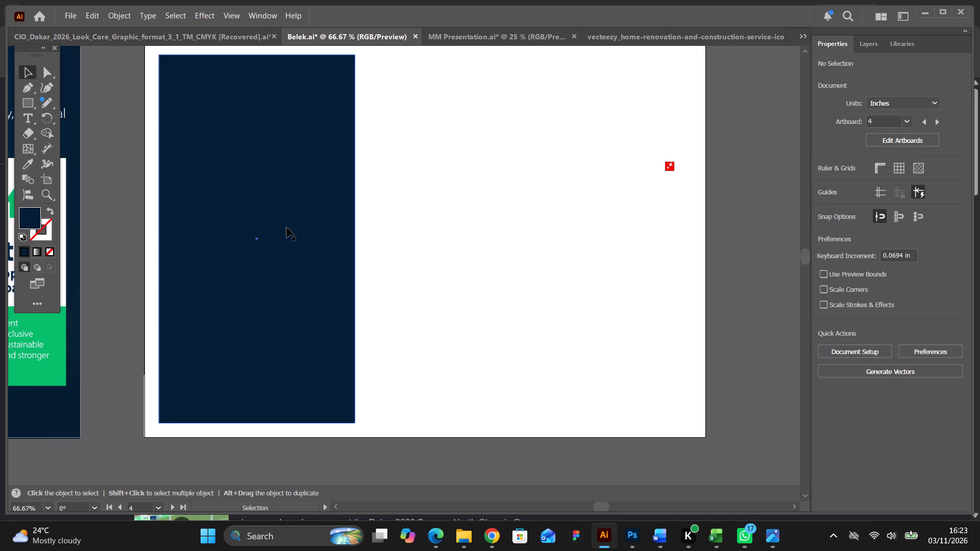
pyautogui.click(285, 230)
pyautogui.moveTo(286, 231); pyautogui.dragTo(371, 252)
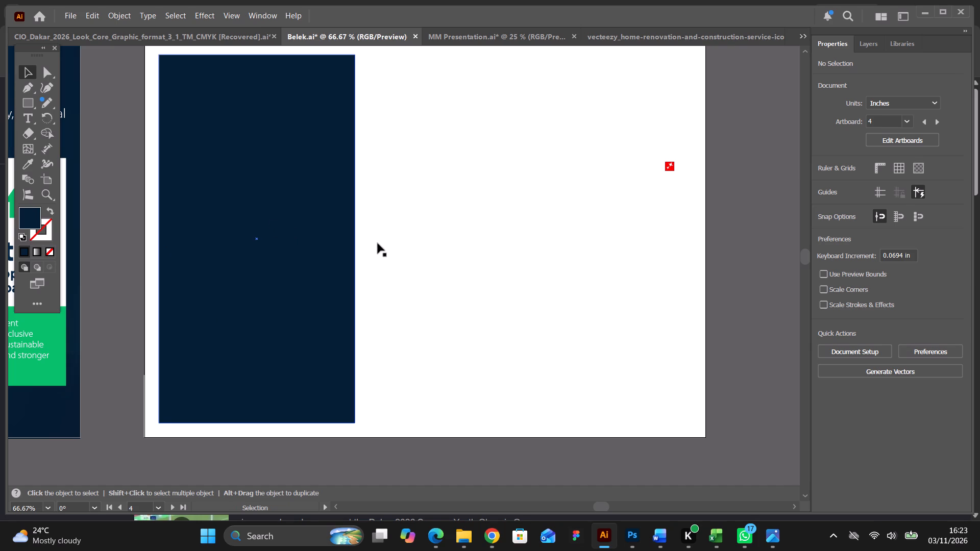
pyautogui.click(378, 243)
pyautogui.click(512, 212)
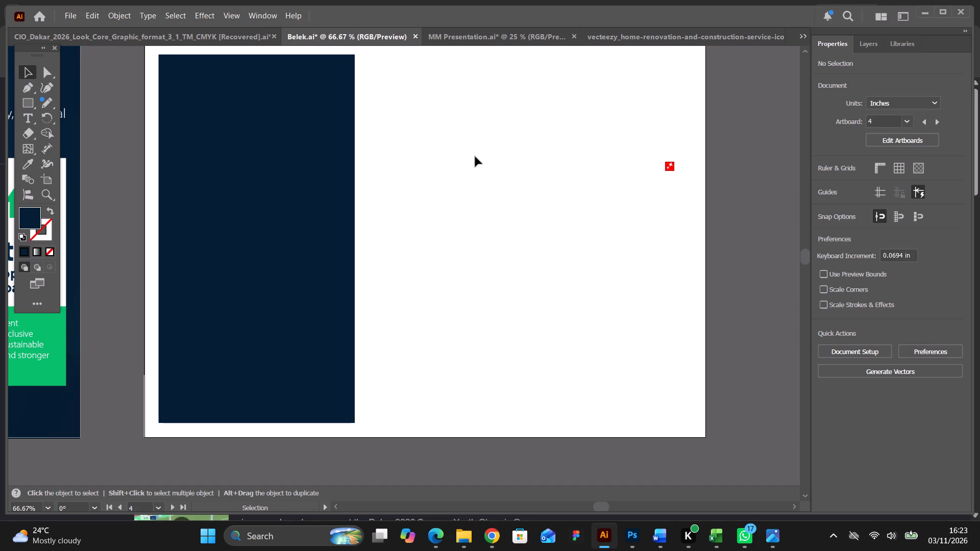
# Save the Belek.ai document.
pyautogui.hotkey('ctrl', 's')
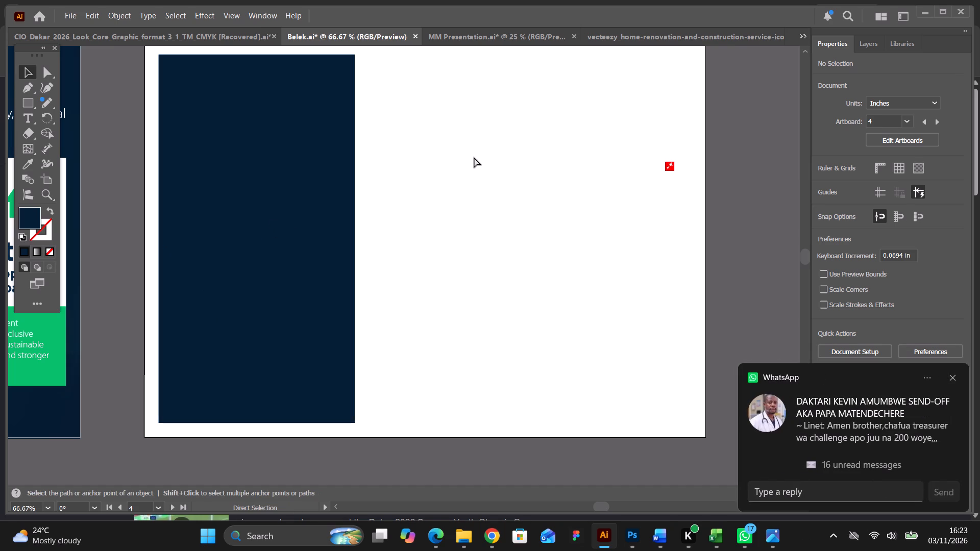
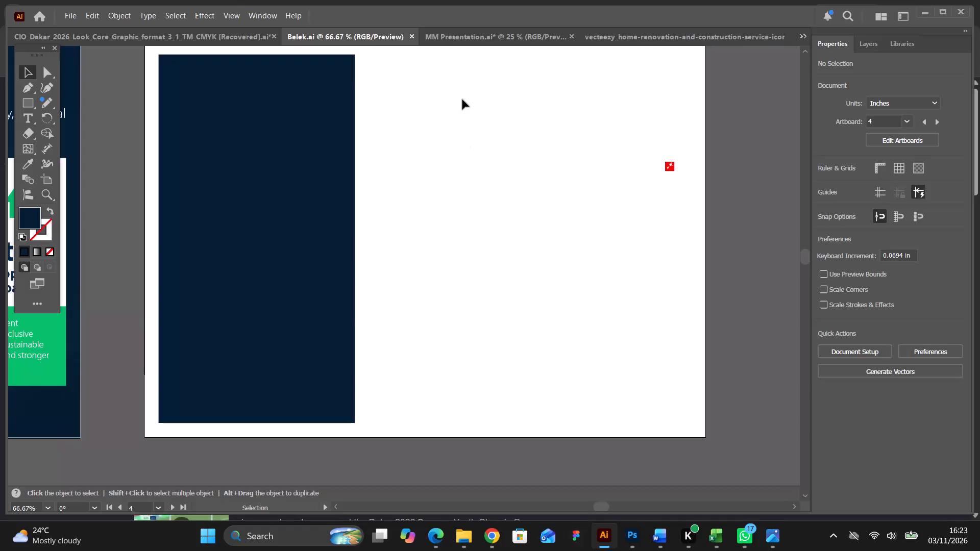
# Delete the dark navy rectangle from artboard 4 of the Belek document.
pyautogui.click(476, 34)
pyautogui.click(367, 40)
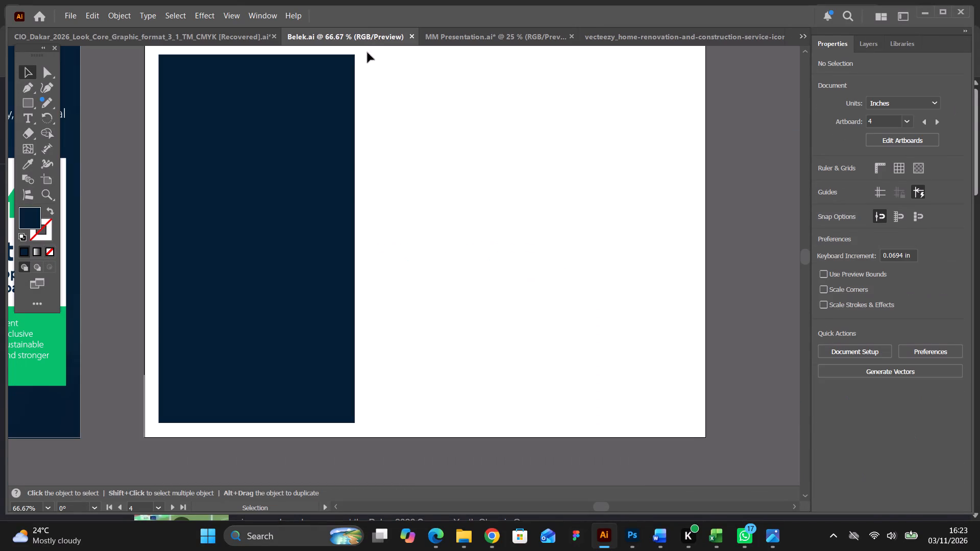
pyautogui.scroll(3, 385, 178)
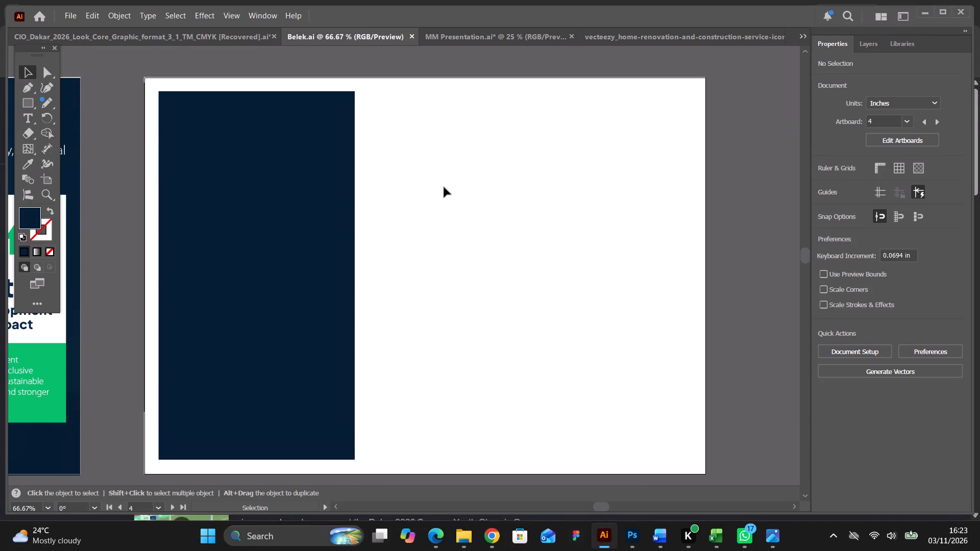
pyautogui.moveTo(444, 187); pyautogui.dragTo(271, 223)
pyautogui.press('BackSpace')
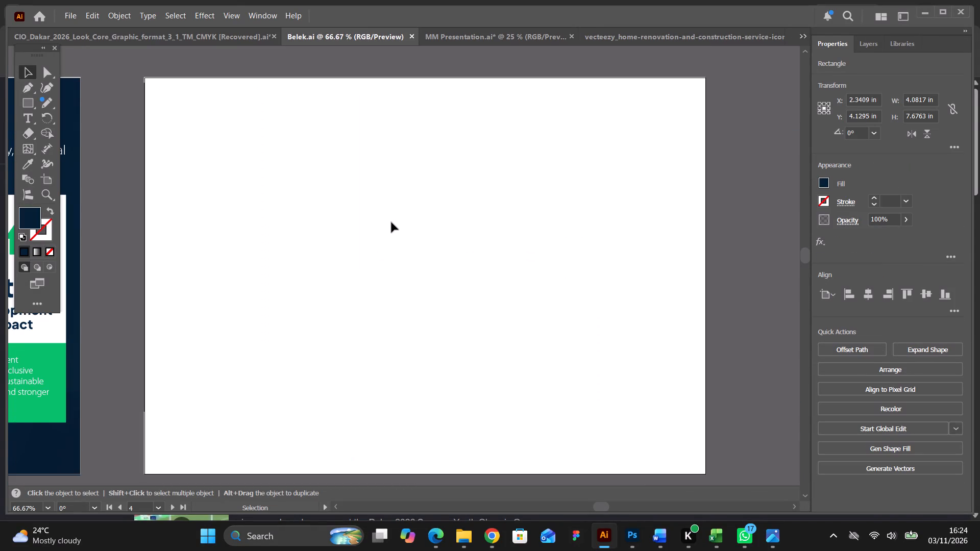
# Place the construction worker image b225c6f0-4e19-4fdd-97e3-e89c26f30ecd, the version with the concrete column, from the Dakar folder onto the blank artboard.
pyautogui.click(464, 531)
pyautogui.click(462, 492)
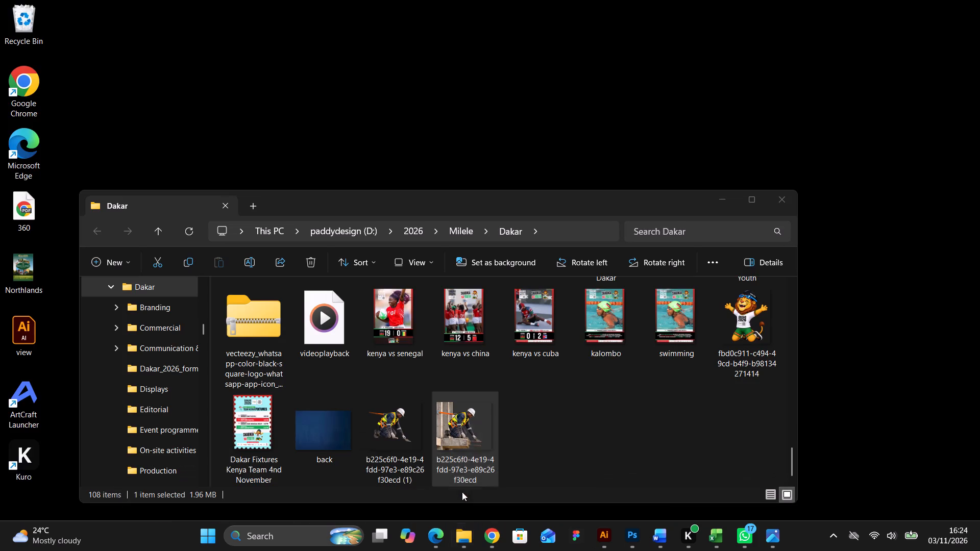
pyautogui.moveTo(465, 429); pyautogui.dragTo(623, 517)
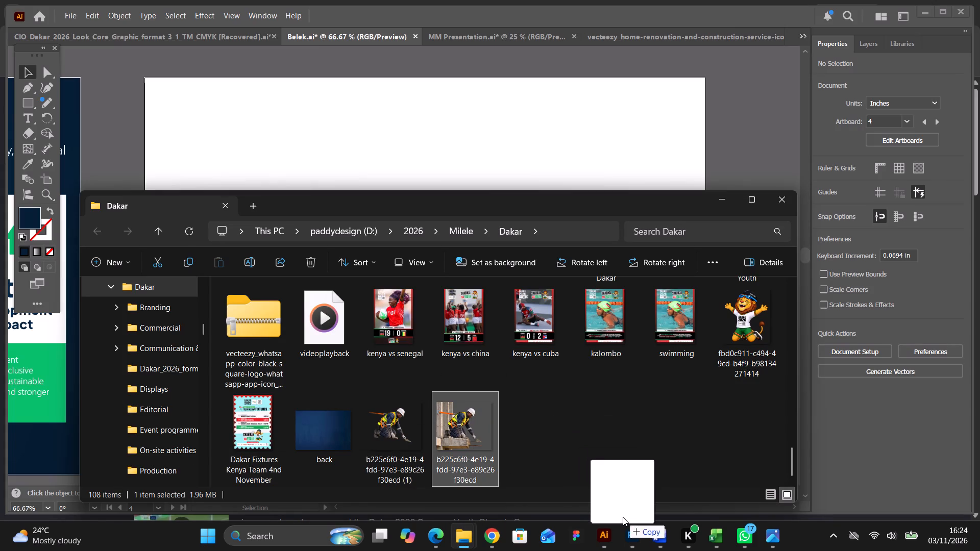
pyautogui.moveTo(623, 517); pyautogui.dragTo(471, 353)
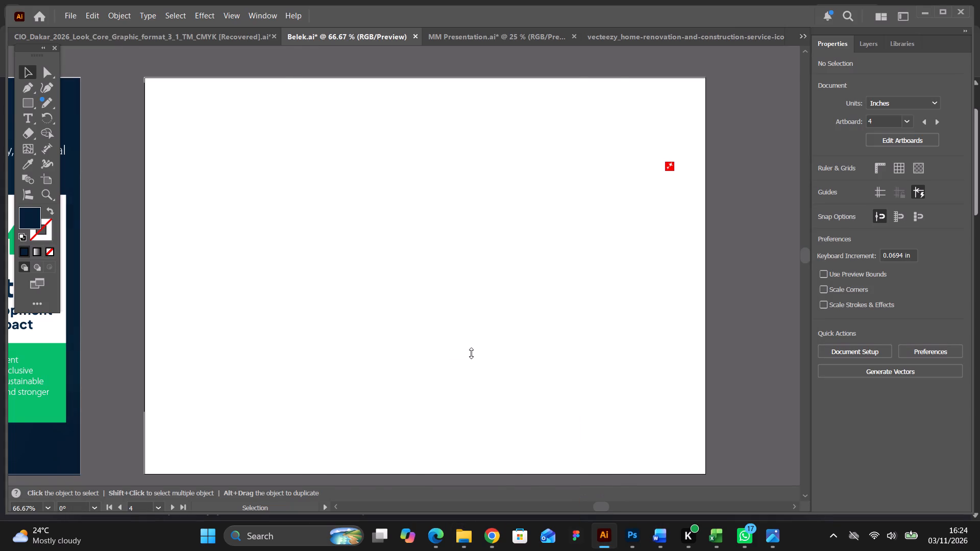
# Scale the worker image down to about 8.87 by 7.72 in and move it to the artboard's top-left corner.
pyautogui.scroll(17, 479, 300)
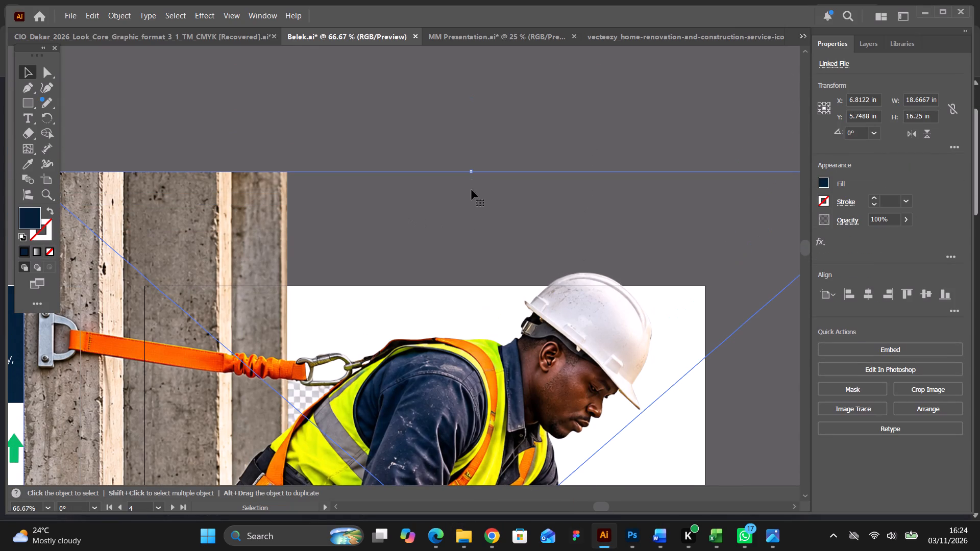
pyautogui.moveTo(471, 171); pyautogui.dragTo(460, 293)
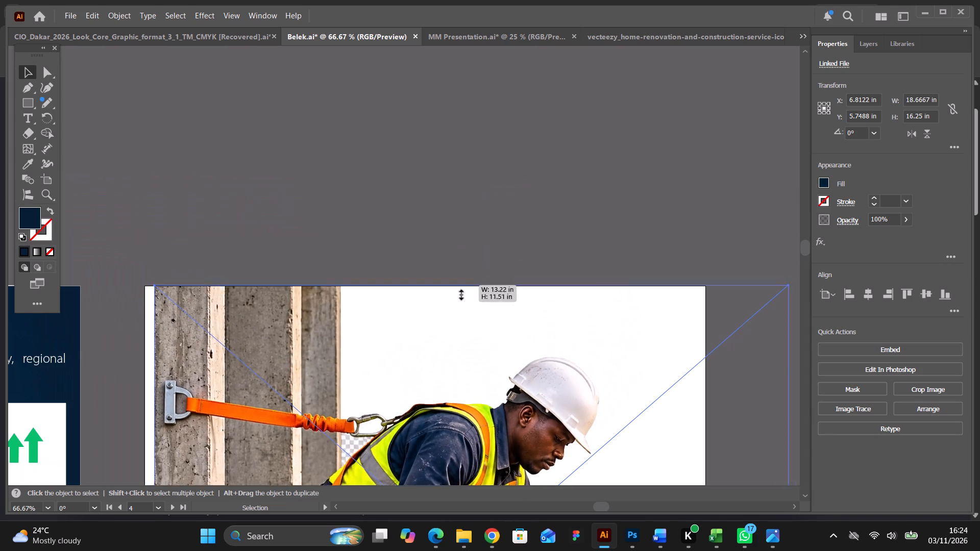
pyautogui.moveTo(460, 293); pyautogui.dragTo(457, 376)
pyautogui.scroll(-13, 459, 348)
pyautogui.moveTo(303, 295); pyautogui.dragTo(269, 241)
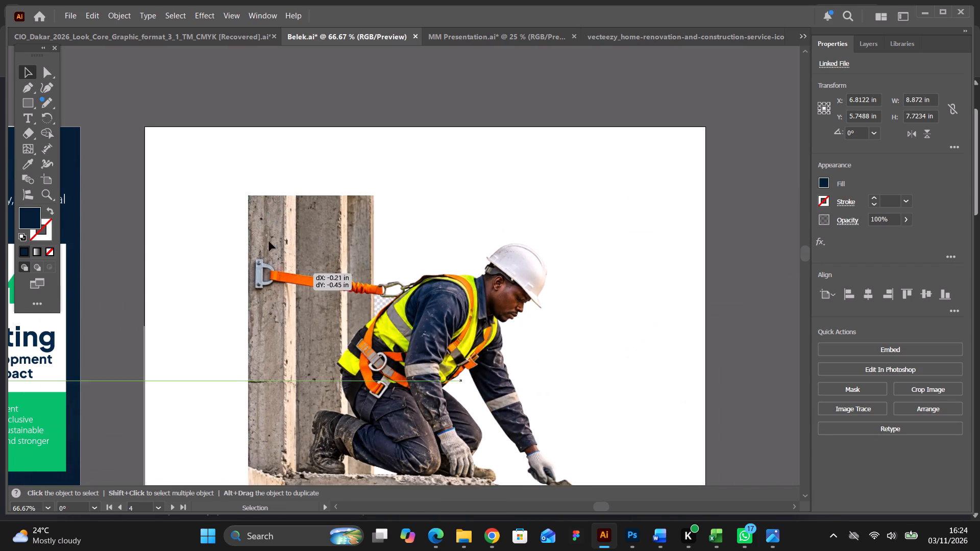
pyautogui.moveTo(269, 241); pyautogui.dragTo(190, 205)
# Enlarge the worker image proportionally from its top-left corner to about 9.54 by 8.30 in, filling the artboard's height.
pyautogui.scroll(-3, 208, 211)
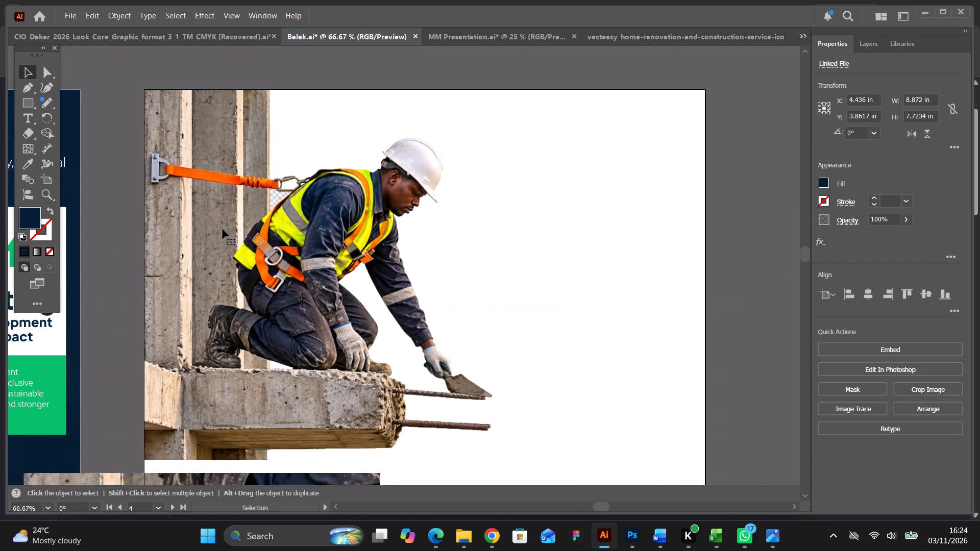
pyautogui.scroll(-10, 223, 229)
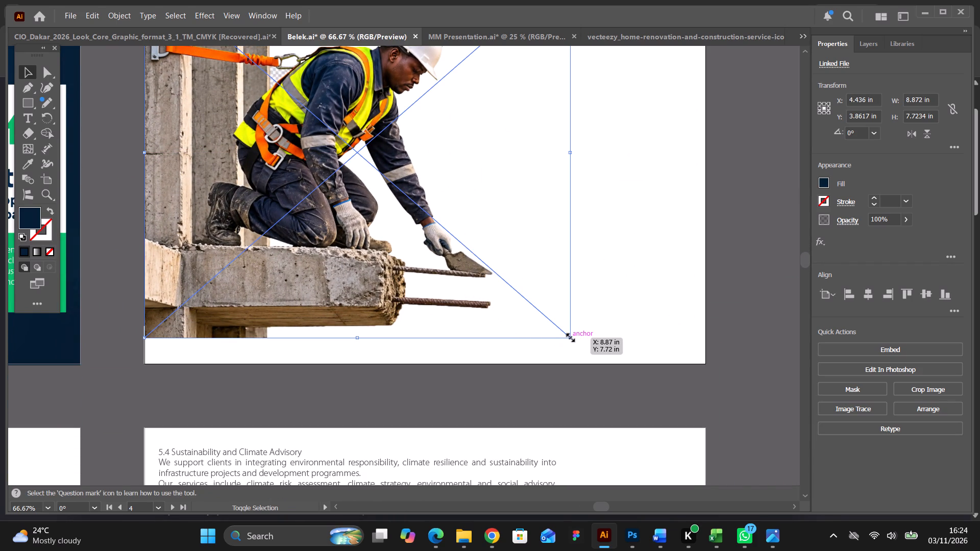
pyautogui.keyDown('shift'); pyautogui.moveTo(569, 336); pyautogui.dragTo(602, 383); pyautogui.keyUp('shift')
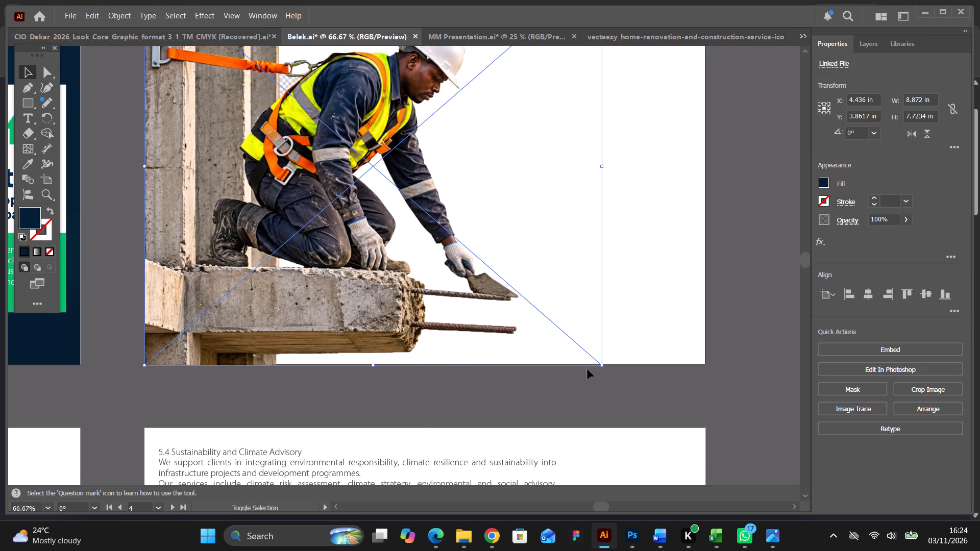
pyautogui.scroll(12, 471, 256)
pyautogui.scroll(1, 511, 146)
pyautogui.click(521, 103)
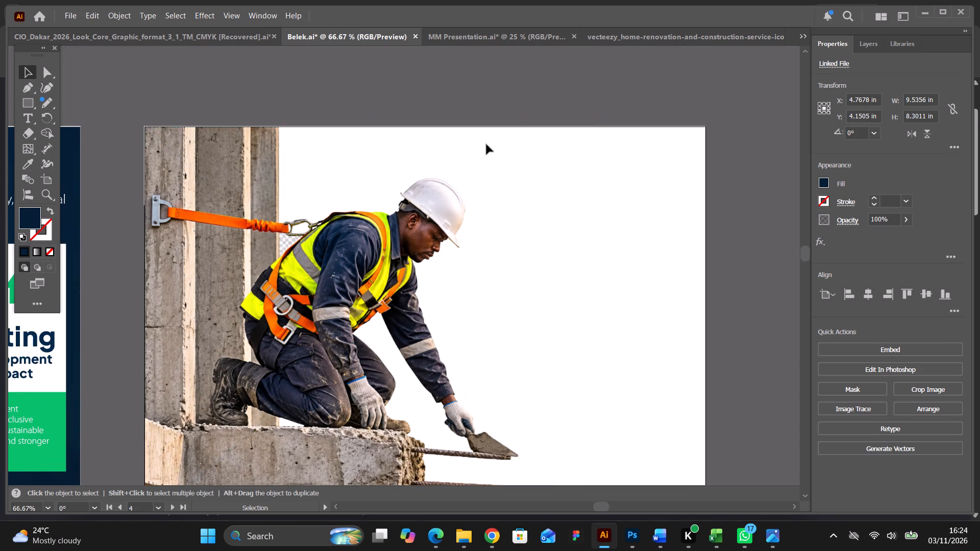
# Embed the linked worker image in the document.
pyautogui.click(438, 218)
pyautogui.click(867, 346)
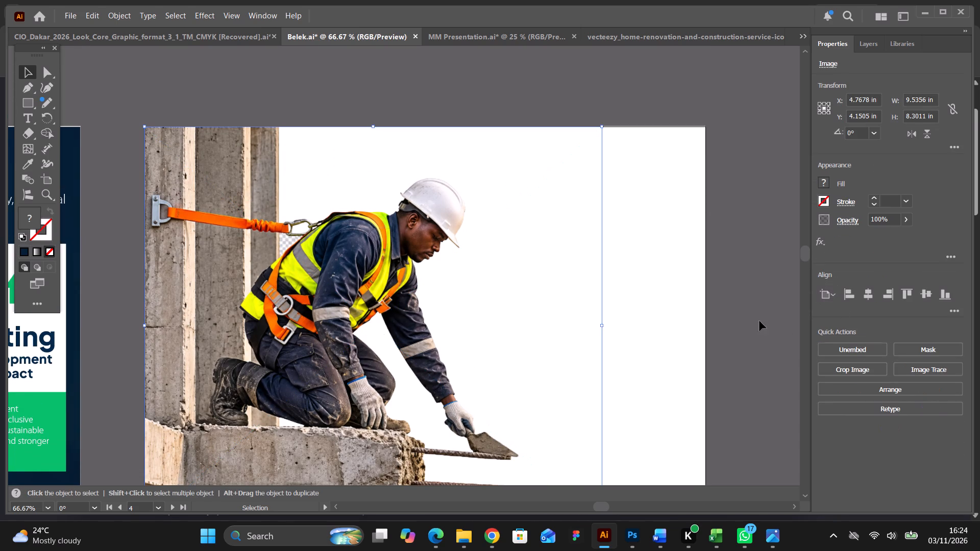
pyautogui.click(749, 304)
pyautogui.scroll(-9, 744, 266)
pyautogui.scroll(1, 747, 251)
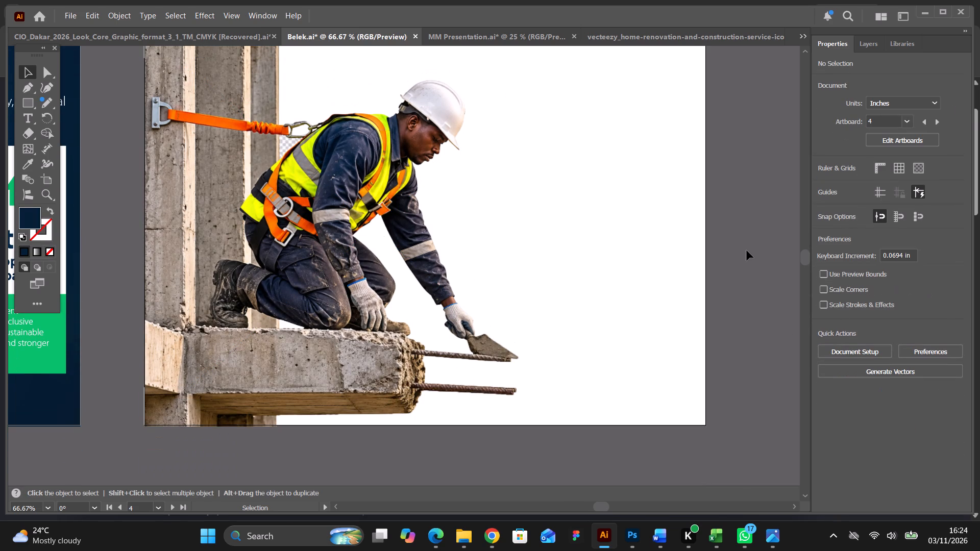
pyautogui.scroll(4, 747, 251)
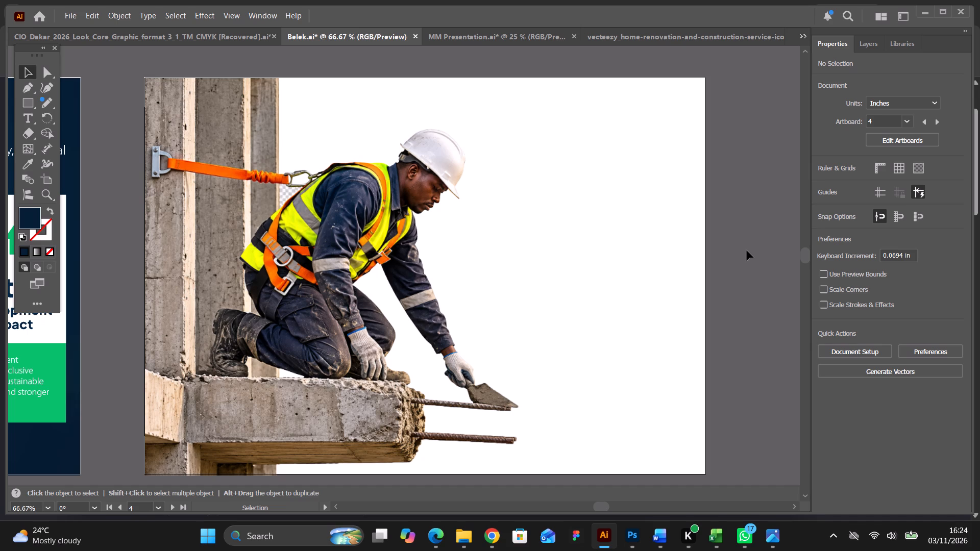
# Switch to Photoshop and delete the duplicate worker image layer above Layer 0.
pyautogui.click(629, 537)
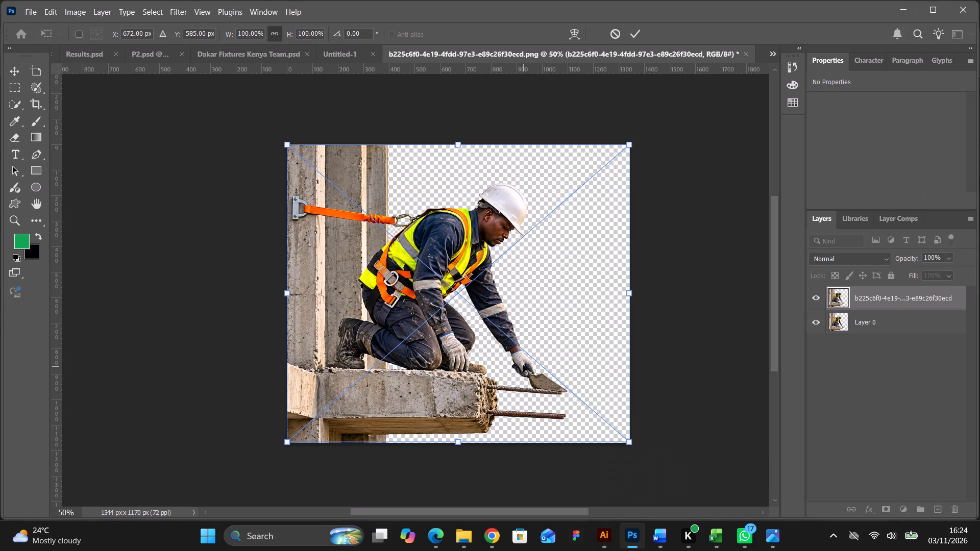
pyautogui.hotkey('ctrl', '=')
pyautogui.hotkey('ctrl', '=')
pyautogui.hotkey('ctrl', '=')
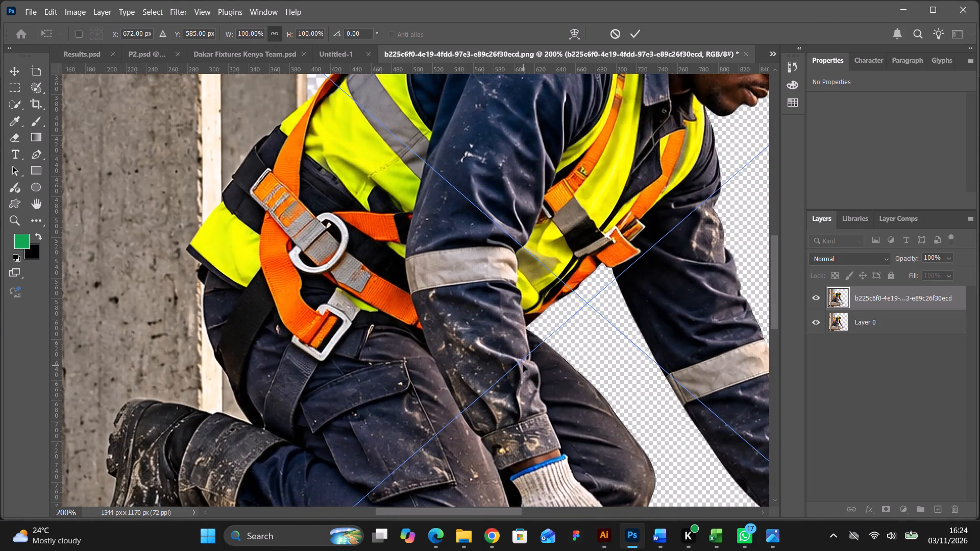
pyautogui.scroll(-20, 439, 310)
pyautogui.scroll(-1, 439, 310)
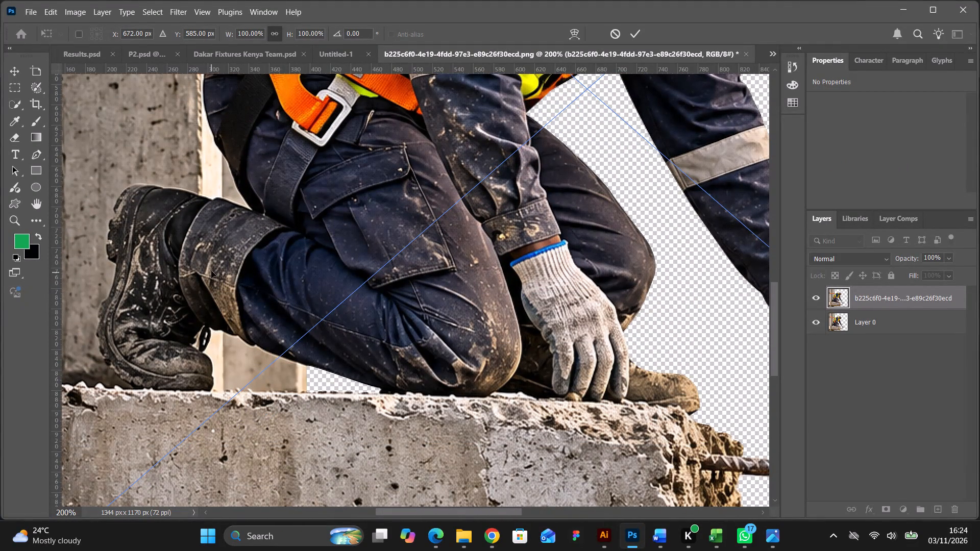
pyautogui.click(866, 295)
pyautogui.press('BackSpace')
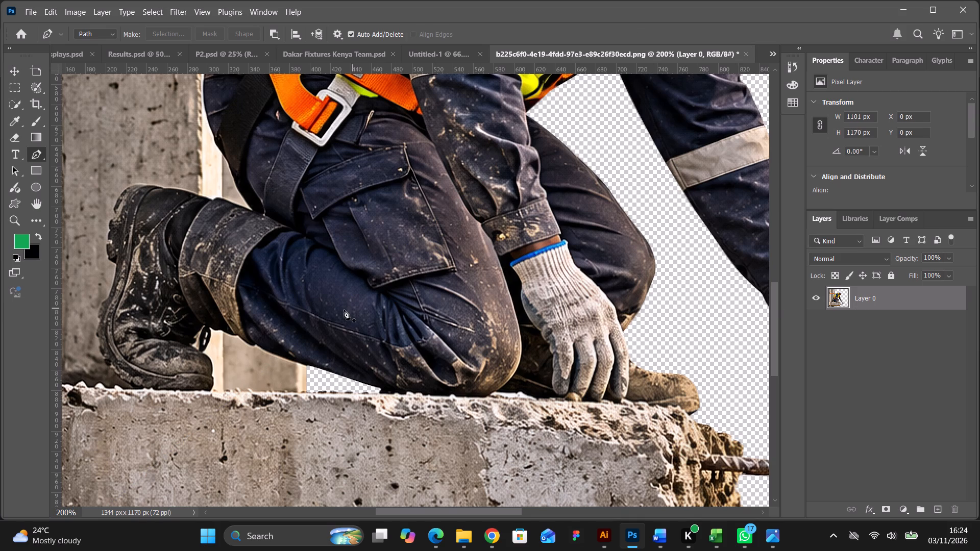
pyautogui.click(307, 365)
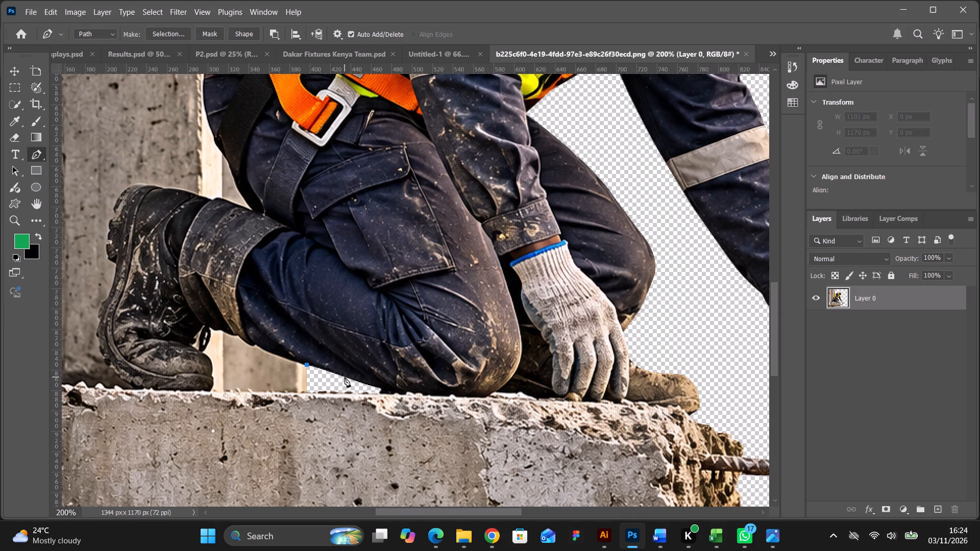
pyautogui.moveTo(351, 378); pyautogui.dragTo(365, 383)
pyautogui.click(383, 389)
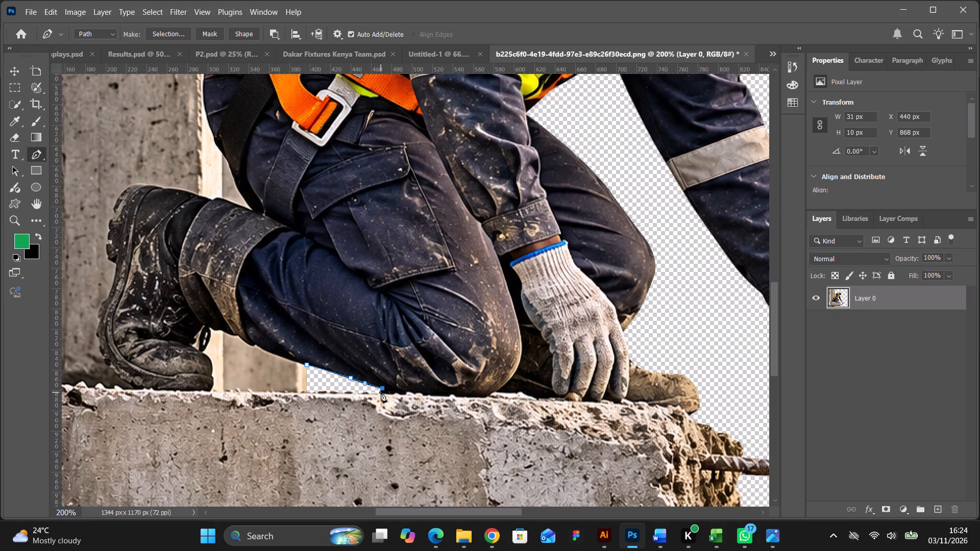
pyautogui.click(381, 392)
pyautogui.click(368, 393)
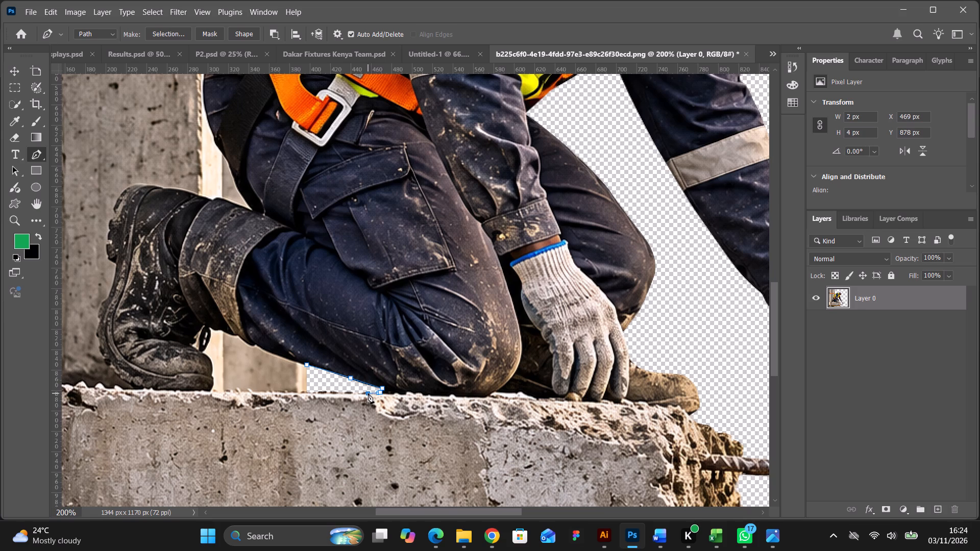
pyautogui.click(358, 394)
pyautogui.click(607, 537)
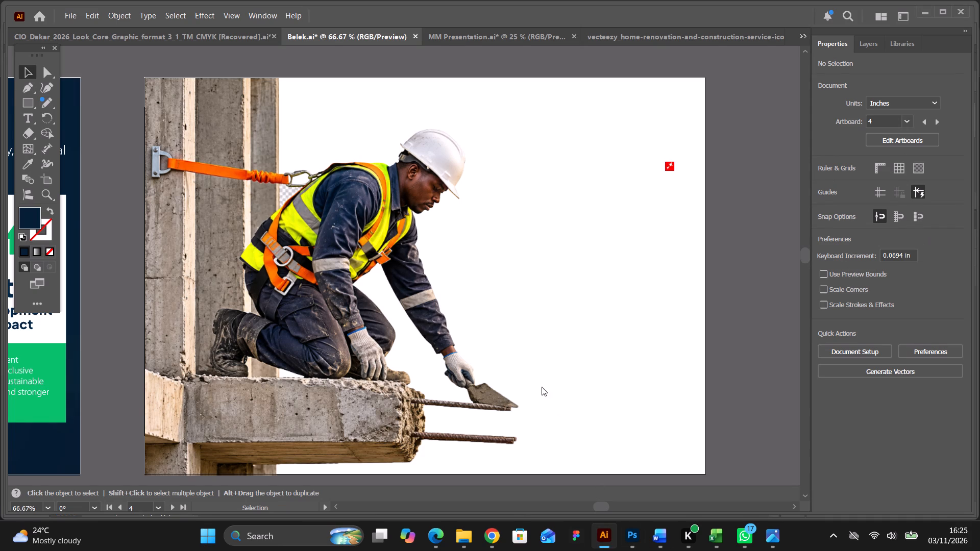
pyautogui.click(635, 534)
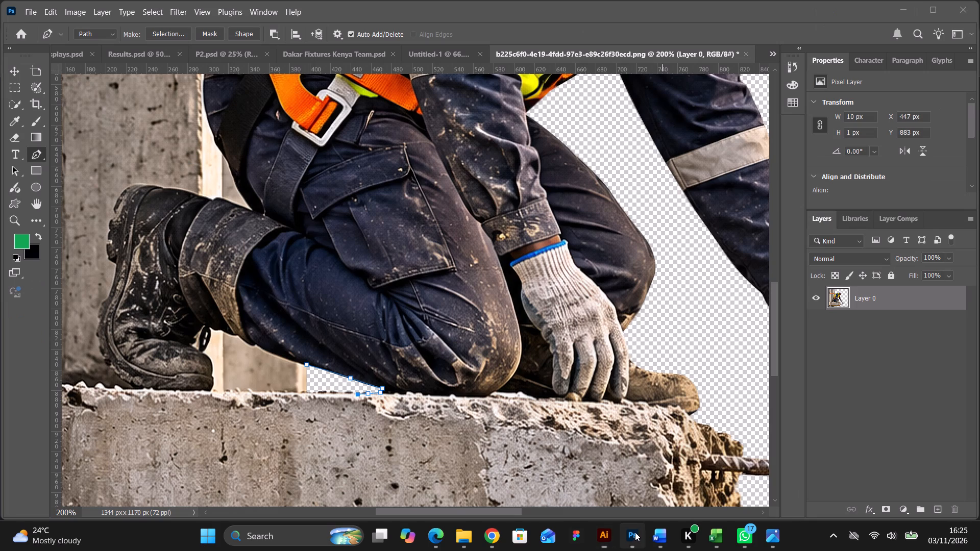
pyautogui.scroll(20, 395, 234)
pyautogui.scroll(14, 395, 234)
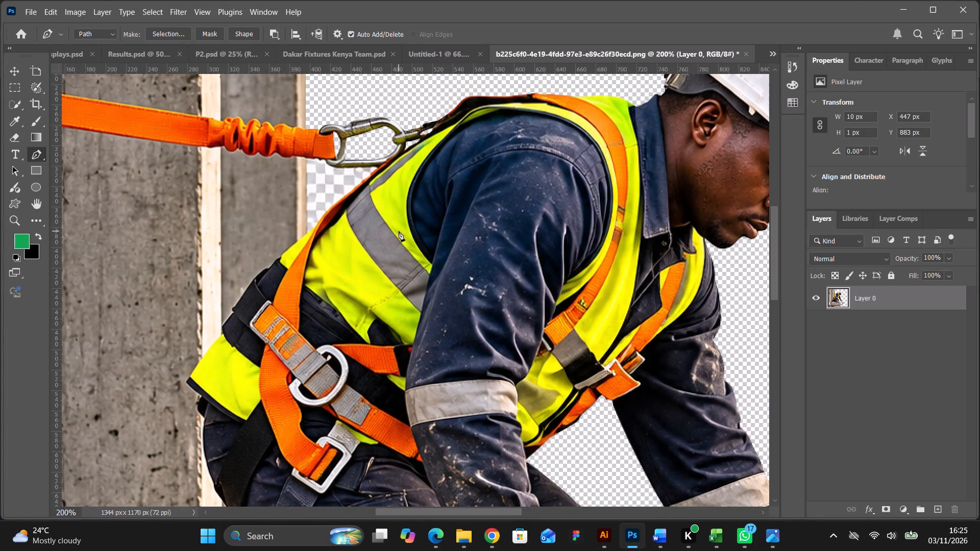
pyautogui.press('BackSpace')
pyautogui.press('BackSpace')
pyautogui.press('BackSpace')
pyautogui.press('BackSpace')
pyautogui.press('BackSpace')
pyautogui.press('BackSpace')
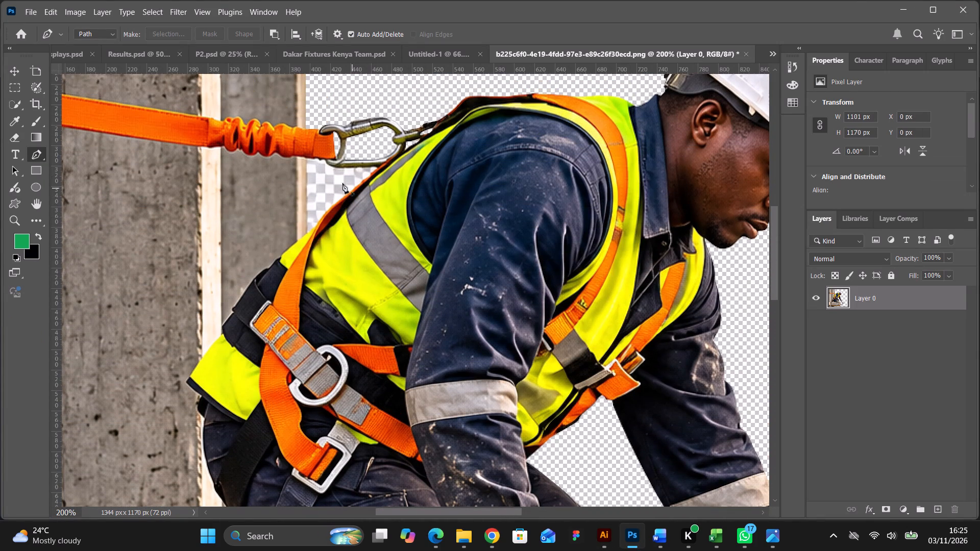
# Trace a closed Pen path around the leftover checkerboard patch between the carabiner, the worker's back strap and the concrete column.
pyautogui.click(307, 158)
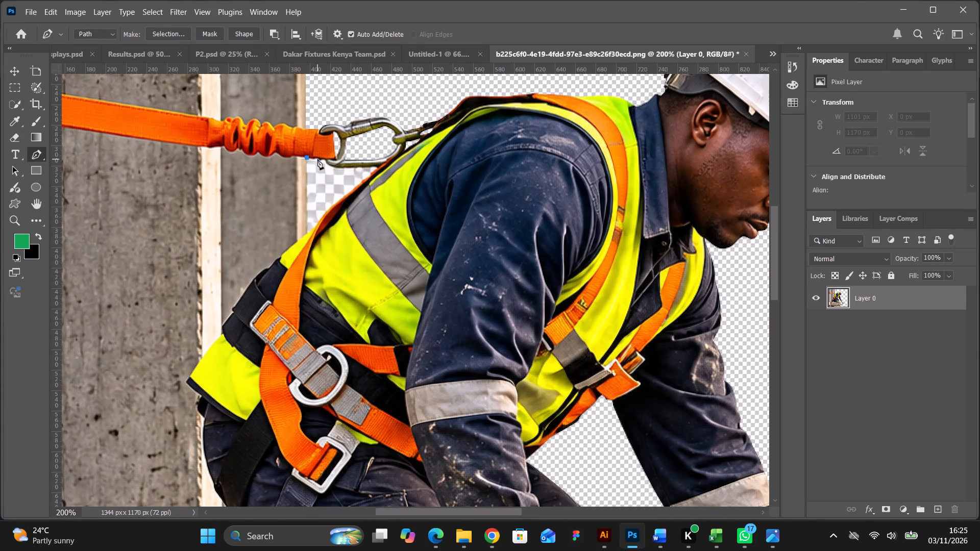
pyautogui.click(317, 159)
pyautogui.click(325, 160)
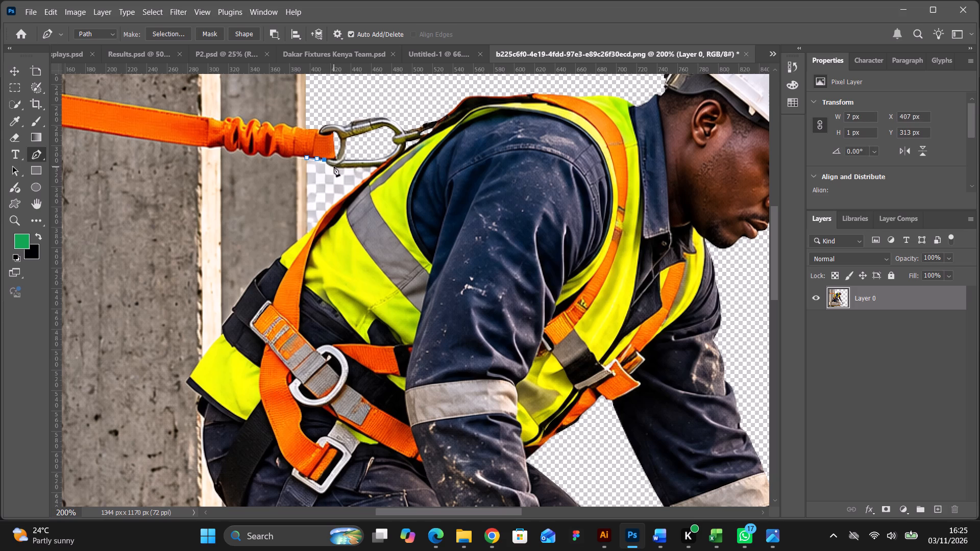
pyautogui.click(334, 166)
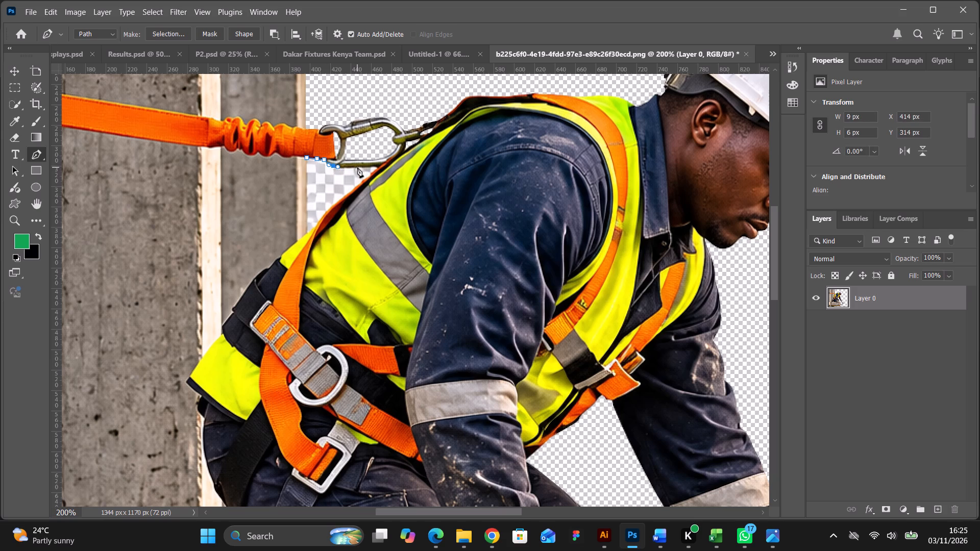
pyautogui.click(357, 167)
pyautogui.click(373, 167)
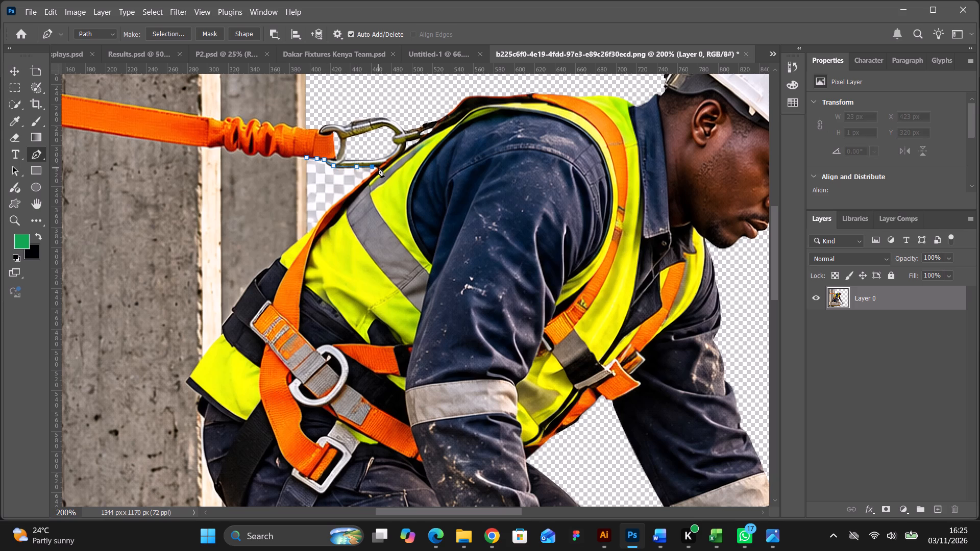
pyautogui.click(378, 167)
pyautogui.moveTo(371, 174); pyautogui.dragTo(365, 177)
pyautogui.moveTo(349, 193); pyautogui.dragTo(341, 198)
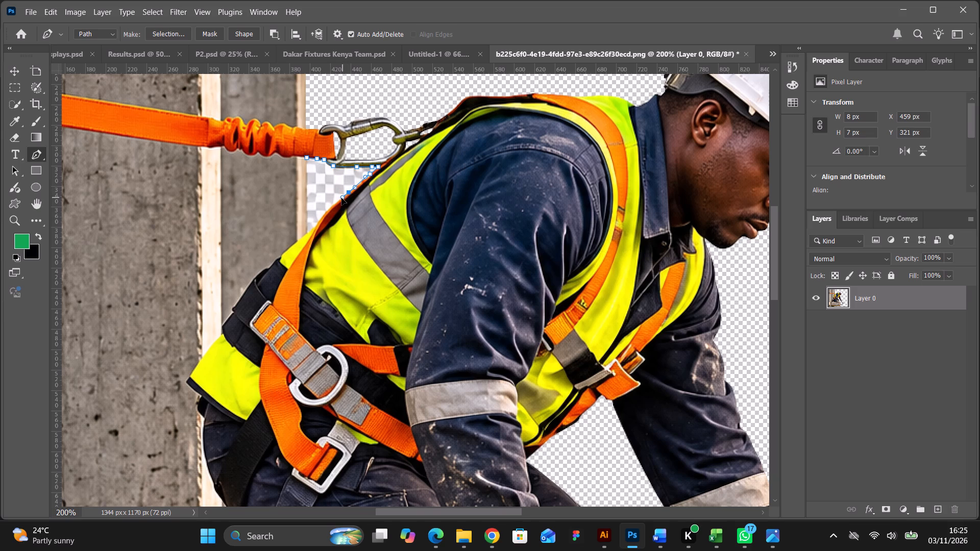
pyautogui.moveTo(341, 198); pyautogui.dragTo(341, 198)
pyautogui.moveTo(328, 210); pyautogui.dragTo(324, 214)
pyautogui.moveTo(324, 214); pyautogui.dragTo(322, 216)
pyautogui.press('Down')
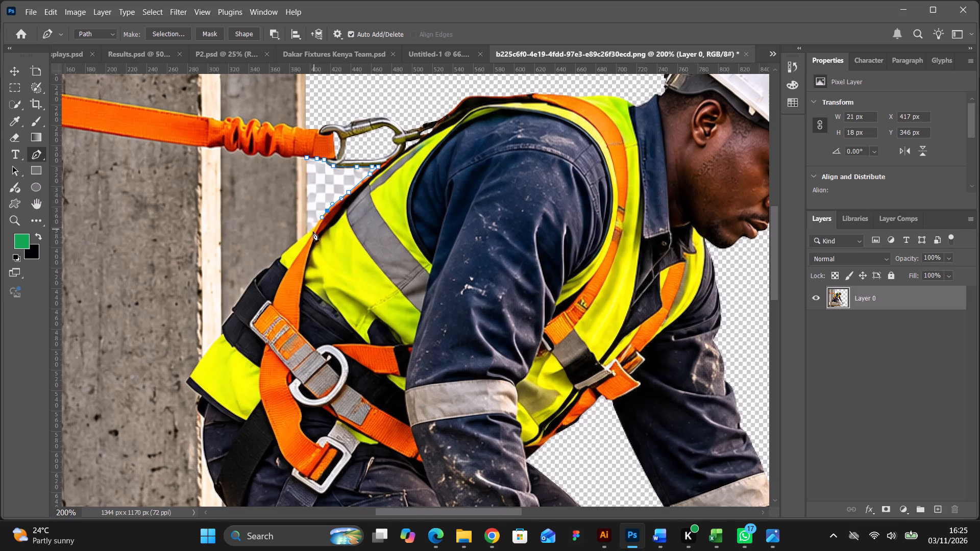
pyautogui.click(314, 228)
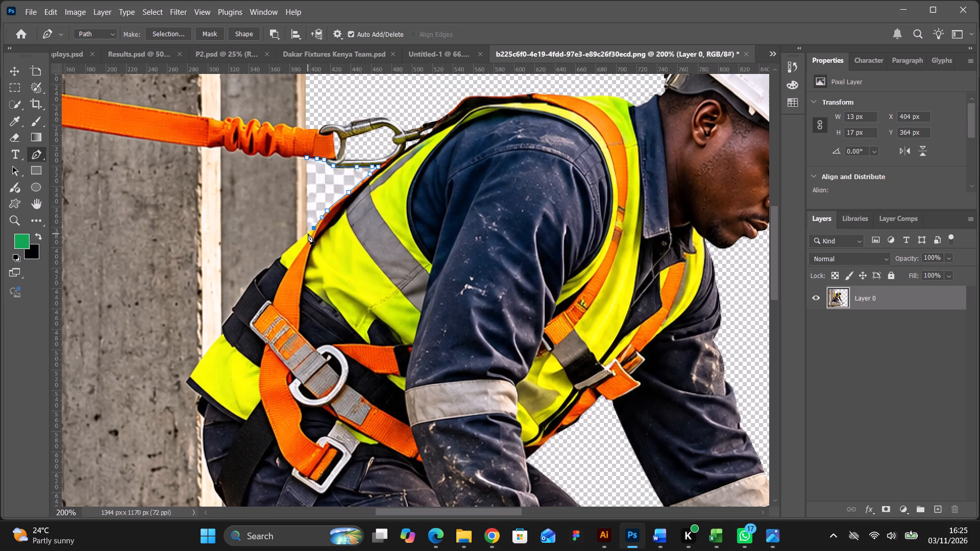
pyautogui.click(307, 234)
pyautogui.click(307, 175)
pyautogui.click(307, 159)
# Turn the path into a selection, invert it, delete the enclosed checkerboard patch from Layer 0, and deselect.
pyautogui.rightClick(320, 178)
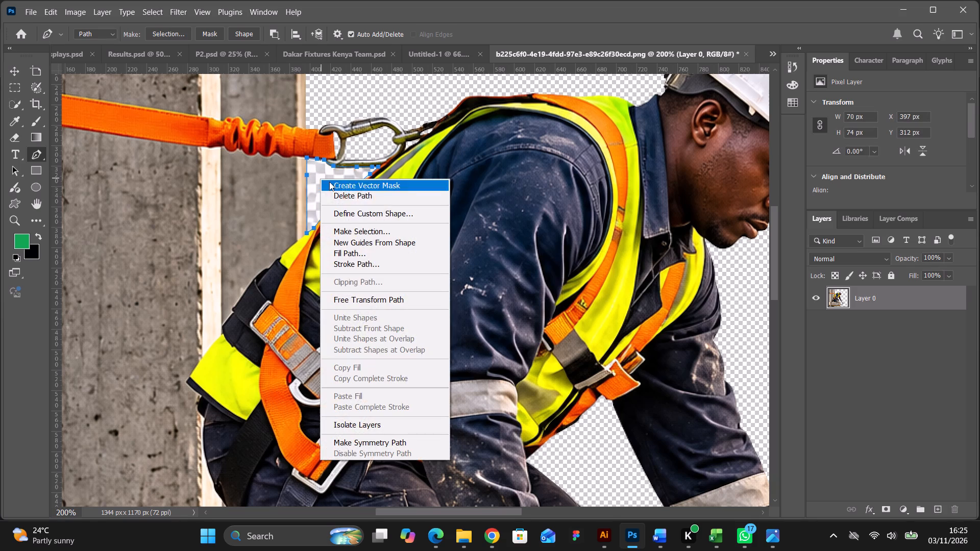
pyautogui.click(355, 228)
pyautogui.click(565, 136)
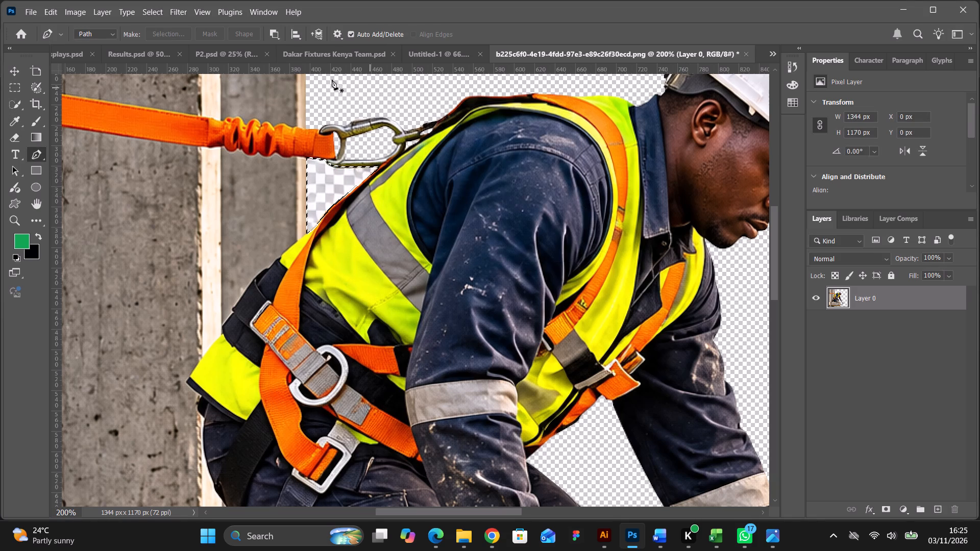
pyautogui.click(156, 11)
pyautogui.click(180, 64)
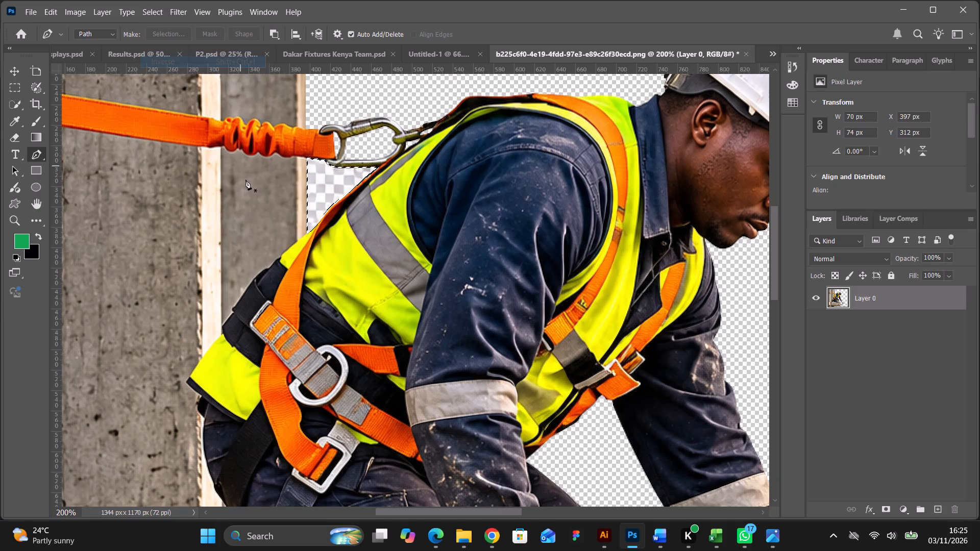
pyautogui.press('BackSpace')
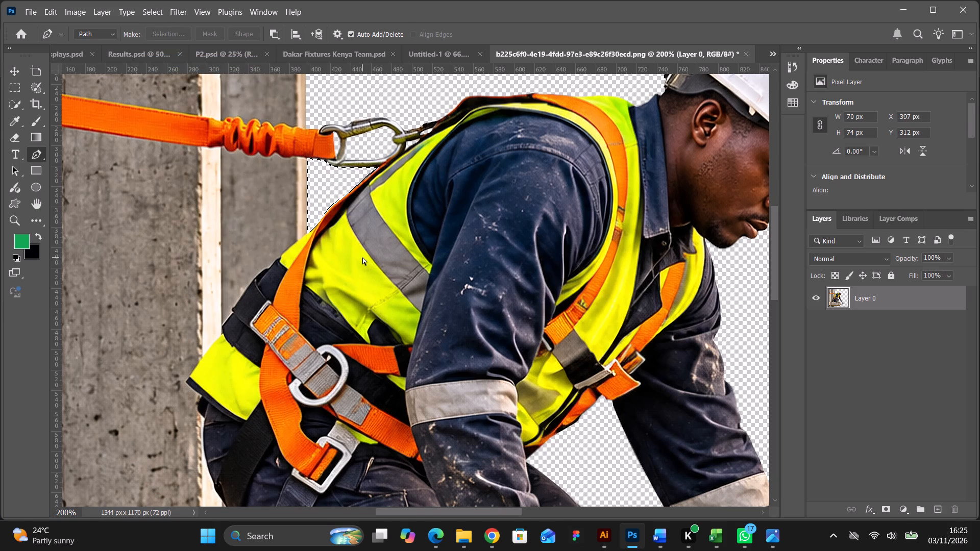
pyautogui.hotkey('ctrl', 'd')
# Export the cleaned worker image as a transparent 1344 x 1170 px PNG in the Dakar folder, replacing the existing file b225c6f0-4e19-4fdd-97e3-e89c26f30ecd.png.
pyautogui.hotkey('ctrl', '-')
pyautogui.hotkey('ctrl', '-')
pyautogui.hotkey('ctrl', '-')
pyautogui.hotkey('ctrl', '-')
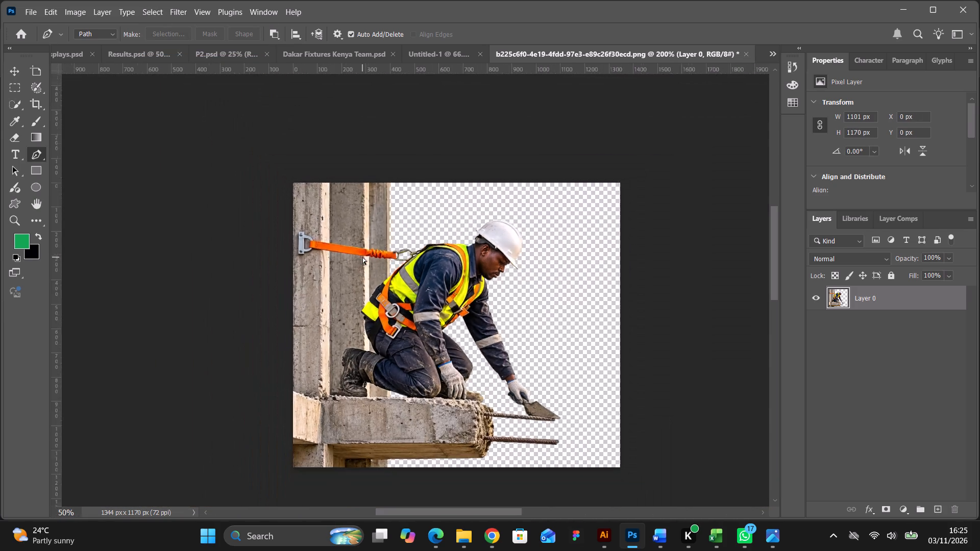
pyautogui.click(36, 12)
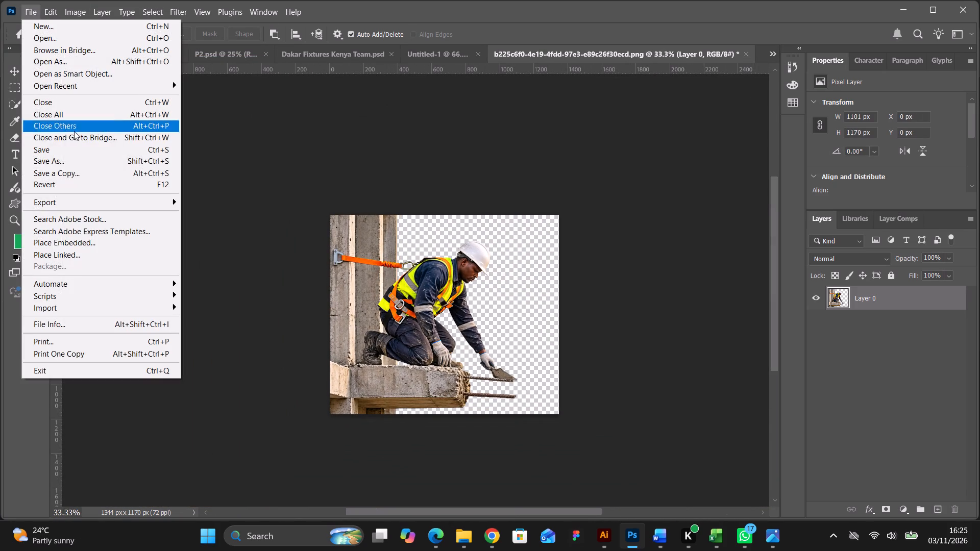
pyautogui.click(213, 215)
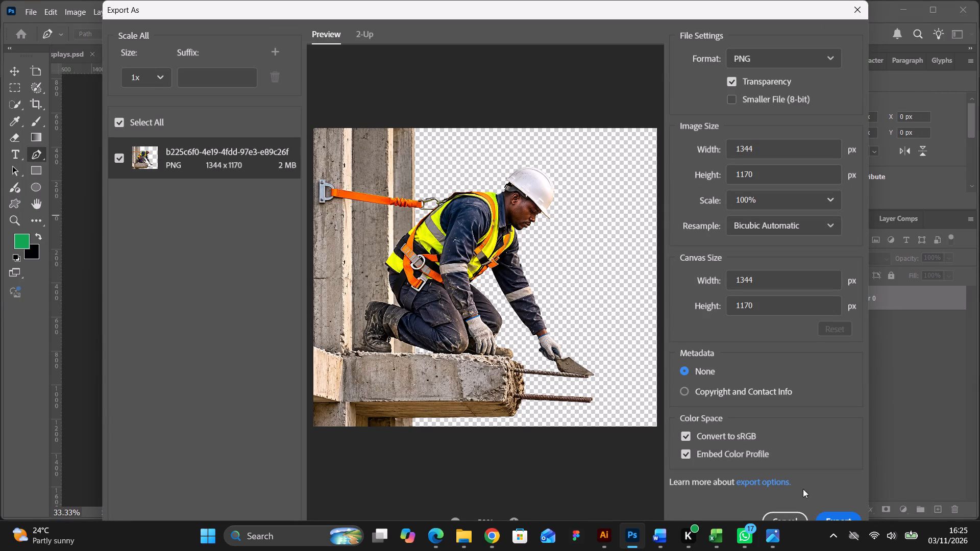
pyautogui.click(832, 515)
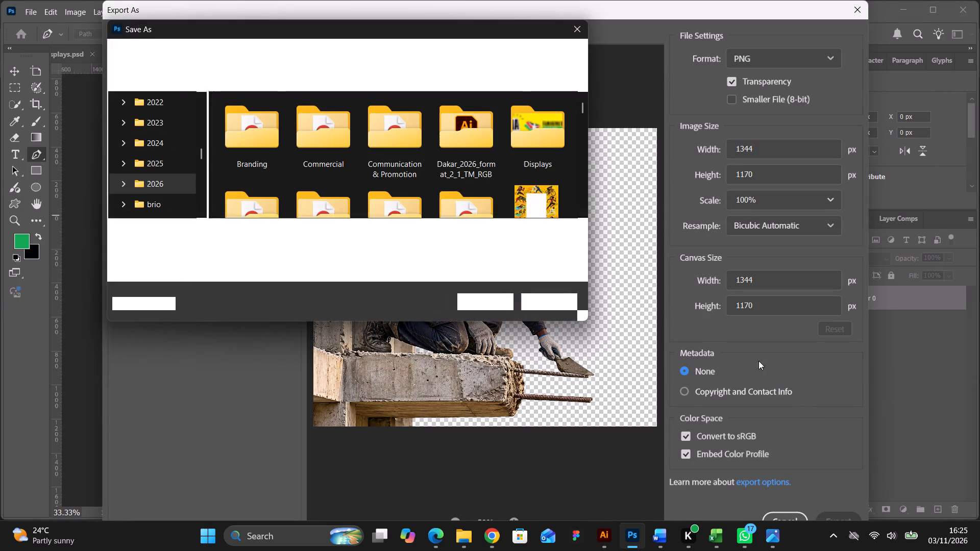
pyautogui.scroll(-5, 432, 177)
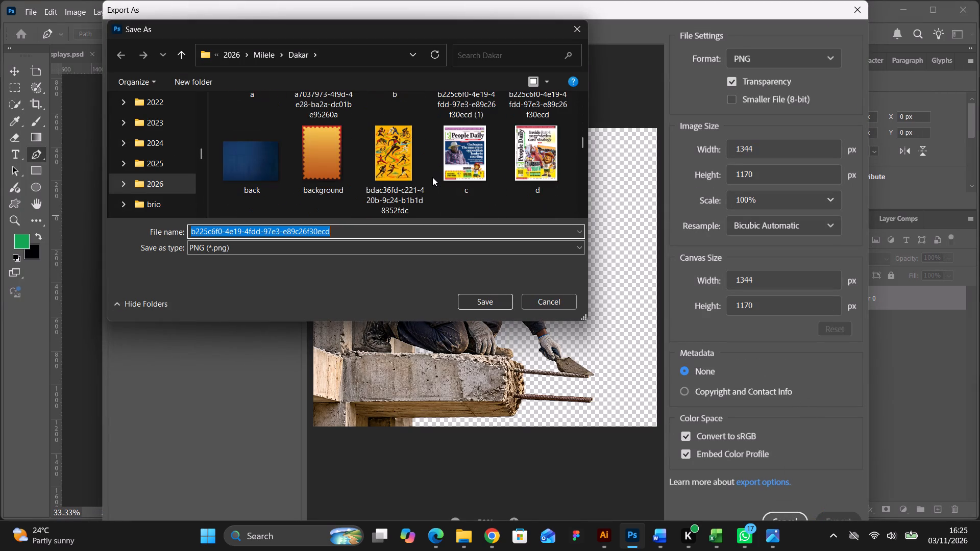
pyautogui.scroll(-15, 432, 177)
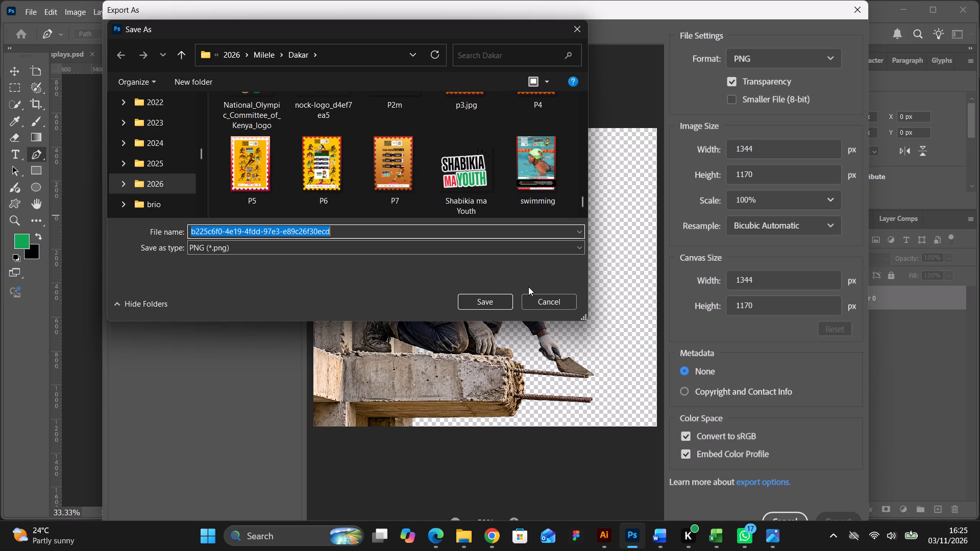
pyautogui.click(491, 302)
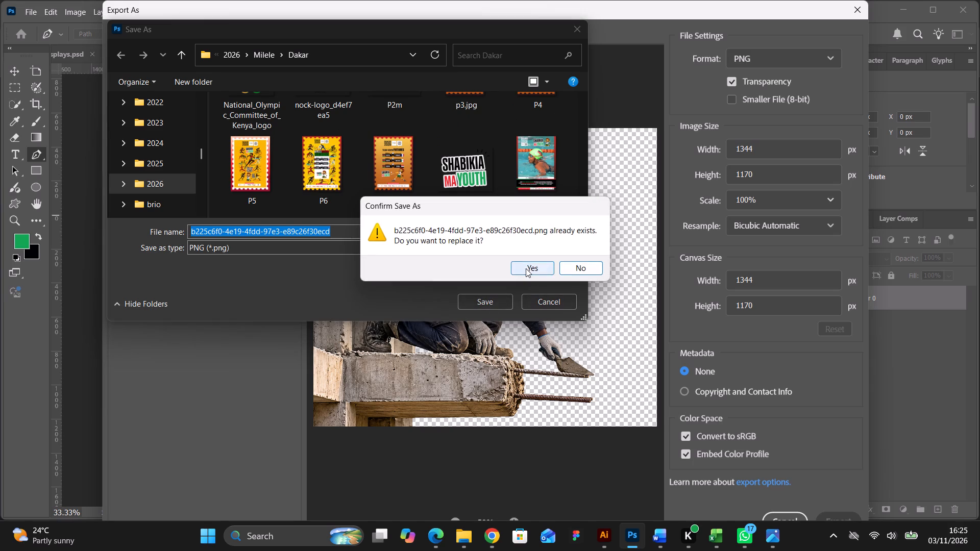
pyautogui.click(526, 268)
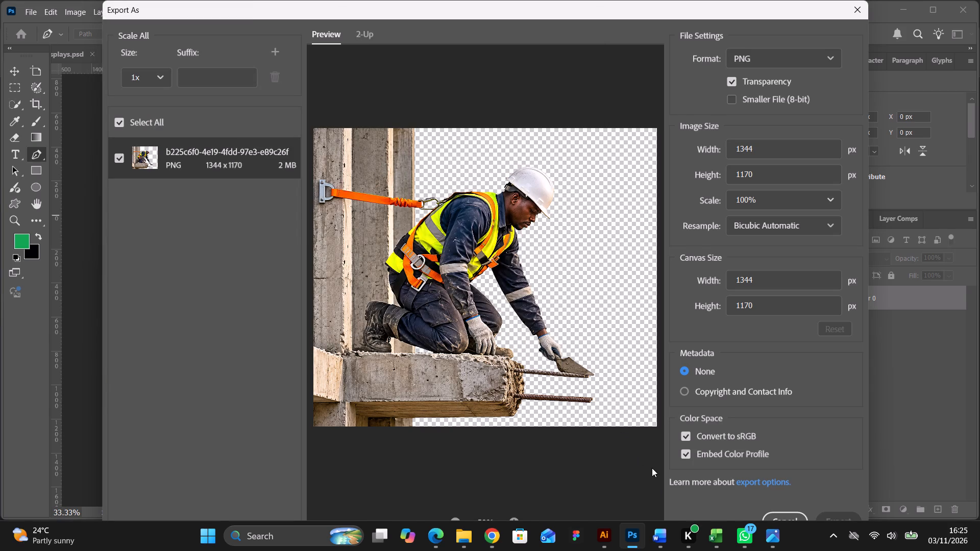
# Switch to Illustrator, undo the embedding, enlargement and repositioning of the old worker image, and delete it from artboard 4.
pyautogui.click(607, 535)
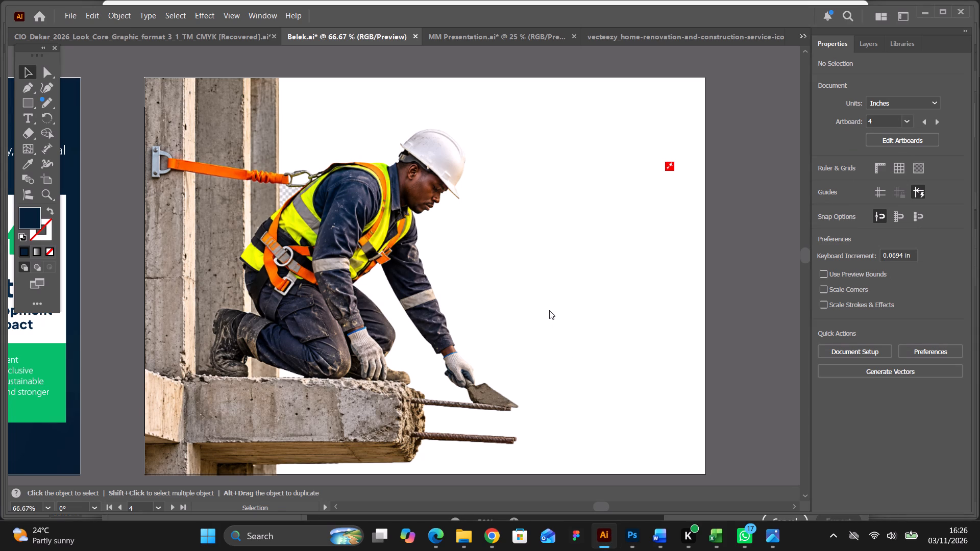
pyautogui.hotkey('ctrl', 'x')
pyautogui.hotkey('ctrl', 'x')
pyautogui.hotkey('ctrl', 'x')
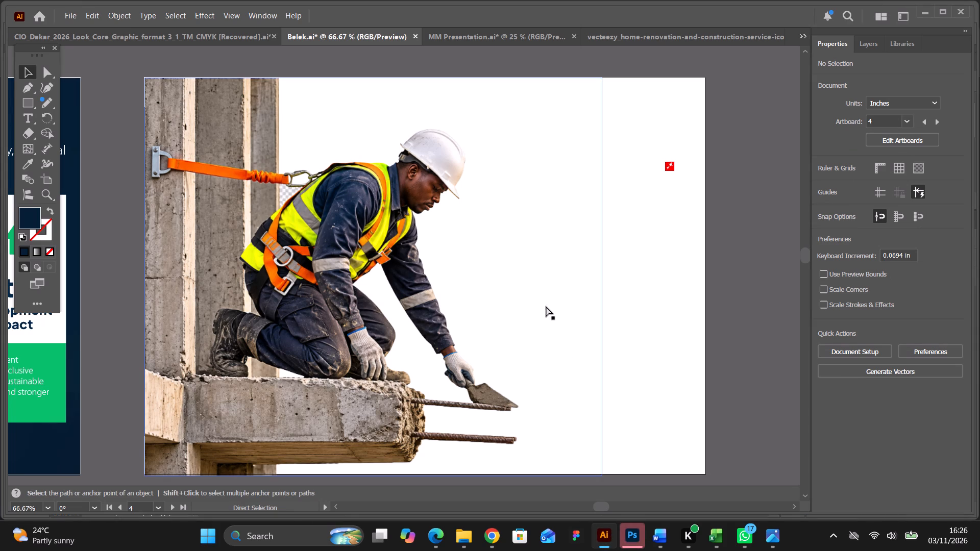
pyautogui.hotkey('ctrl', 'z')
pyautogui.hotkey('ctrl', 'z')
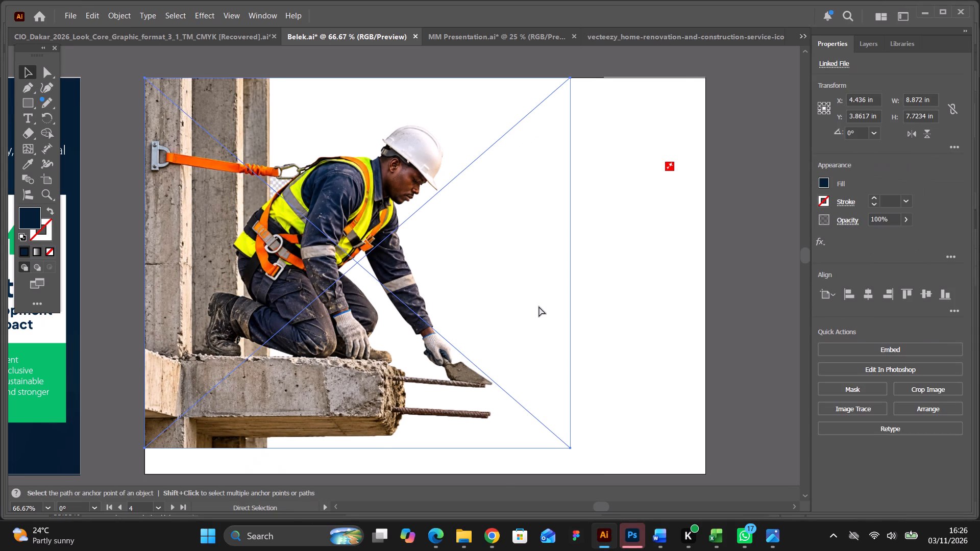
pyautogui.hotkey('ctrl', 'z')
pyautogui.press('BackSpace')
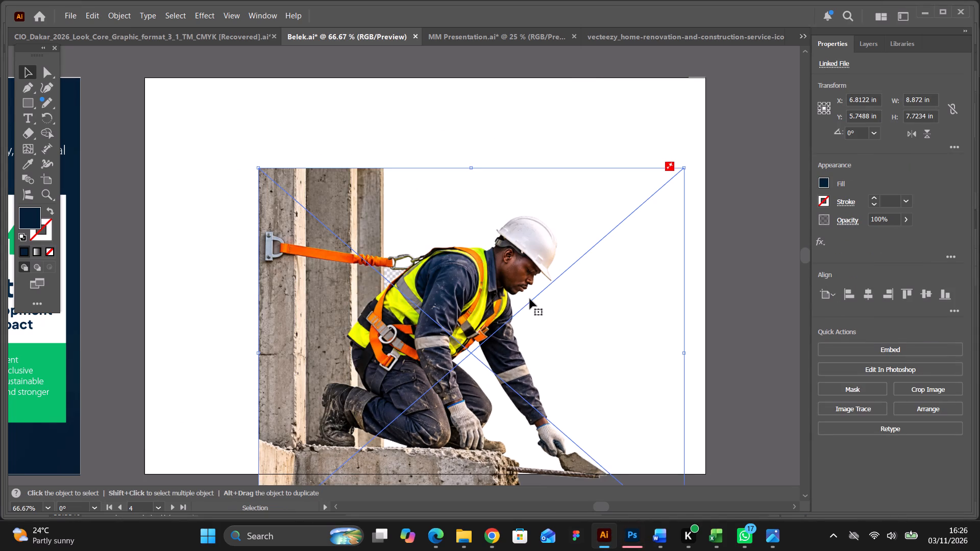
# Switch to File Explorer and look through the paddydesign (D:) drive for the newly exported worker PNG.
pyautogui.click(470, 530)
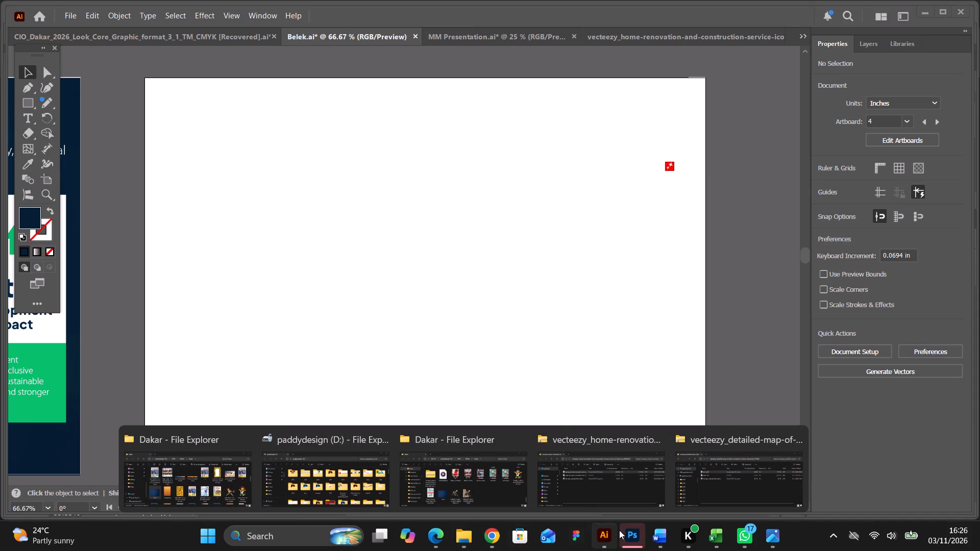
pyautogui.click(628, 535)
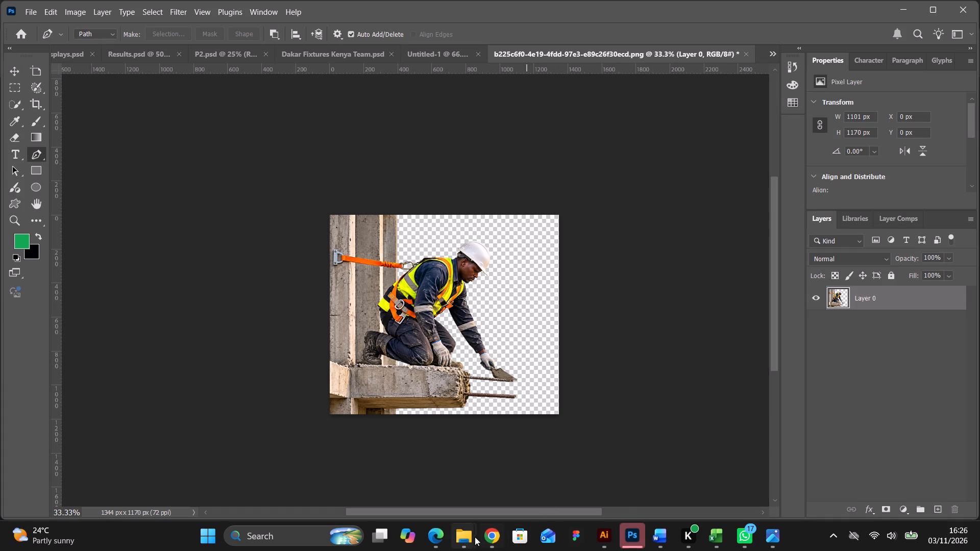
pyautogui.click(603, 54)
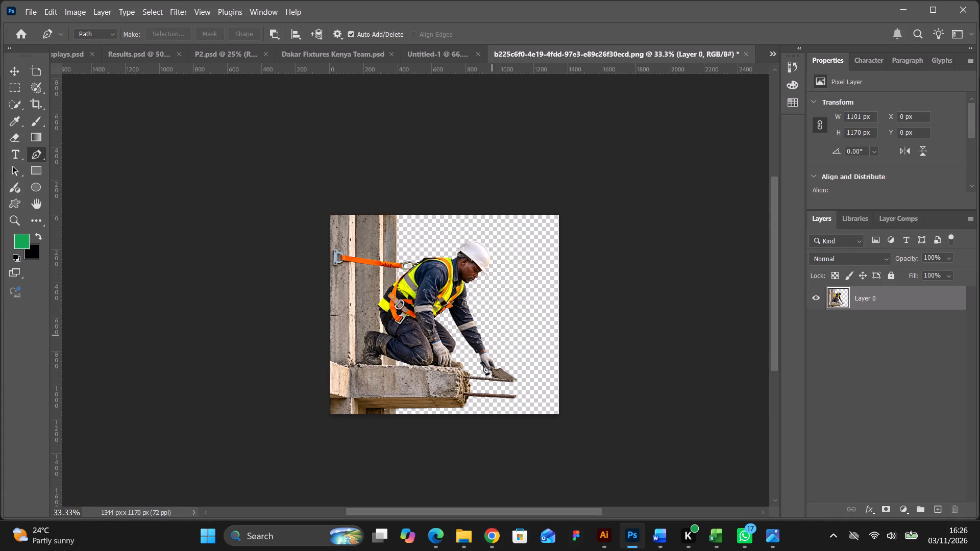
pyautogui.click(459, 535)
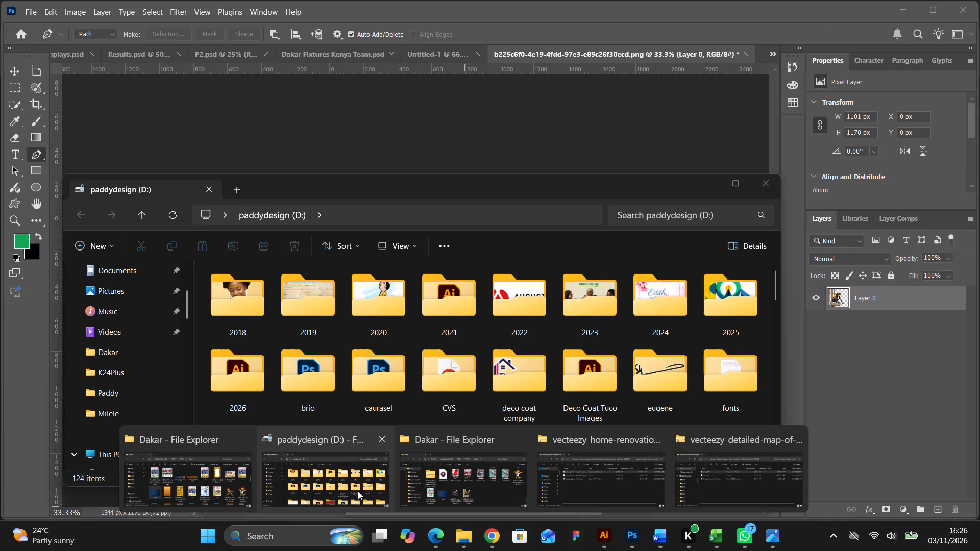
pyautogui.click(321, 492)
pyautogui.scroll(-11, 534, 361)
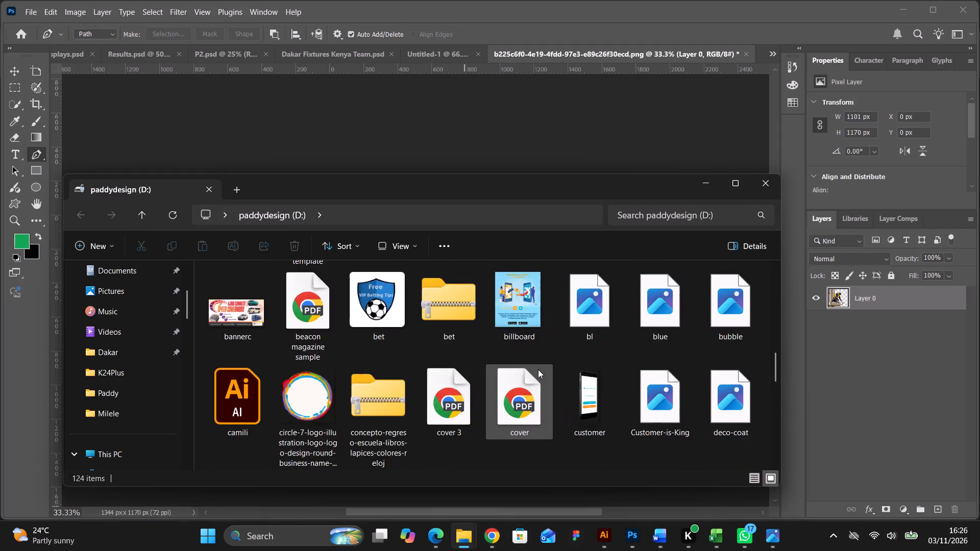
pyautogui.scroll(-17, 538, 369)
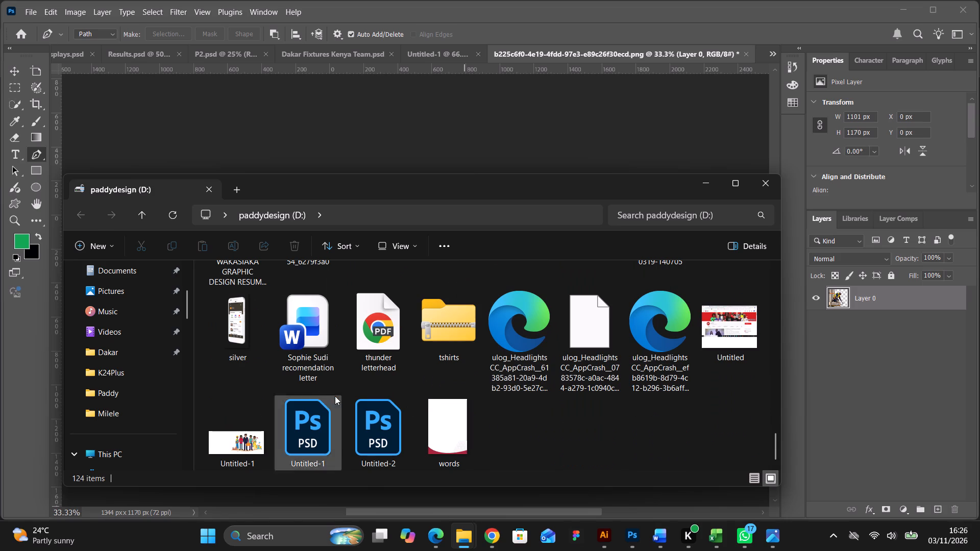
pyautogui.scroll(-12, 156, 395)
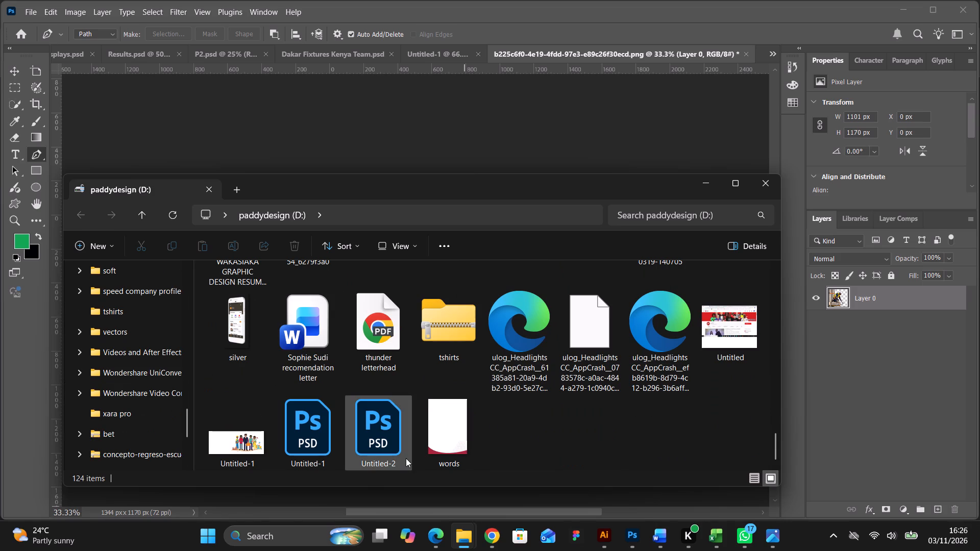
pyautogui.scroll(-5, 406, 458)
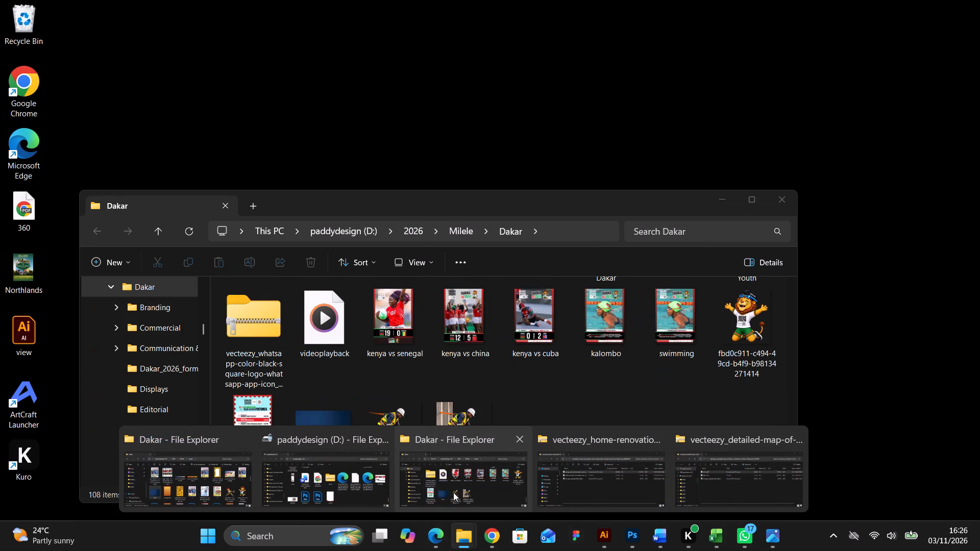
# Place b225c6f0-4e19-4fdd-97e3-e89c26f30ecd.png, the cleaned worker image, from the Dakar folder onto artboard 4 of Belek.ai in Illustrator.
pyautogui.click(454, 492)
pyautogui.moveTo(460, 428); pyautogui.dragTo(629, 528)
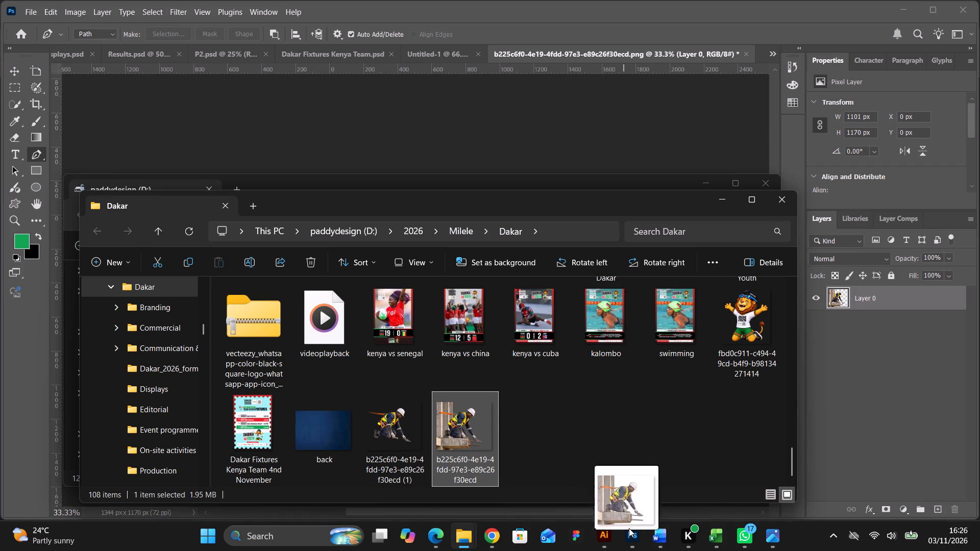
pyautogui.moveTo(629, 528); pyautogui.dragTo(479, 411)
# Scale the worker image proportionally to about 9.36 x 8.15 in and move it to artboard 4's top-left corner.
pyautogui.scroll(11, 479, 361)
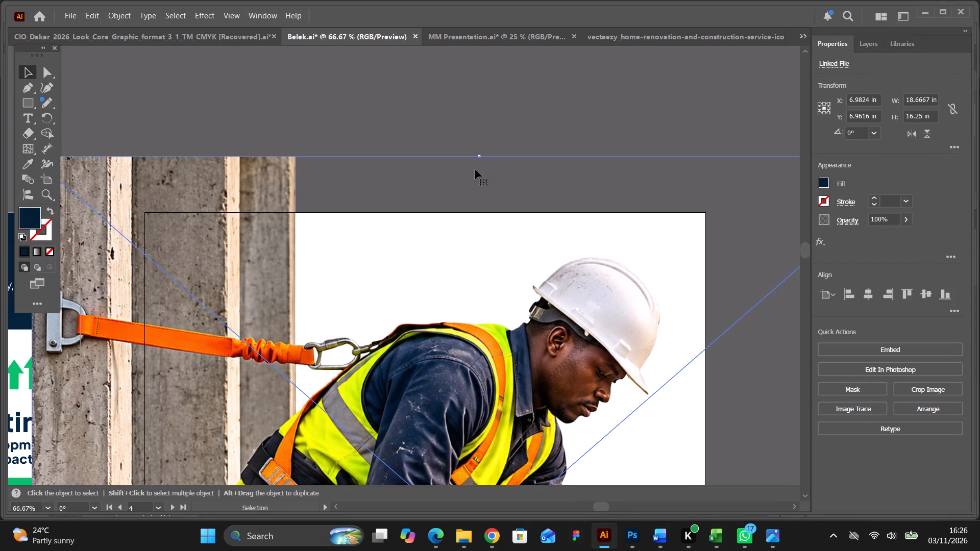
pyautogui.moveTo(480, 157); pyautogui.dragTo(474, 218)
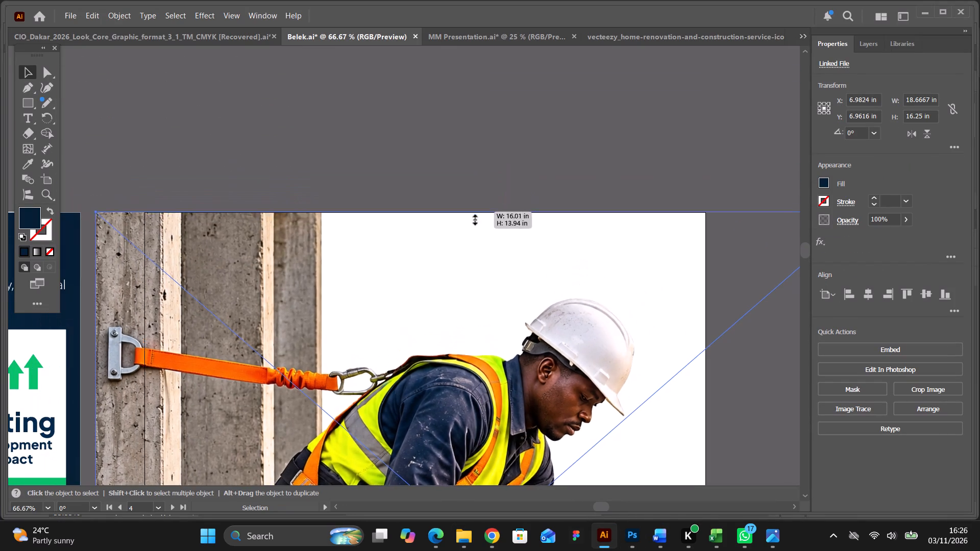
pyautogui.moveTo(474, 218); pyautogui.dragTo(465, 348)
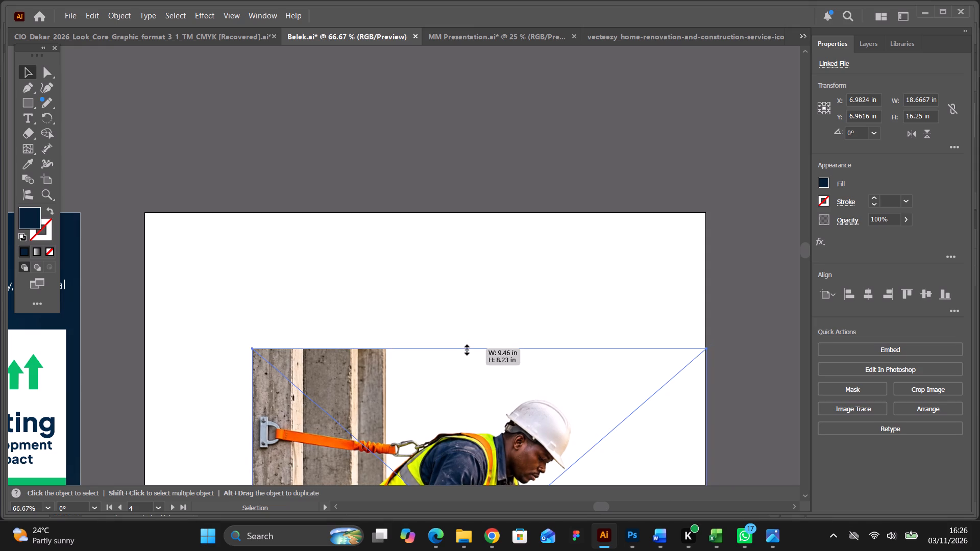
pyautogui.moveTo(465, 348); pyautogui.dragTo(465, 350)
pyautogui.moveTo(332, 389); pyautogui.dragTo(218, 259)
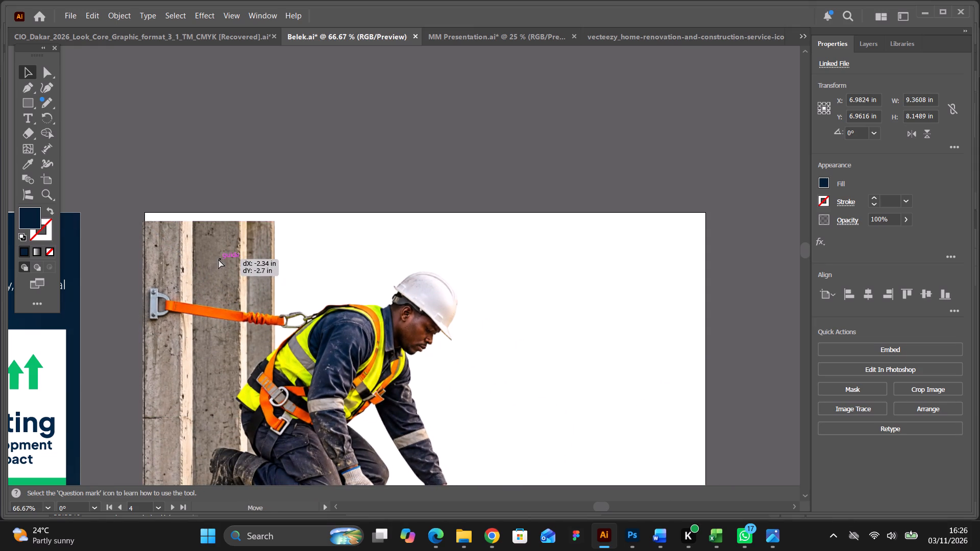
pyautogui.moveTo(218, 259); pyautogui.dragTo(222, 249)
# Stretch the worker image vertically to about 8.32 in high so it spans artboard 4 from top to bottom edge.
pyautogui.scroll(-14, 231, 252)
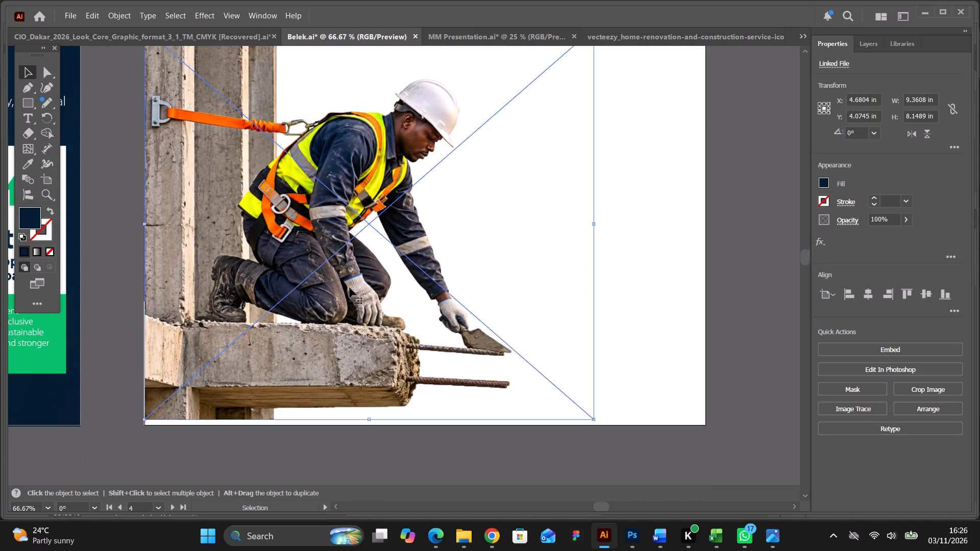
pyautogui.scroll(-6, 350, 288)
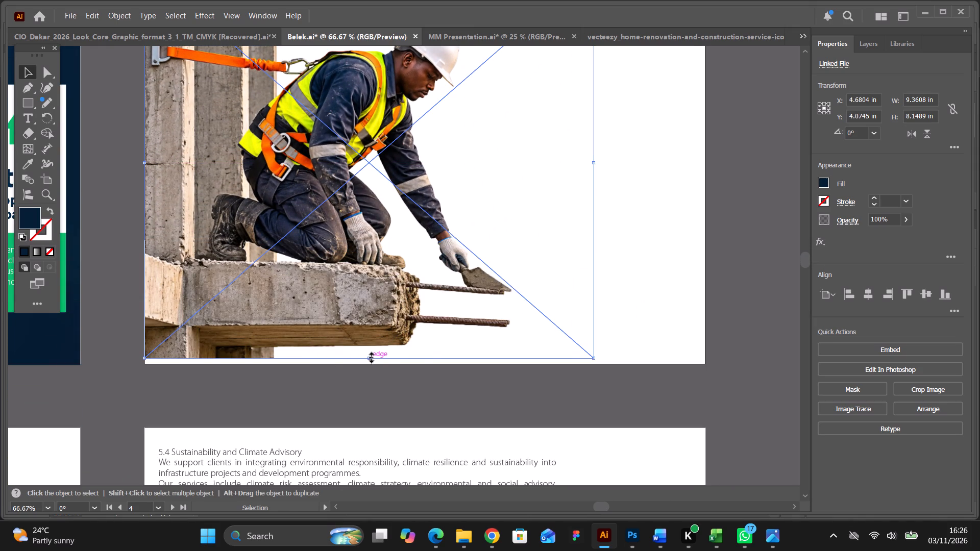
pyautogui.moveTo(370, 356); pyautogui.dragTo(370, 365)
pyautogui.scroll(7, 396, 272)
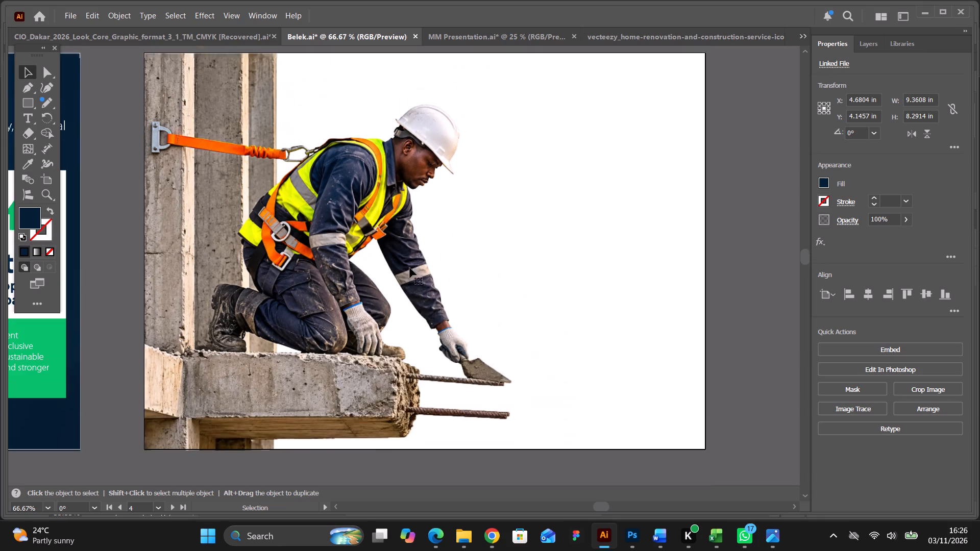
pyautogui.scroll(5, 468, 246)
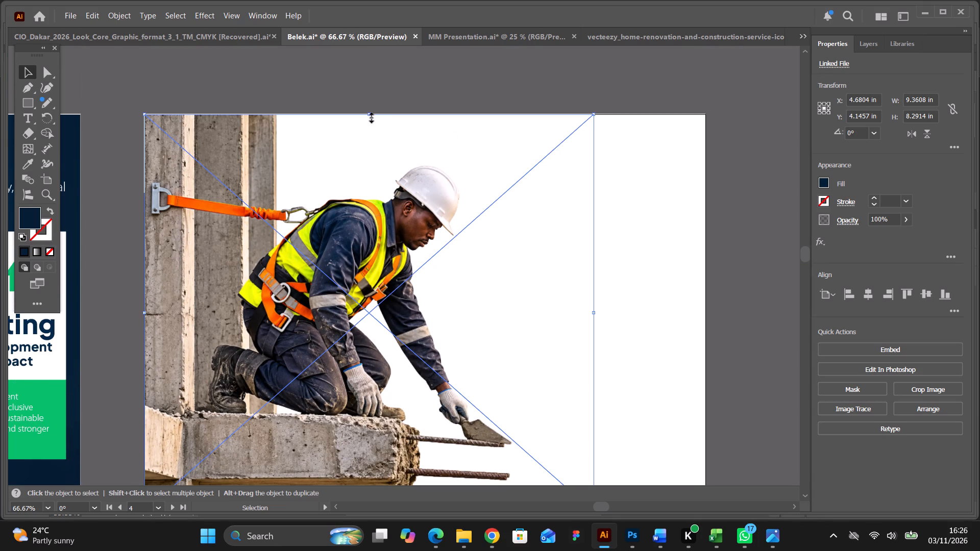
pyautogui.click(369, 115)
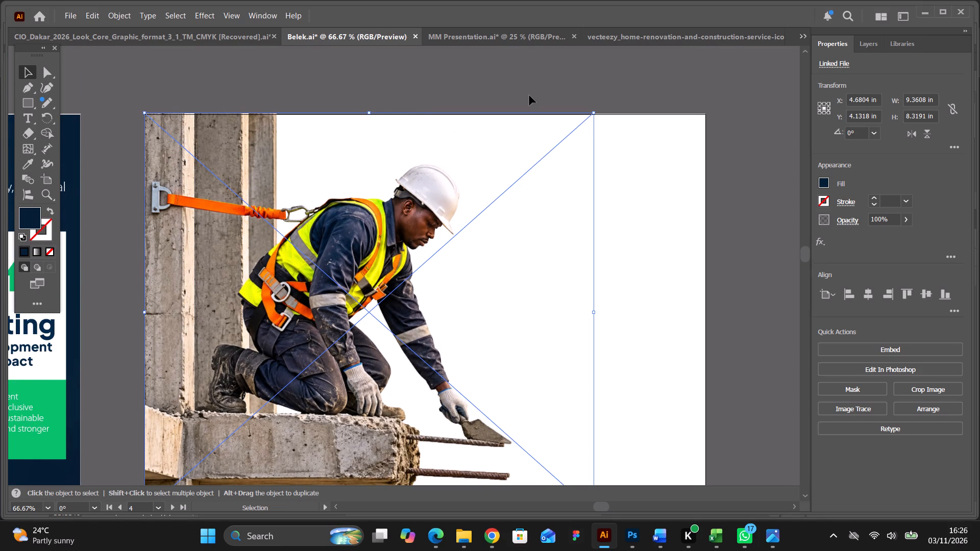
# Embed the linked worker image in the document and deselect it.
pyautogui.click(859, 353)
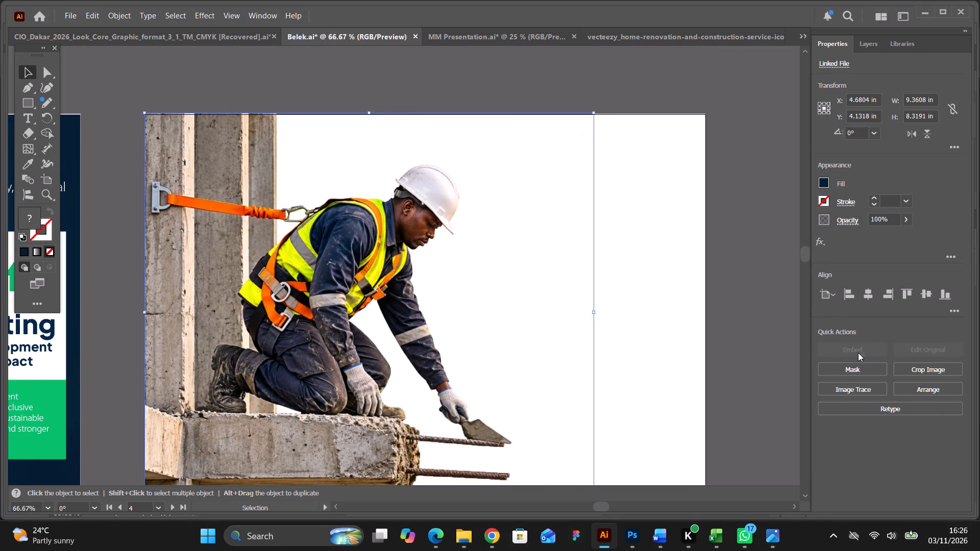
pyautogui.click(746, 328)
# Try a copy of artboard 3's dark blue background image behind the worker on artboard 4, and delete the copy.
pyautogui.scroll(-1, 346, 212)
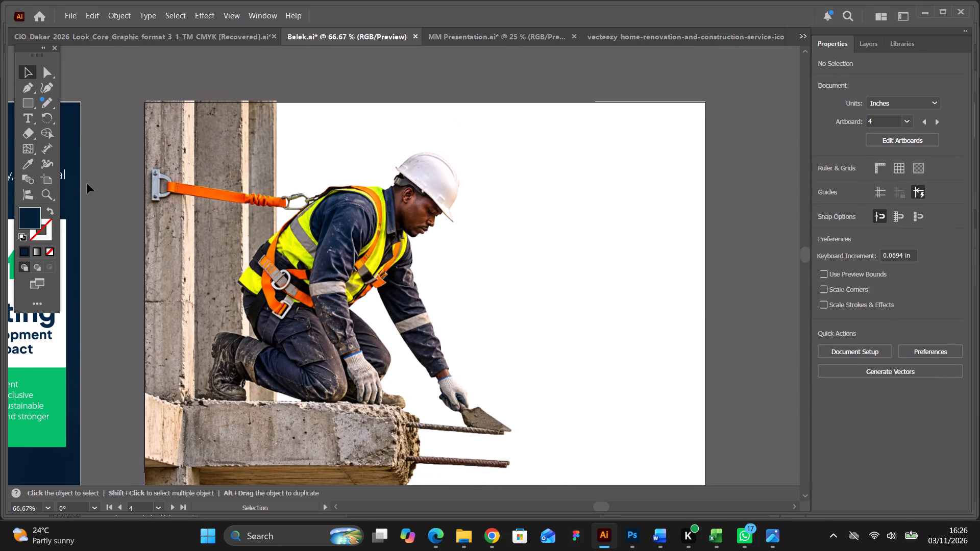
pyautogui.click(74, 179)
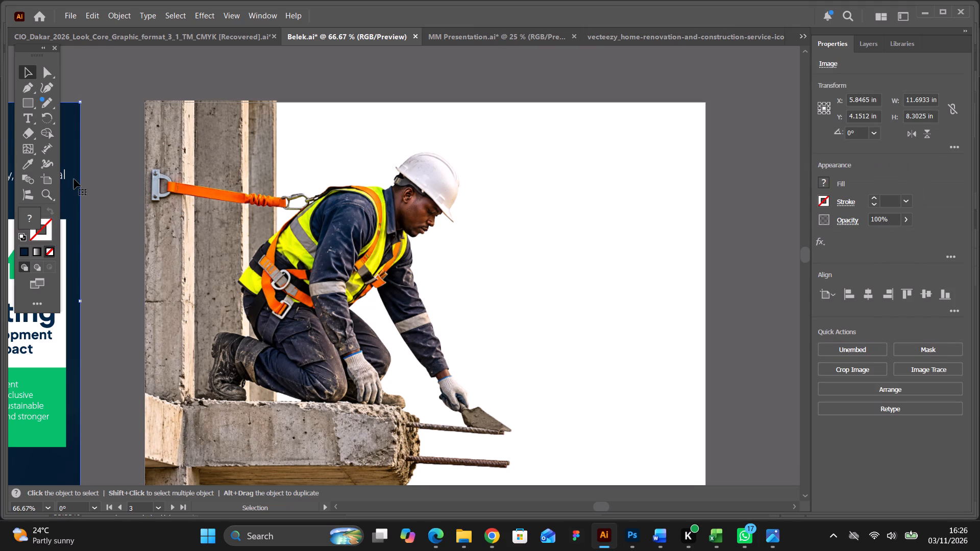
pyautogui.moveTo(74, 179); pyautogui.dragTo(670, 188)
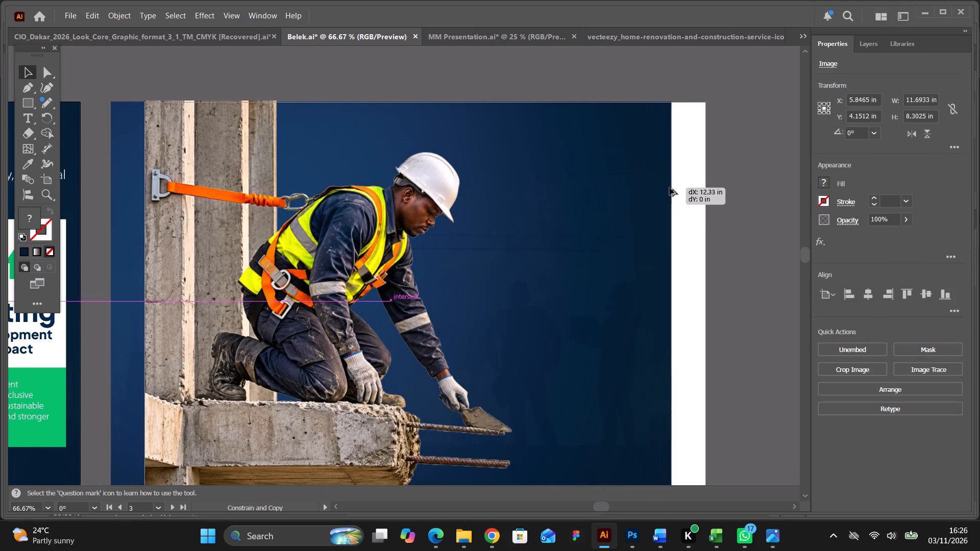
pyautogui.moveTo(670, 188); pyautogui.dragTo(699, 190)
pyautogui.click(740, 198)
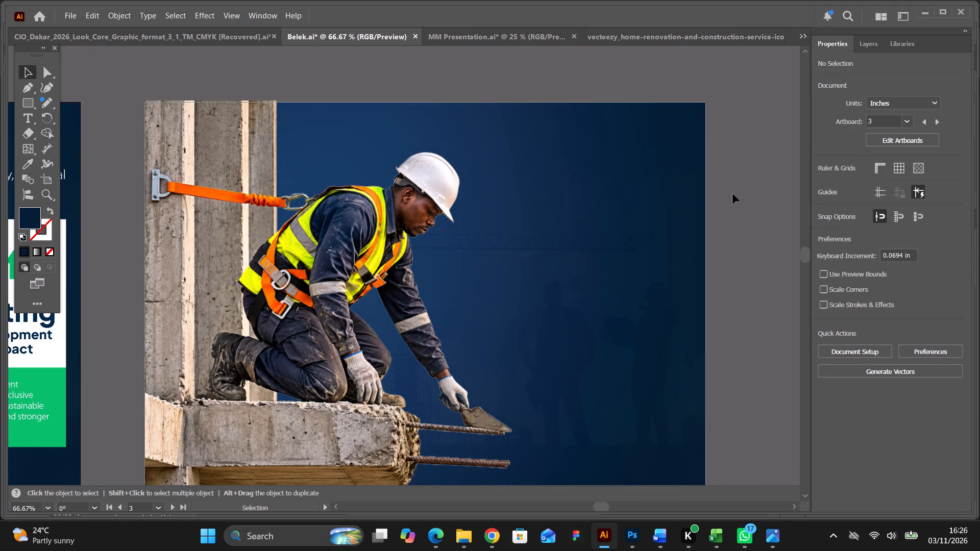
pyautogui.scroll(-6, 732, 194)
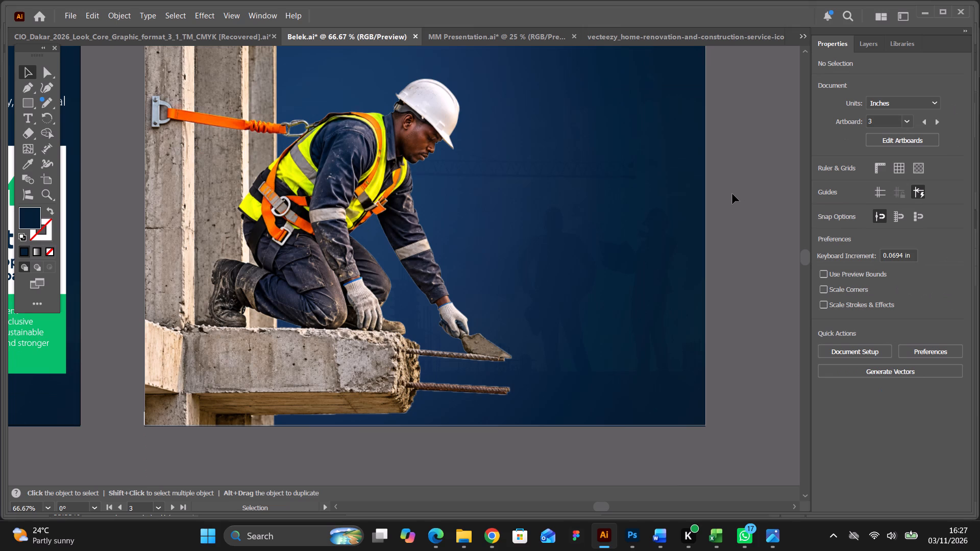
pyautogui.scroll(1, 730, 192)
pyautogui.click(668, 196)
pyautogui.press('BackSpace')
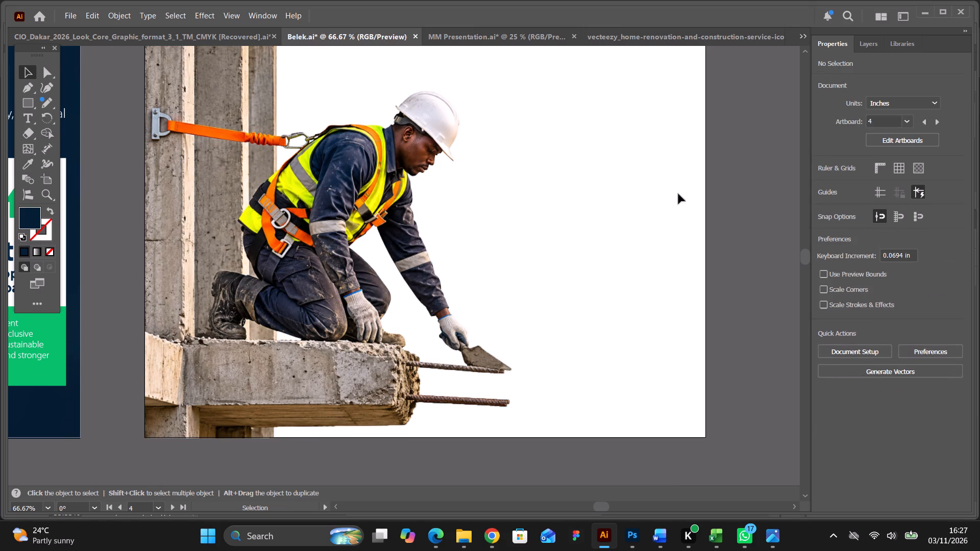
# Examine the worker page on artboard 4 alongside the layouts of the preceding mission and statistics pages.
pyautogui.scroll(5, 685, 203)
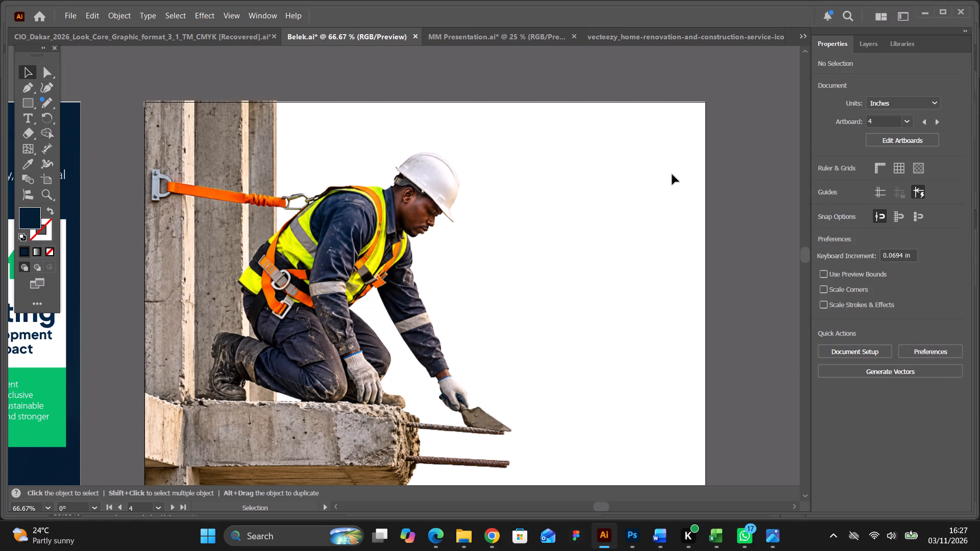
pyautogui.scroll(-4, 666, 182)
pyautogui.scroll(2, 668, 178)
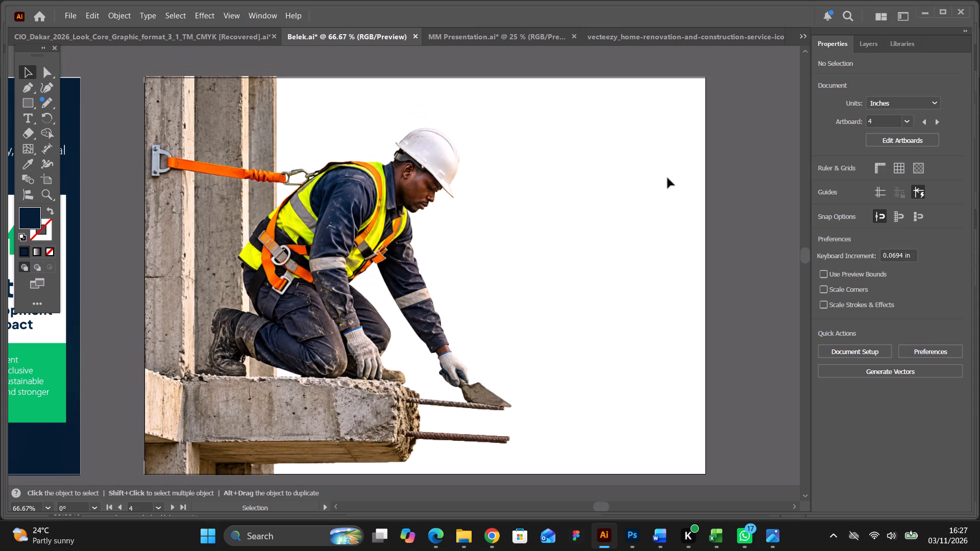
pyautogui.scroll(-8, 668, 178)
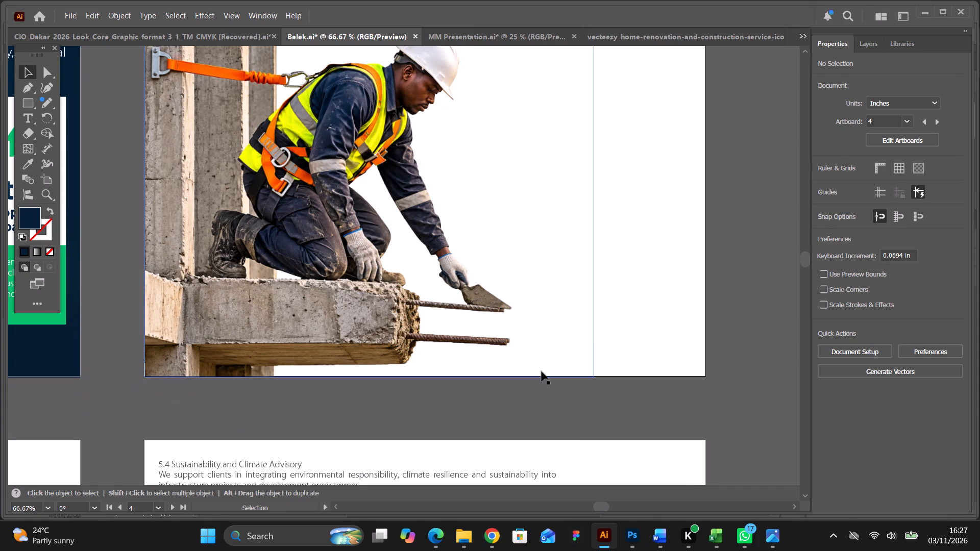
pyautogui.moveTo(603, 505); pyautogui.dragTo(566, 496)
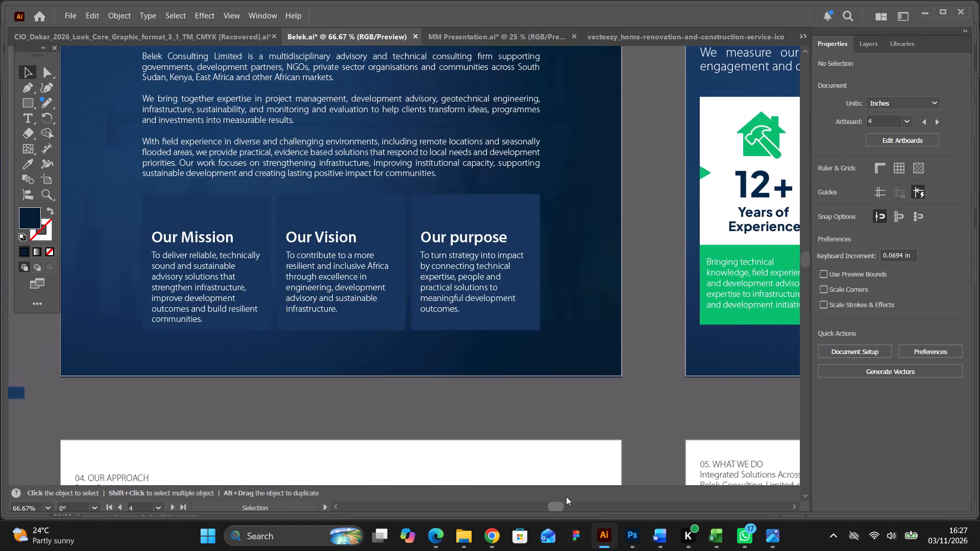
pyautogui.moveTo(566, 496); pyautogui.dragTo(593, 485)
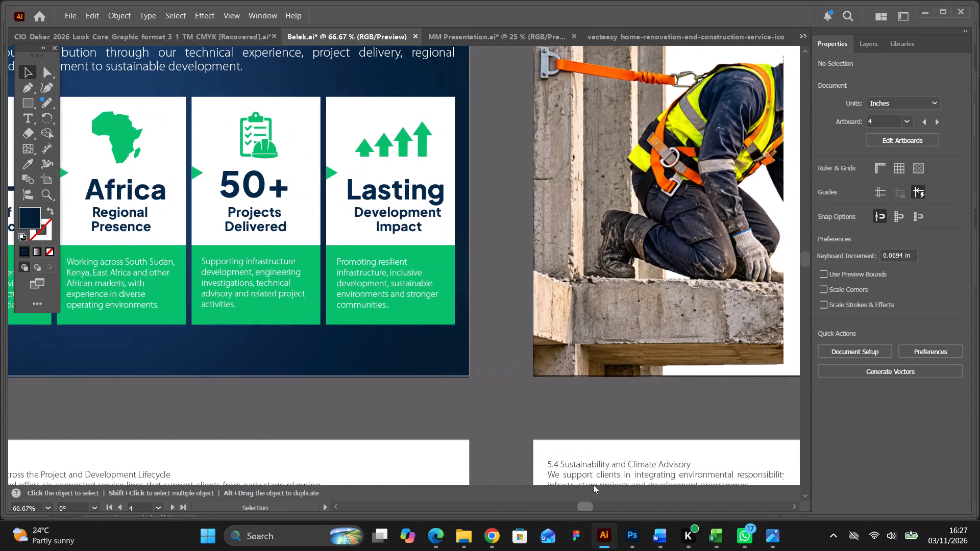
pyautogui.moveTo(593, 485); pyautogui.dragTo(596, 480)
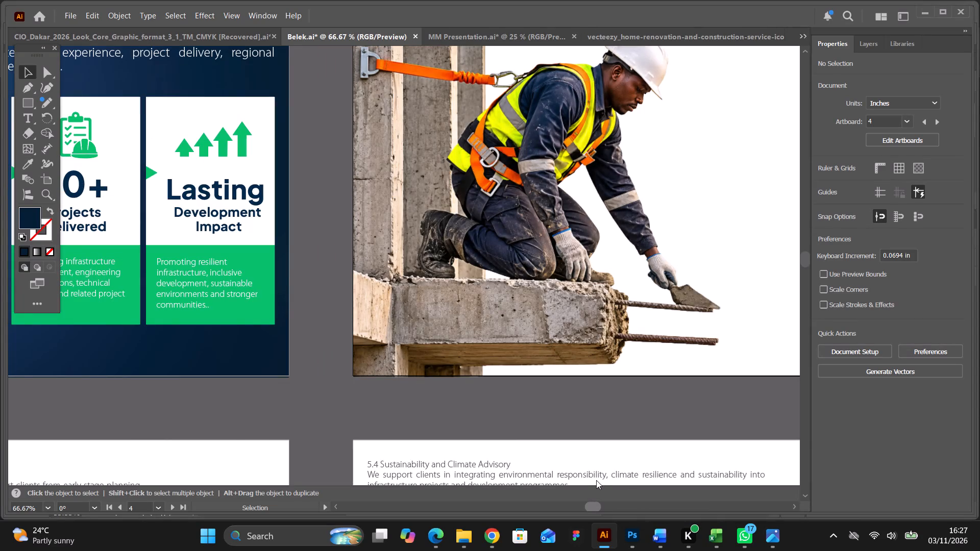
pyautogui.moveTo(596, 480); pyautogui.dragTo(603, 479)
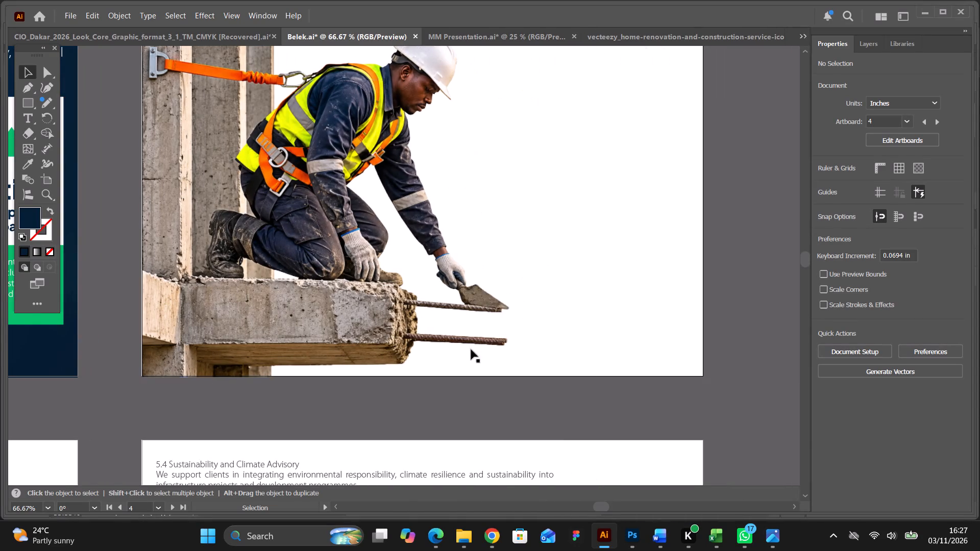
# Move the worker image horizontally about 1.33 in outward past artboard 4's left edge.
pyautogui.click(271, 202)
pyautogui.scroll(9, 284, 208)
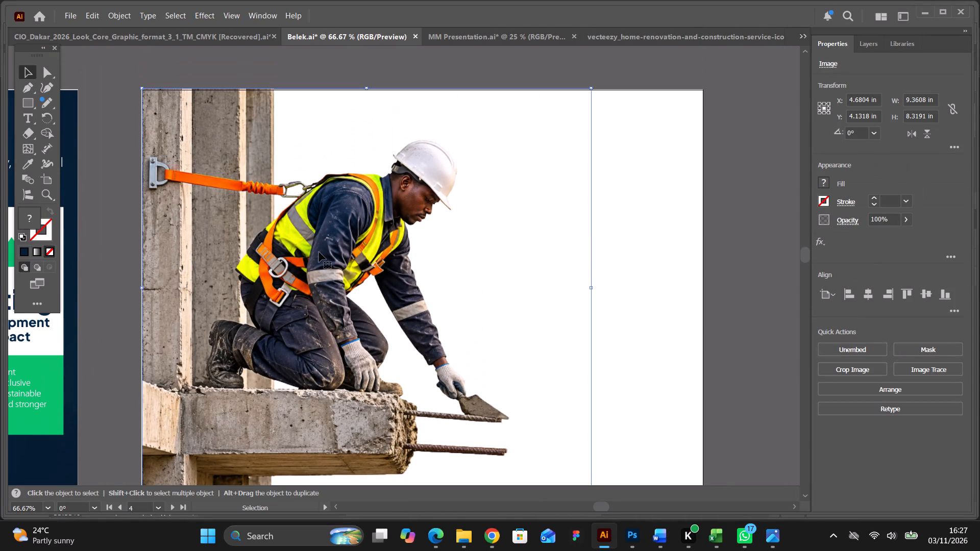
pyautogui.moveTo(319, 252); pyautogui.dragTo(256, 245)
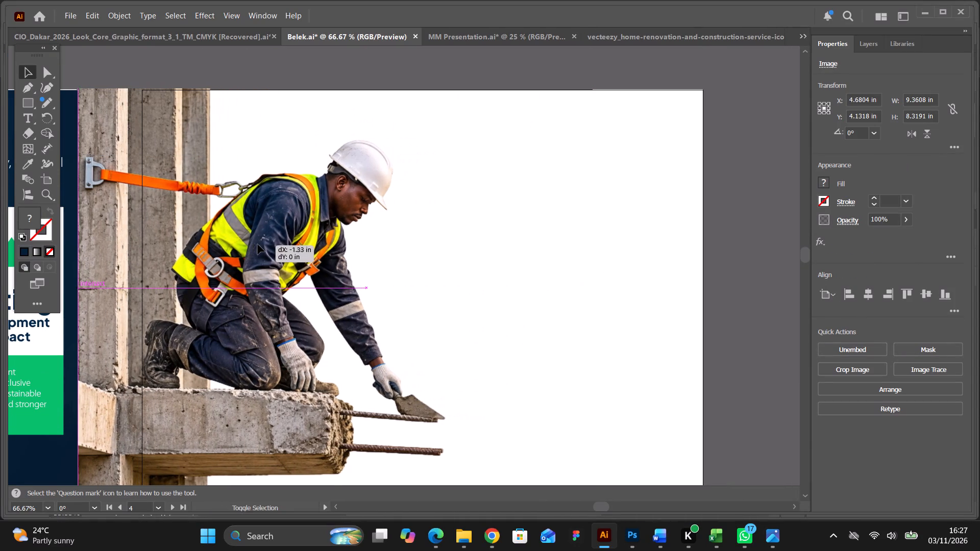
pyautogui.click(650, 258)
# Show the column guides and shift the worker image horizontally further past artboard 4's left edge, to X about 2.88 in.
pyautogui.scroll(-7, 647, 252)
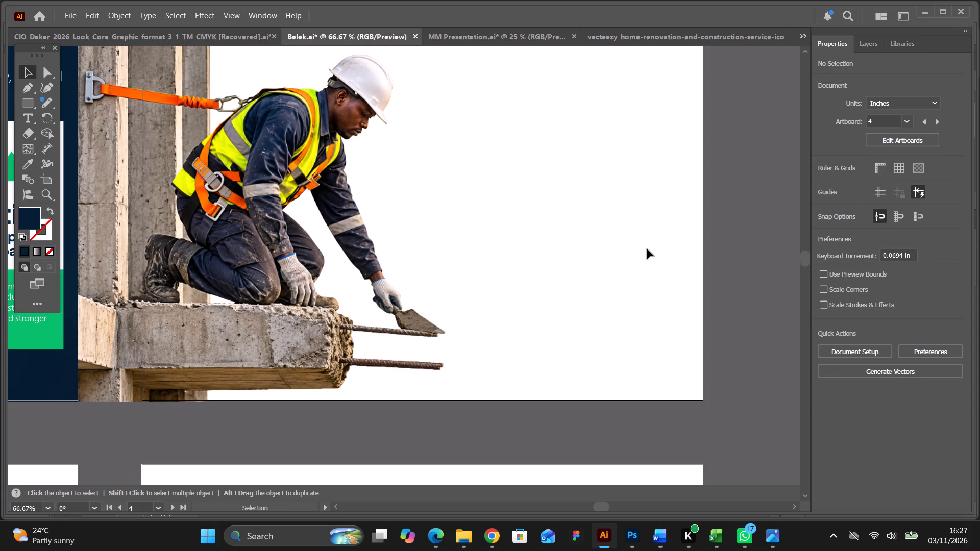
pyautogui.scroll(9, 647, 249)
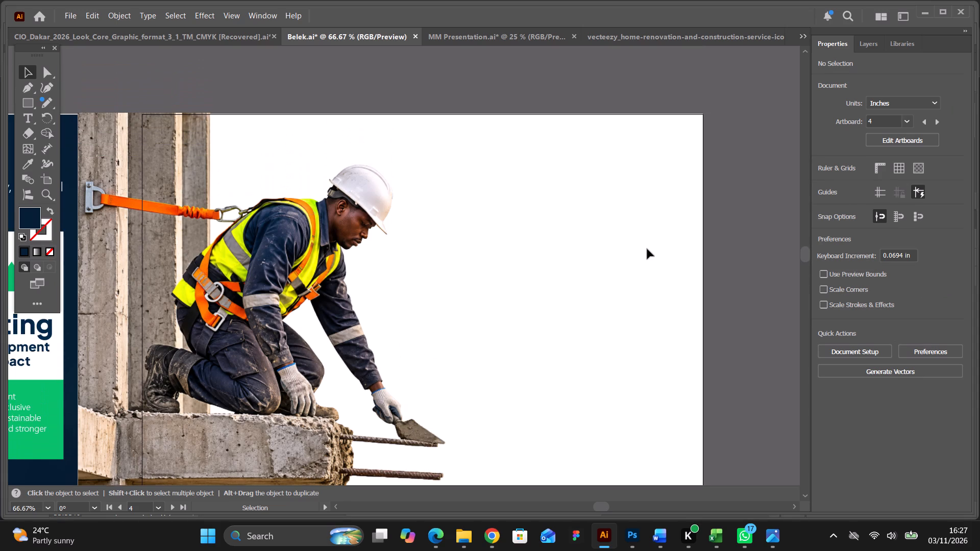
pyautogui.scroll(-1, 647, 249)
pyautogui.scroll(-4, 161, 104)
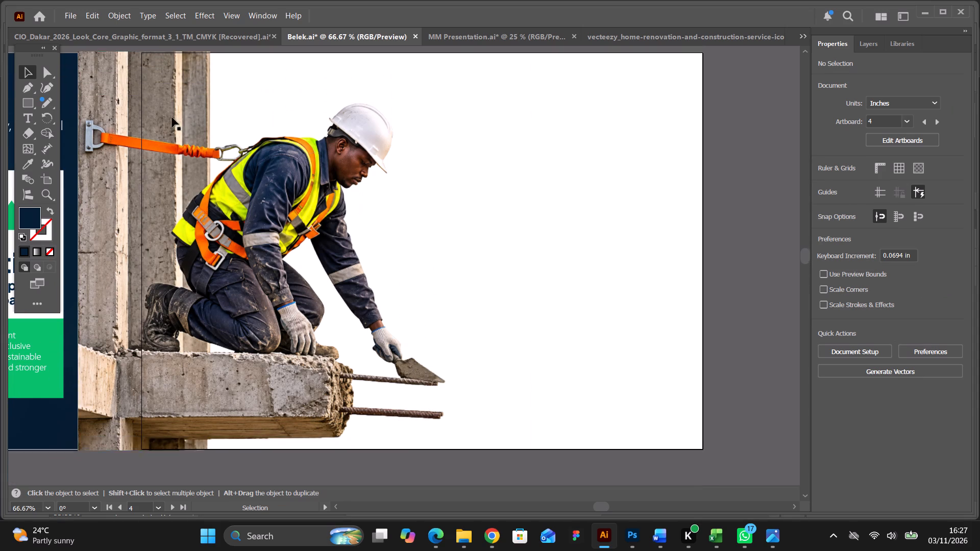
pyautogui.hotkey('ctrl', ';')
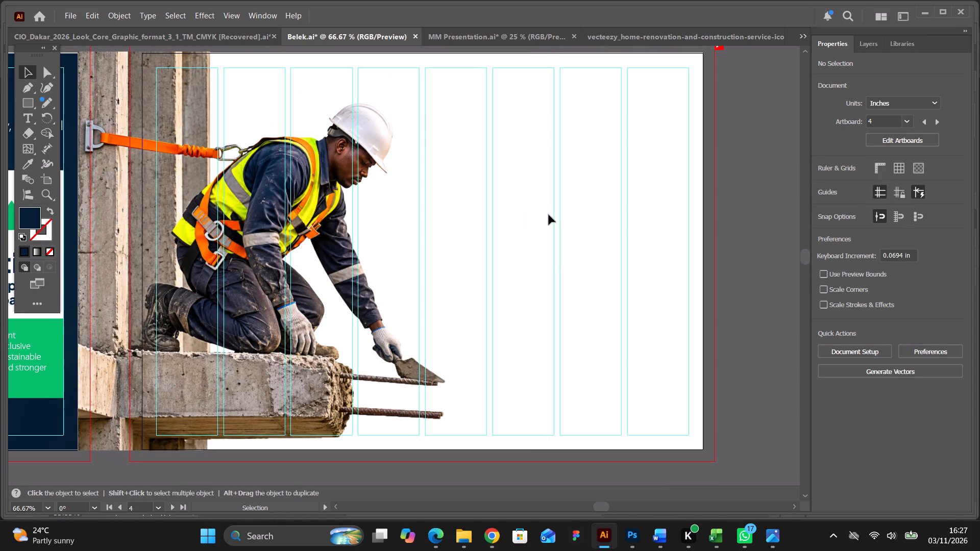
pyautogui.click(321, 208)
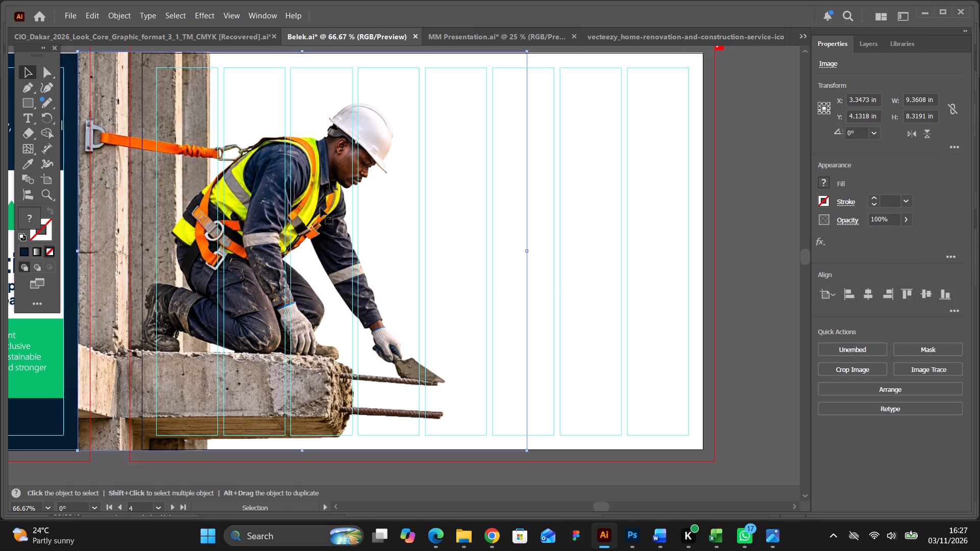
pyautogui.moveTo(321, 208); pyautogui.dragTo(315, 206)
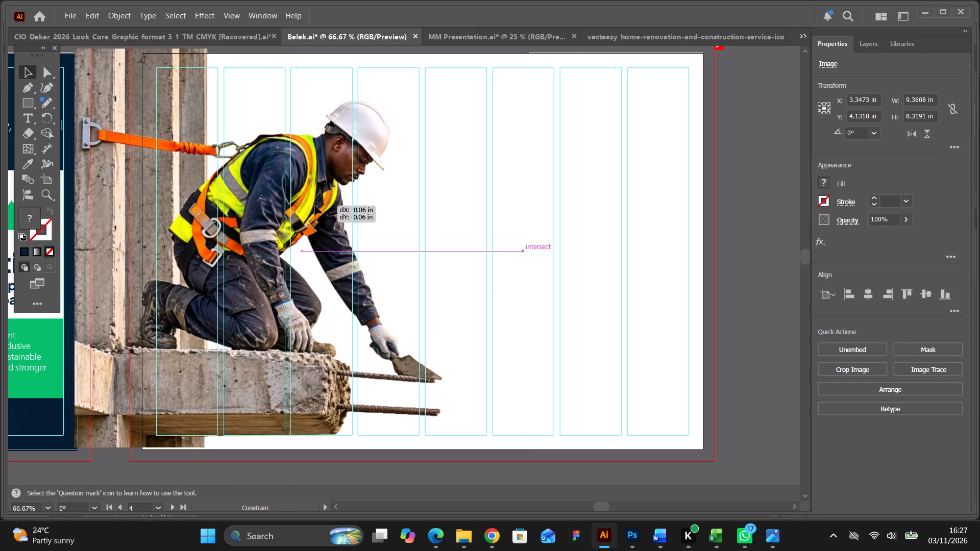
pyautogui.moveTo(315, 206); pyautogui.dragTo(298, 207)
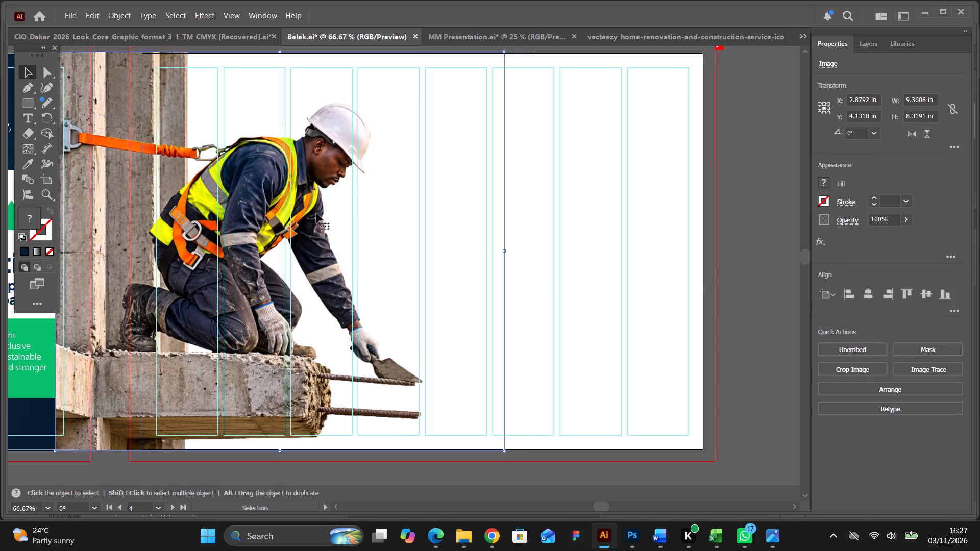
# Draw a dark blue rectangle about 5.90 by 8.28 in over artboard 4's first four columns, from its top-left corner to the bottom edge.
pyautogui.scroll(5, 316, 213)
pyautogui.click(30, 107)
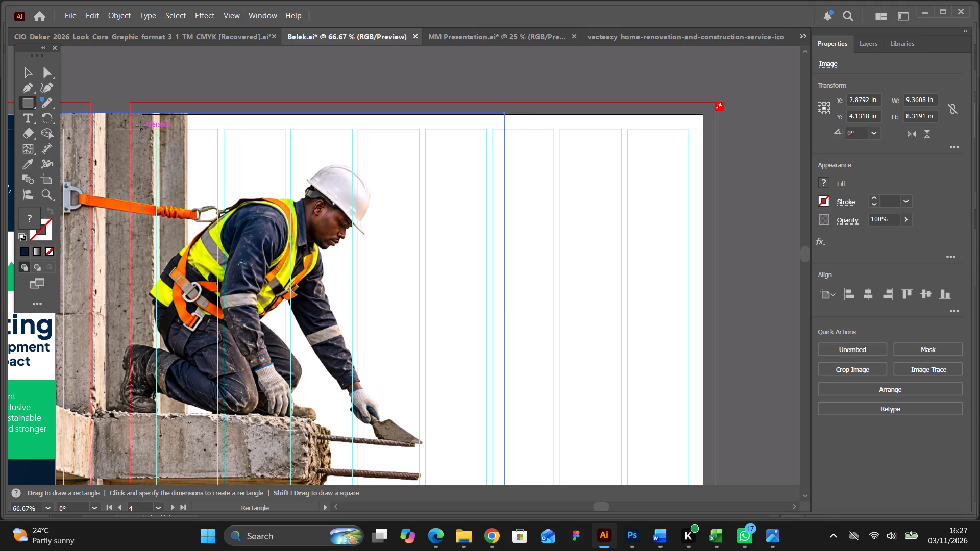
pyautogui.moveTo(142, 114); pyautogui.dragTo(431, 471)
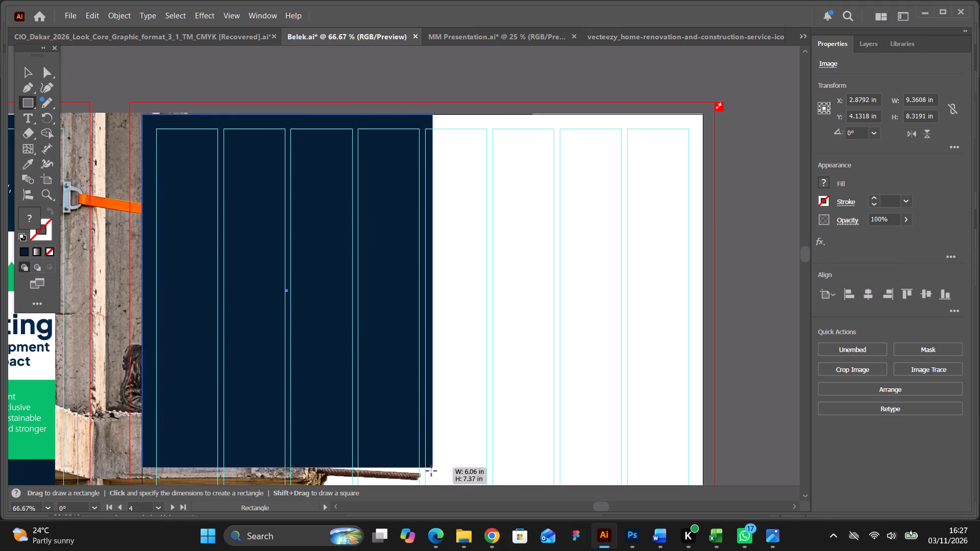
pyautogui.moveTo(431, 471); pyautogui.dragTo(431, 442)
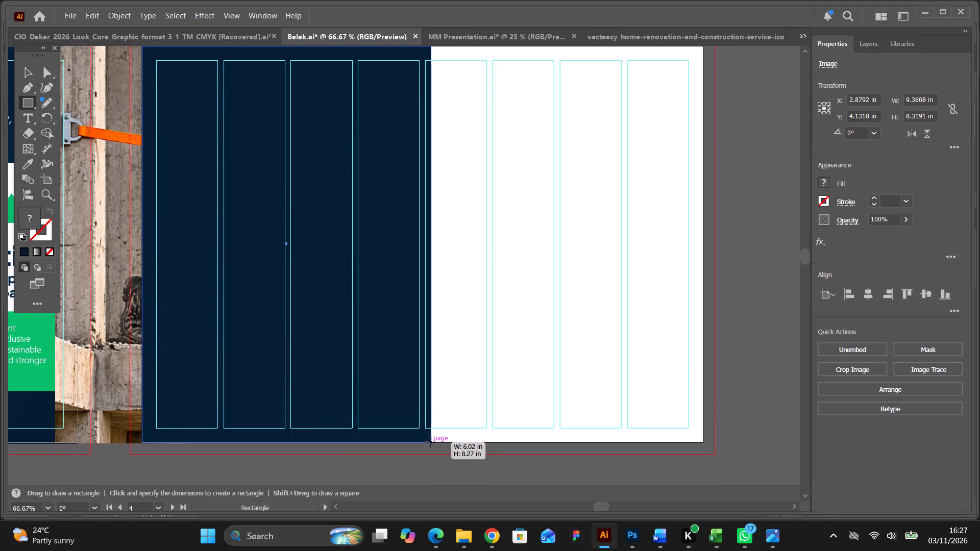
pyautogui.moveTo(431, 442); pyautogui.dragTo(420, 437)
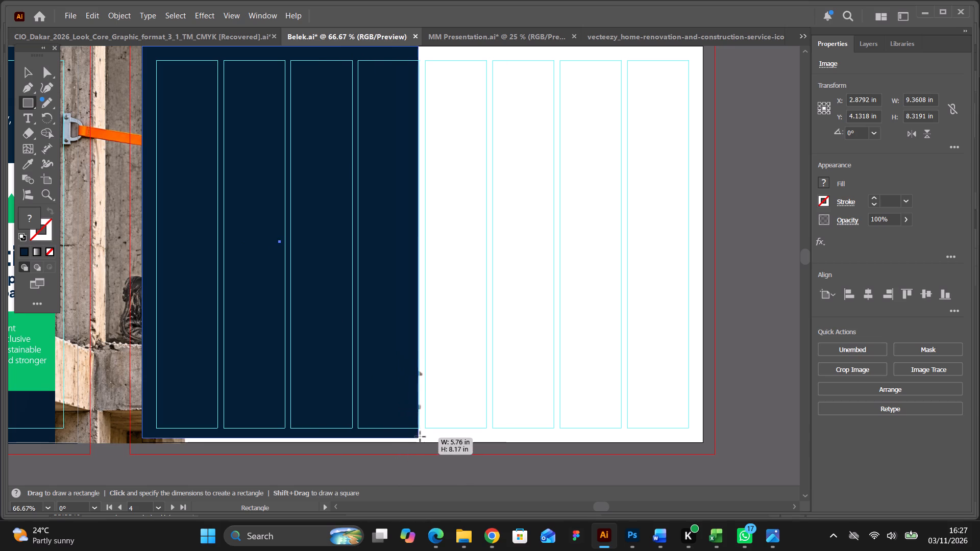
pyautogui.moveTo(420, 437); pyautogui.dragTo(424, 443)
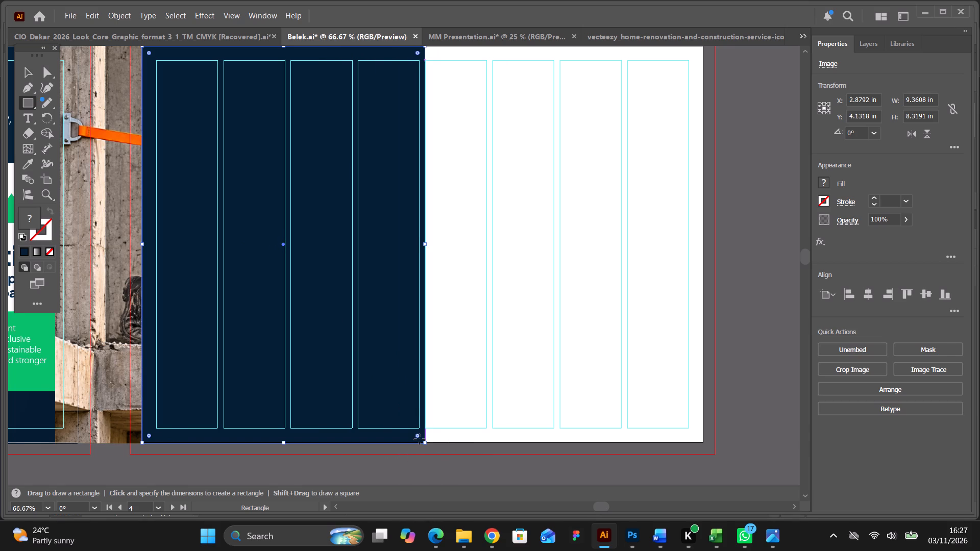
# Clip the worker image to the dark blue rectangle on artboard 4 with a clipping mask.
pyautogui.click(25, 72)
pyautogui.click(465, 175)
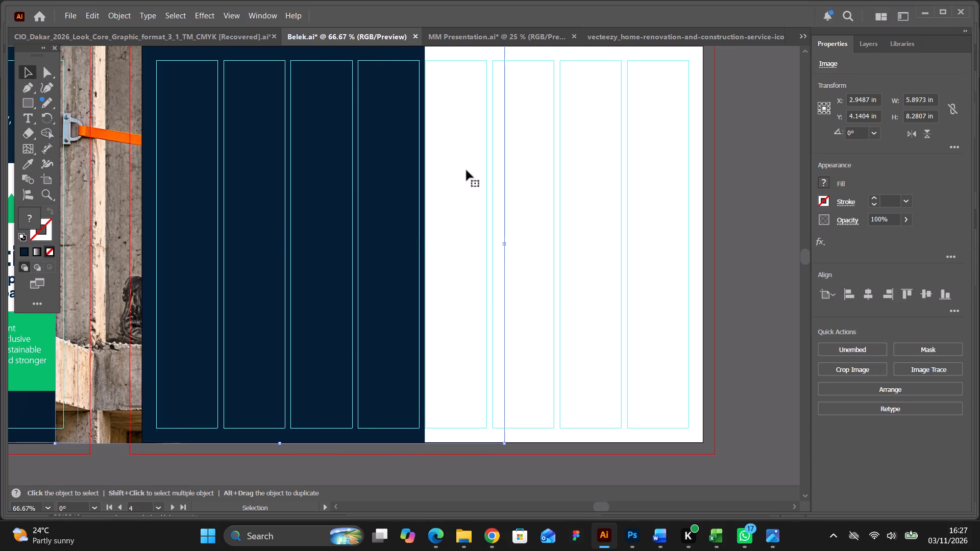
pyautogui.click(562, 188)
pyautogui.moveTo(622, 193); pyautogui.dragTo(364, 237)
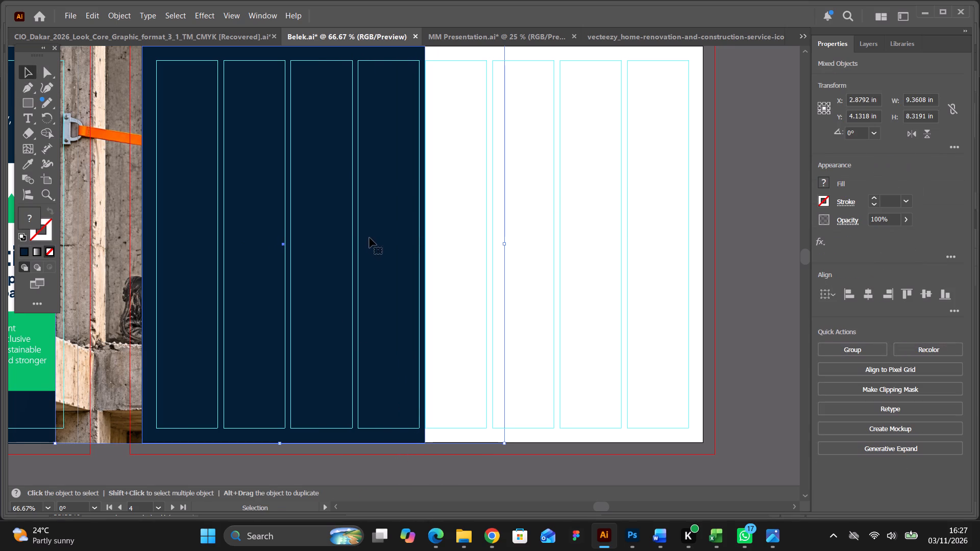
pyautogui.hotkey('ctrl', '7')
pyautogui.click(533, 229)
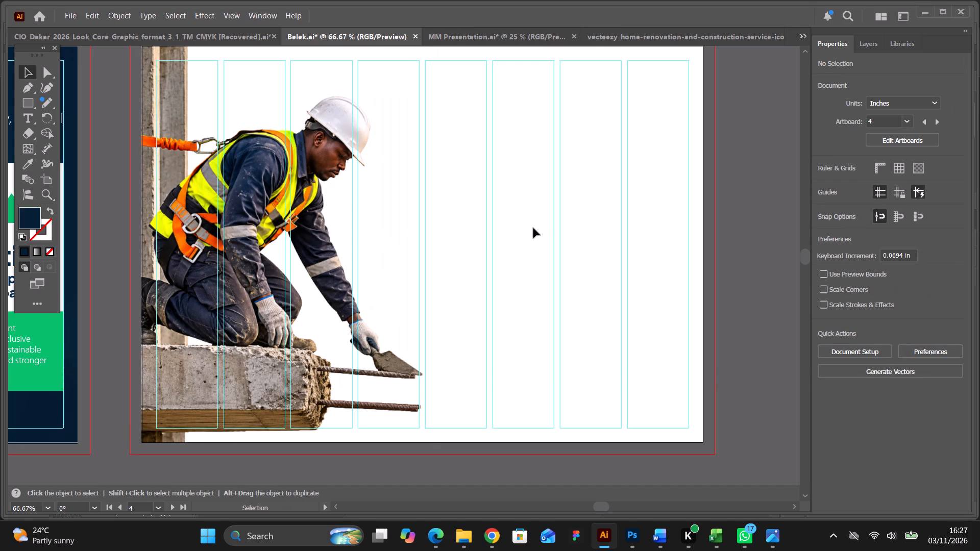
# Check the clipped worker image on artboard 4 with the guides hidden, and show the guides again.
pyautogui.hotkey('ctrl', ';')
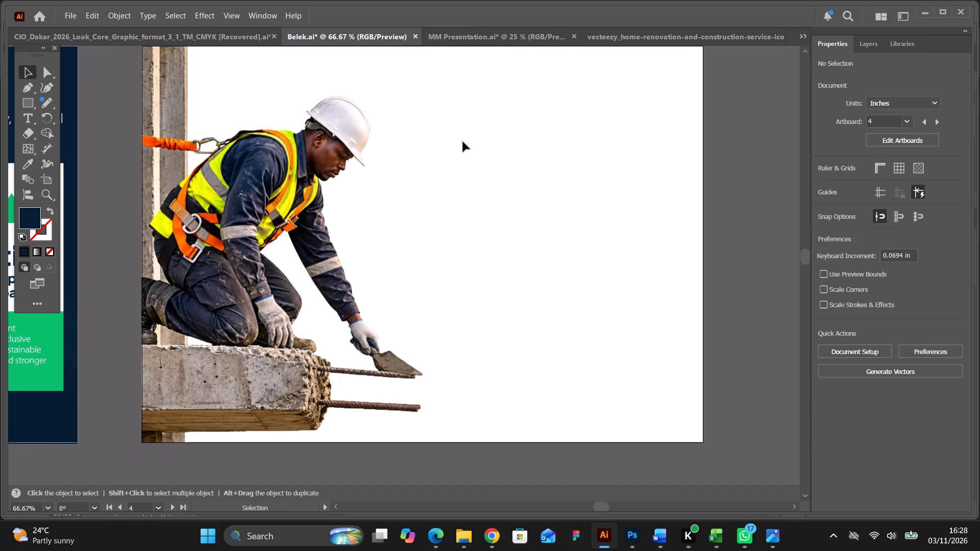
pyautogui.scroll(6, 460, 142)
pyautogui.hotkey('ctrl', ';')
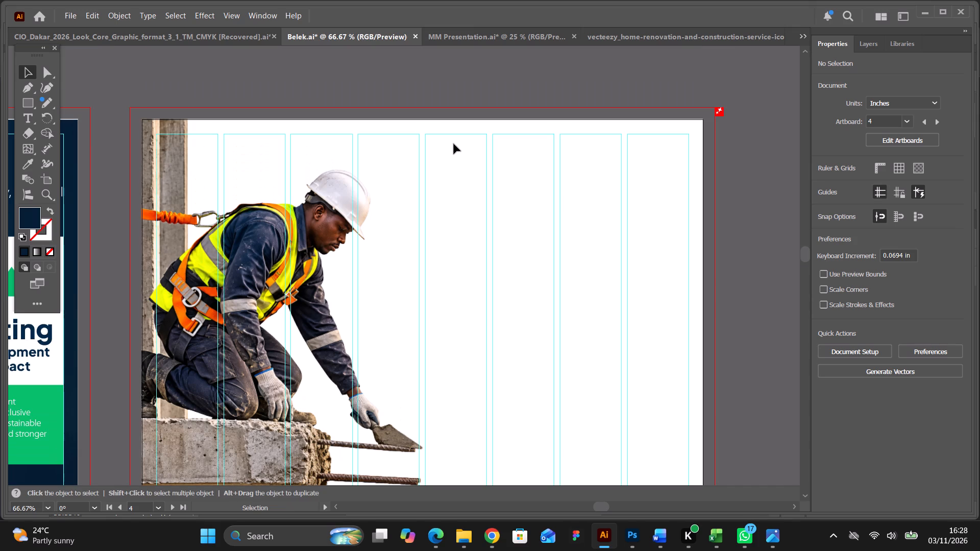
# Duplicate artboard 3's heading "02. OUR IMPACT AT A GLANCE" with its green highlight shape to just above that artboard.
pyautogui.scroll(4, 172, 141)
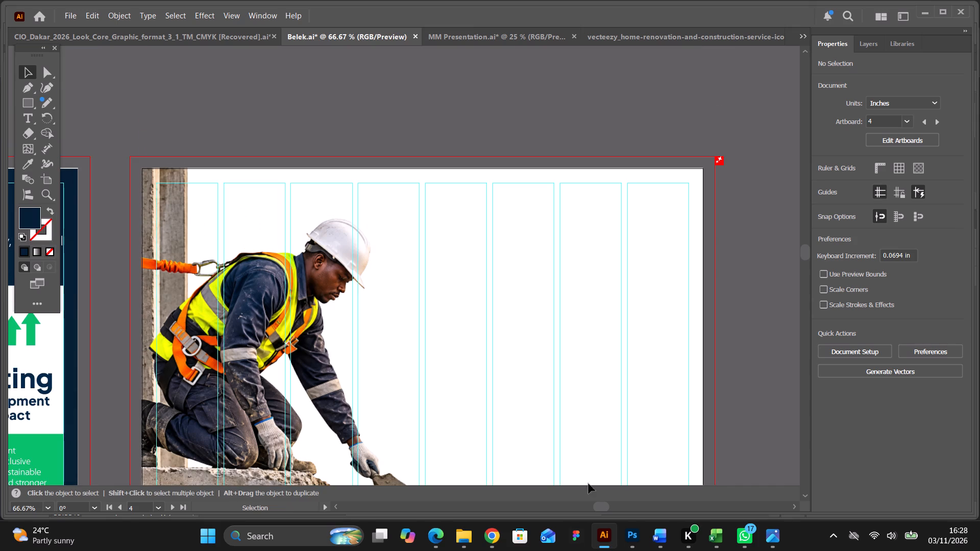
pyautogui.moveTo(601, 502); pyautogui.dragTo(582, 499)
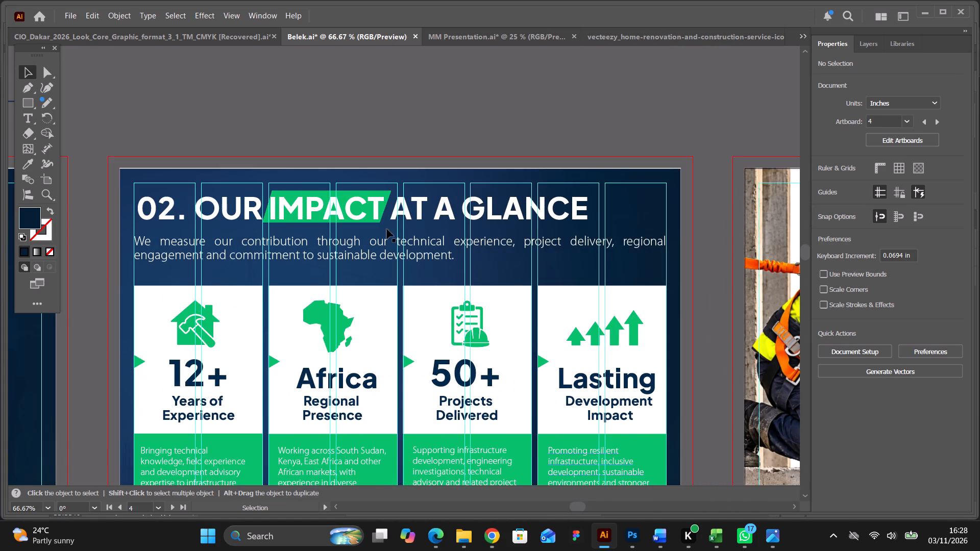
pyautogui.click(242, 205)
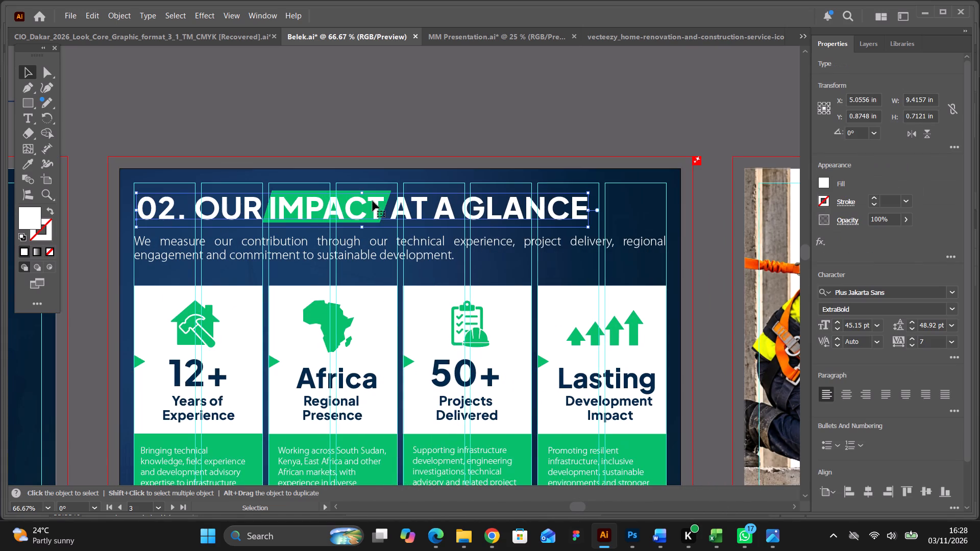
pyautogui.keyDown('shift'); pyautogui.click(375, 192); pyautogui.keyUp('shift')
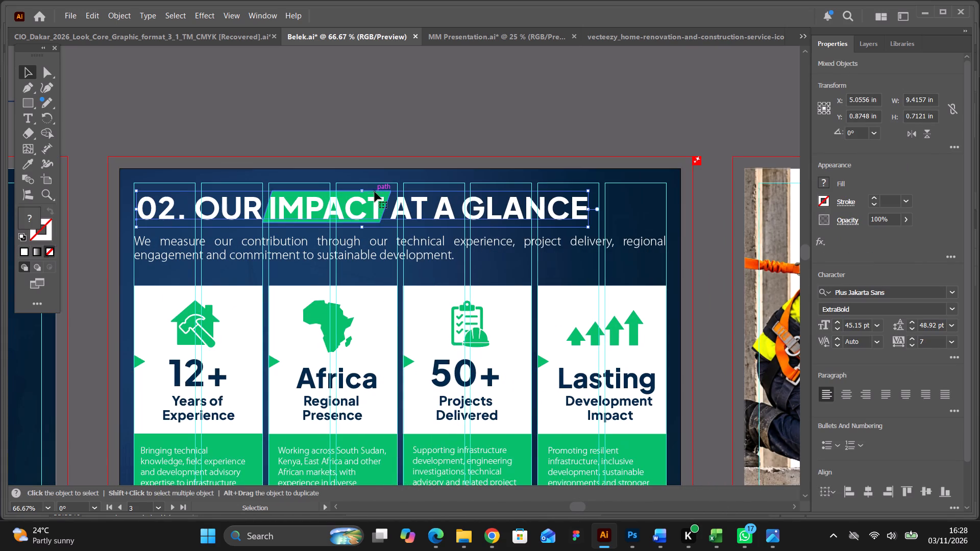
pyautogui.keyDown('alt'); pyautogui.moveTo(324, 216); pyautogui.dragTo(338, 134); pyautogui.keyUp('alt')
# Move the copied heading and its green highlight onto the upper part of artboard 4, at X about 7.84 in and Y about 0.96 in.
pyautogui.moveTo(573, 503); pyautogui.dragTo(577, 505)
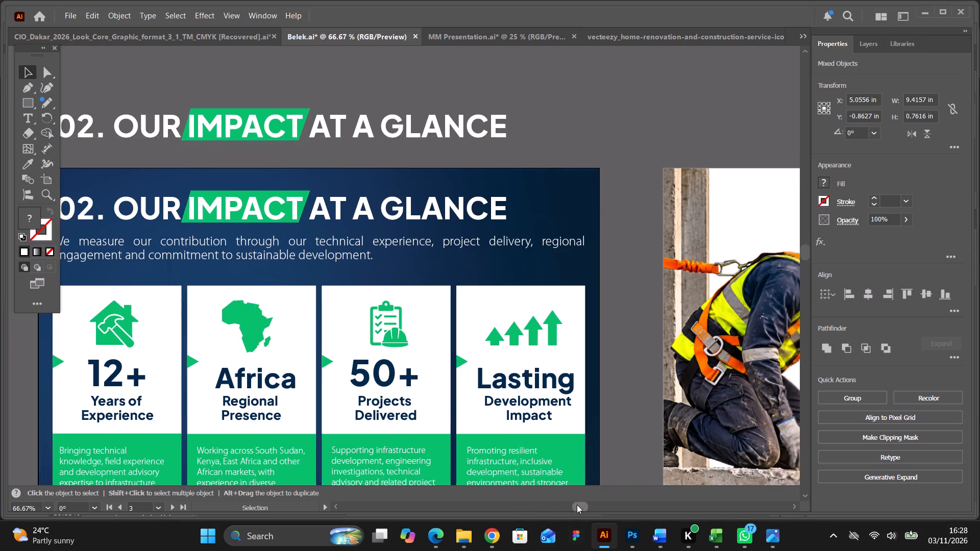
pyautogui.moveTo(577, 505); pyautogui.dragTo(583, 505)
pyautogui.moveTo(126, 134); pyautogui.dragTo(517, 135)
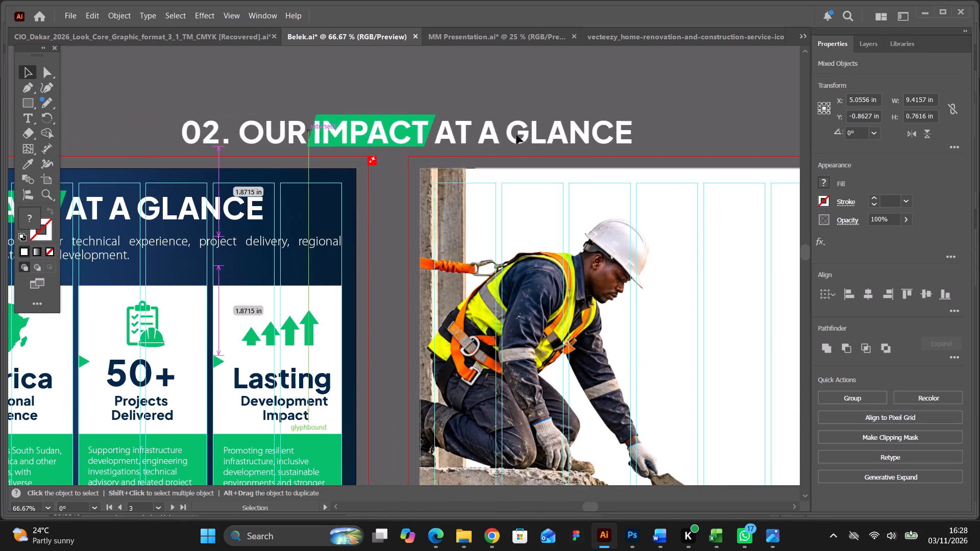
pyautogui.moveTo(517, 135); pyautogui.dragTo(535, 132)
pyautogui.moveTo(590, 507); pyautogui.dragTo(593, 507)
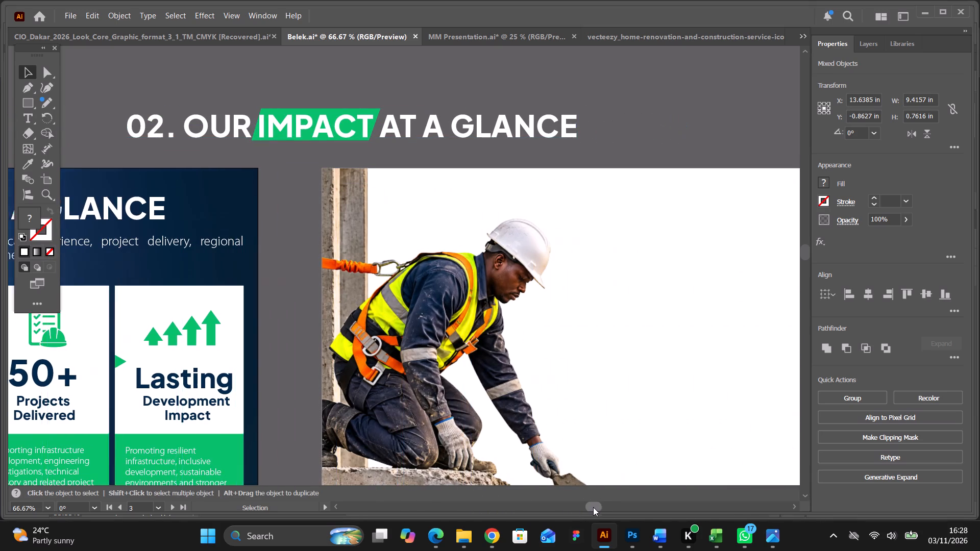
pyautogui.moveTo(593, 507); pyautogui.dragTo(601, 505)
pyautogui.moveTo(153, 130); pyautogui.dragTo(448, 196)
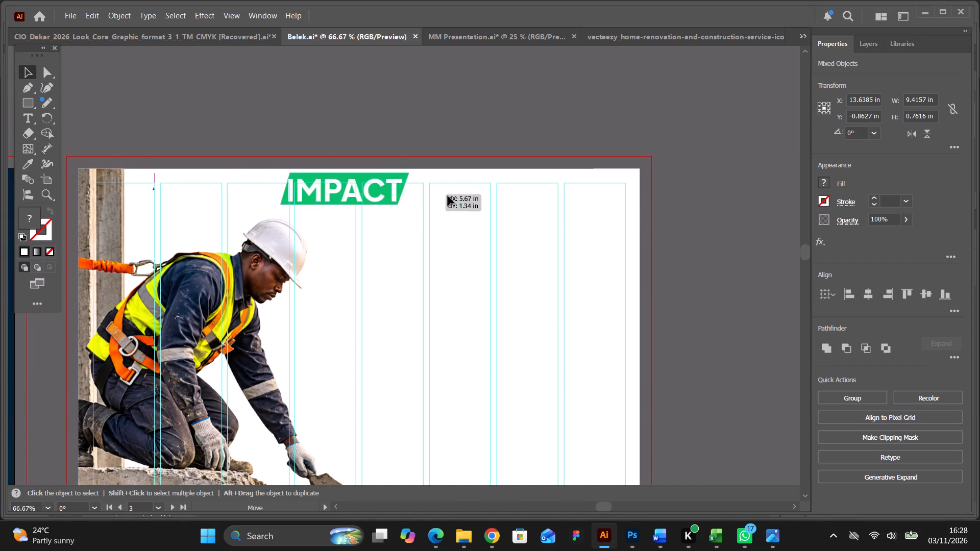
pyautogui.moveTo(448, 196); pyautogui.dragTo(484, 228)
pyautogui.moveTo(448, 222); pyautogui.dragTo(461, 214)
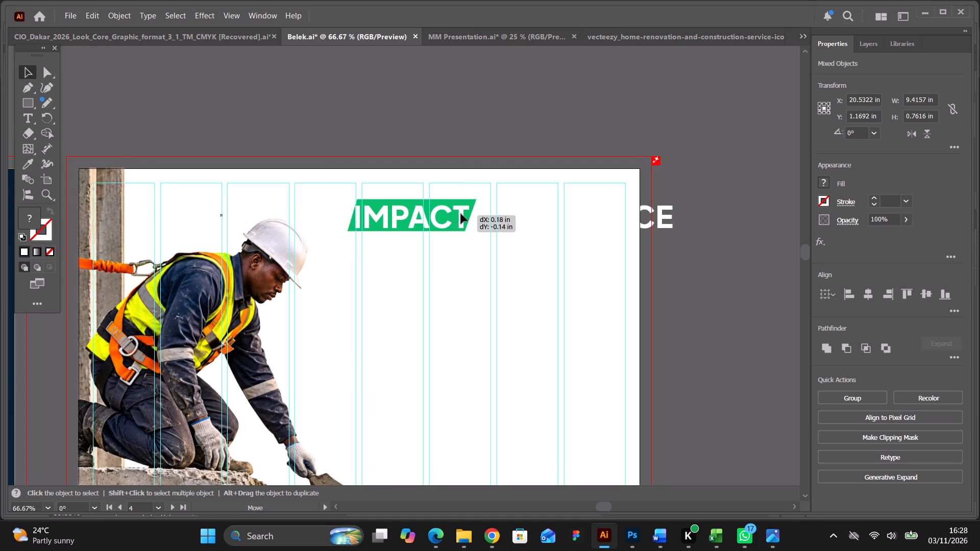
pyautogui.moveTo(461, 214); pyautogui.dragTo(463, 212)
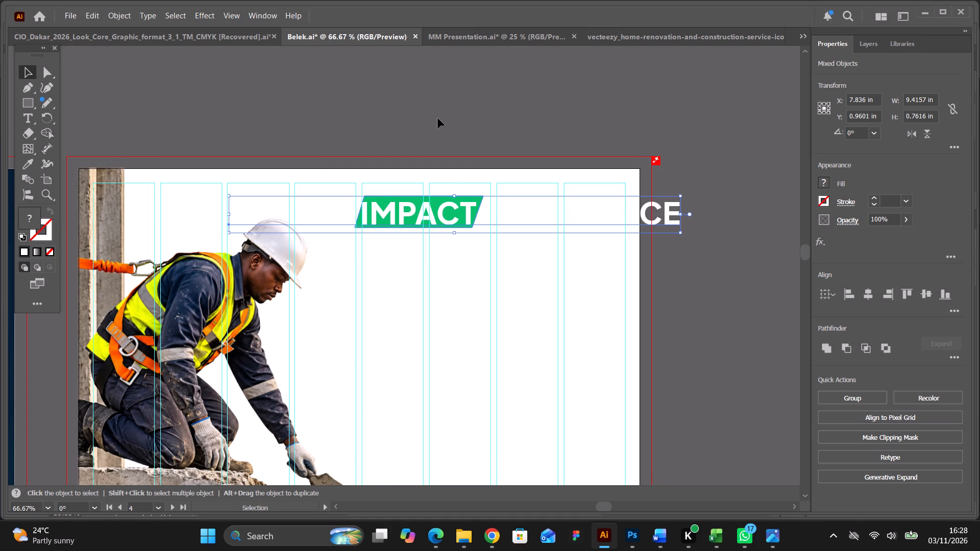
# Sample a colour with the Eyedropper for the copied heading on artboard 4.
pyautogui.click(30, 162)
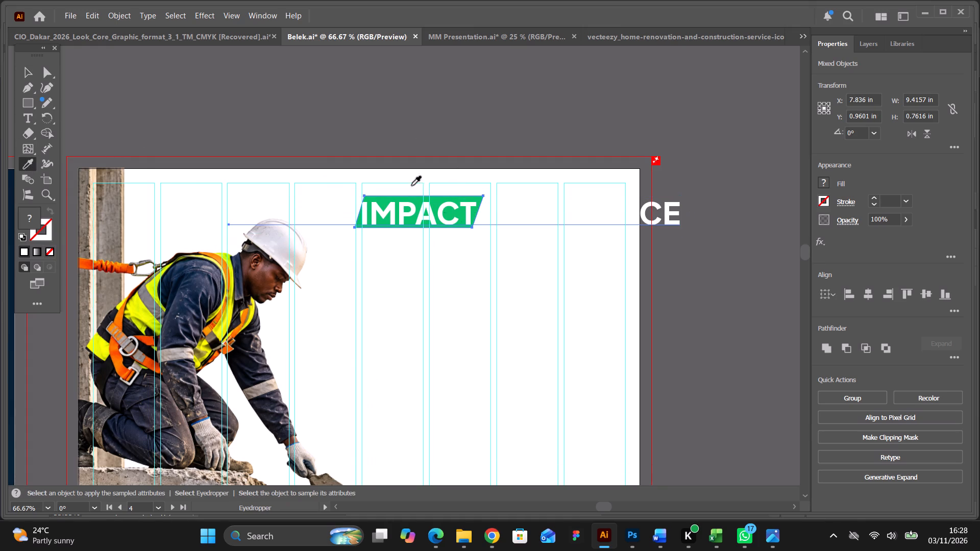